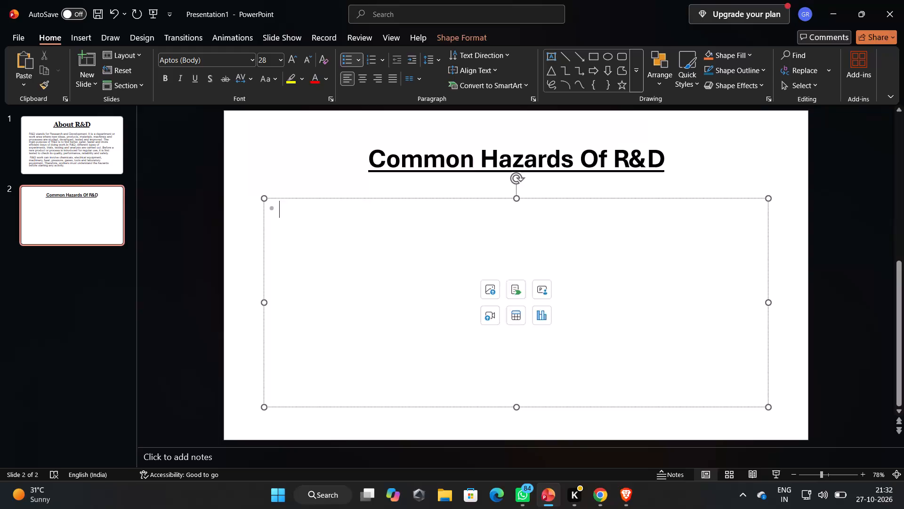
# Enter "Common Hazards in R&DChemical Hazard – Chemicals may cause burns, poisoning, skin irritation or breathing problems." in slide 2's body placeholder.
pyautogui.click(279, 319)
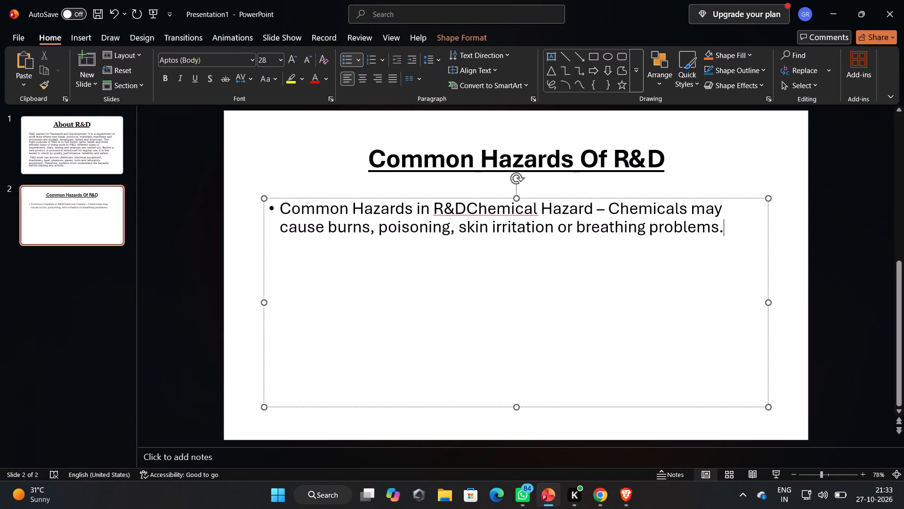
# Split the body text after "Common Hazards in R&D" so that "Chemical Hazard" starts its own bullet.
pyautogui.click(467, 205)
pyautogui.press('Return')
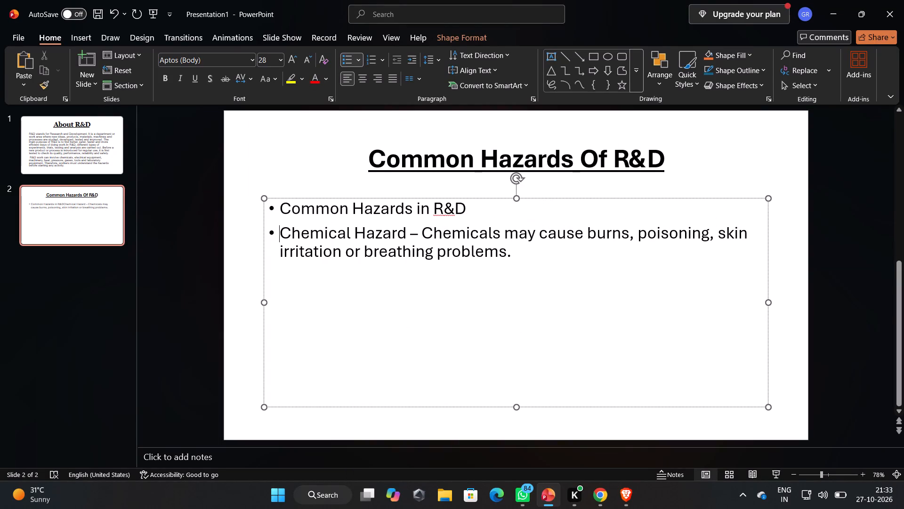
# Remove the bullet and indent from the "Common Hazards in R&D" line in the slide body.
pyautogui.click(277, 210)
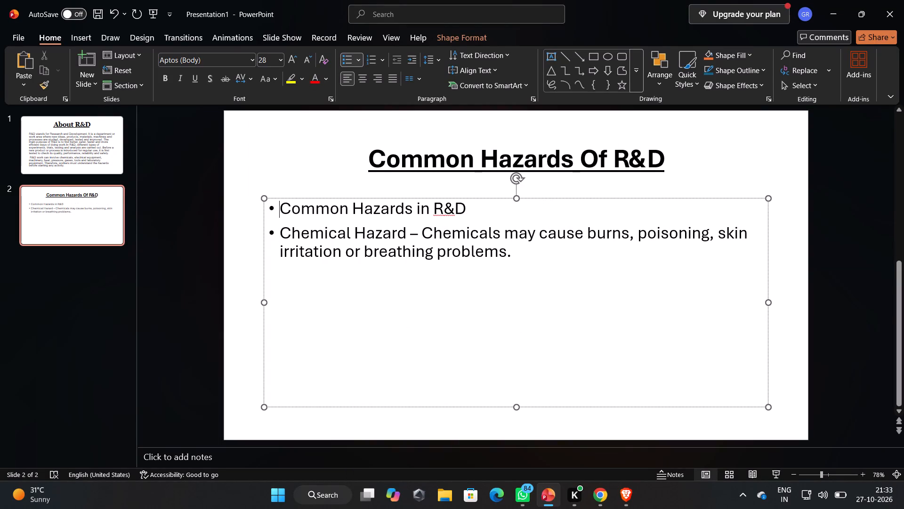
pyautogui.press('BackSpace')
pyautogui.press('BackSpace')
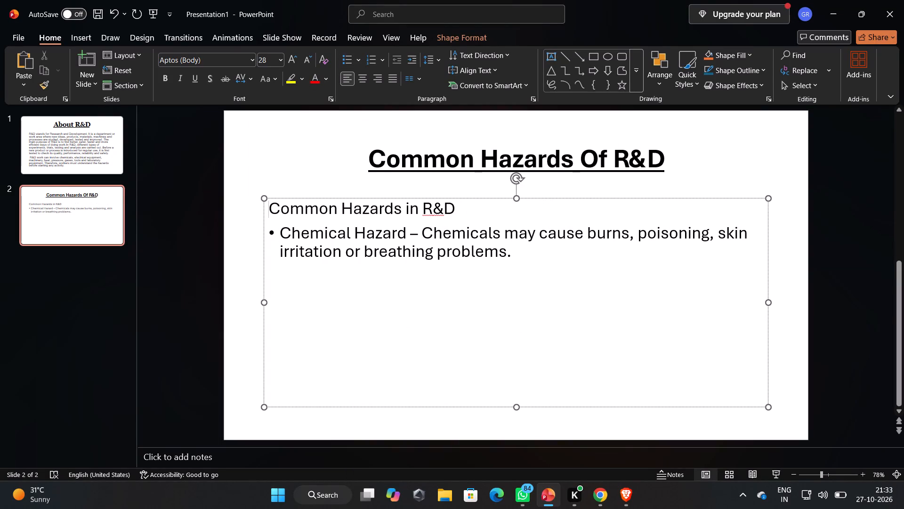
# Underline the "Common Hazards in R&D" line in the slide body, and delete that line.
pyautogui.click(467, 208)
pyautogui.moveTo(467, 208); pyautogui.dragTo(461, 213)
pyautogui.moveTo(461, 213); pyautogui.dragTo(305, 201)
pyautogui.hotkey('ctrl', 'u')
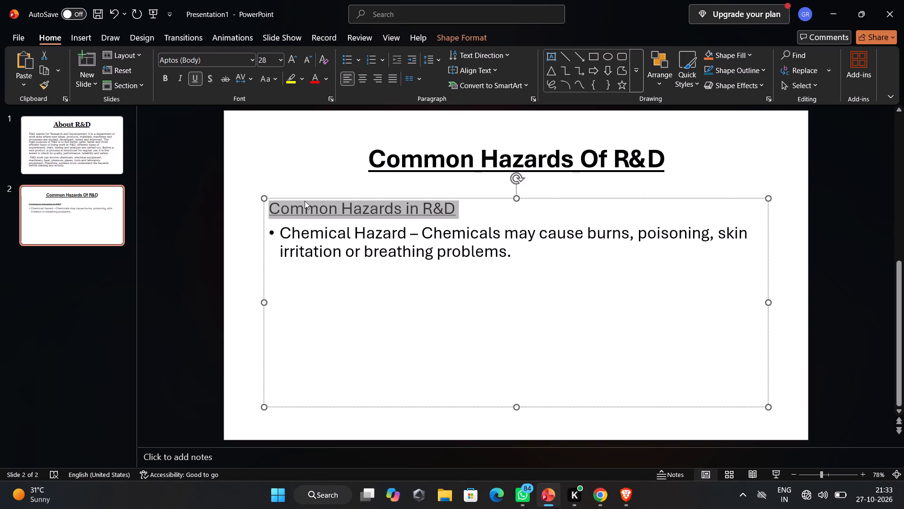
pyautogui.press('BackSpace')
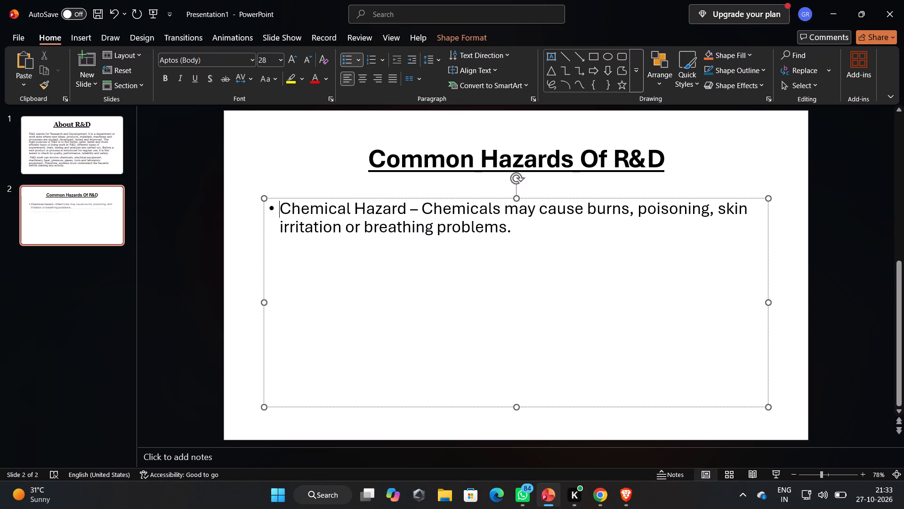
# Start a new bullet below the "Chemical Hazard" paragraph for the next hazard.
pyautogui.click(521, 230)
pyautogui.press('Return')
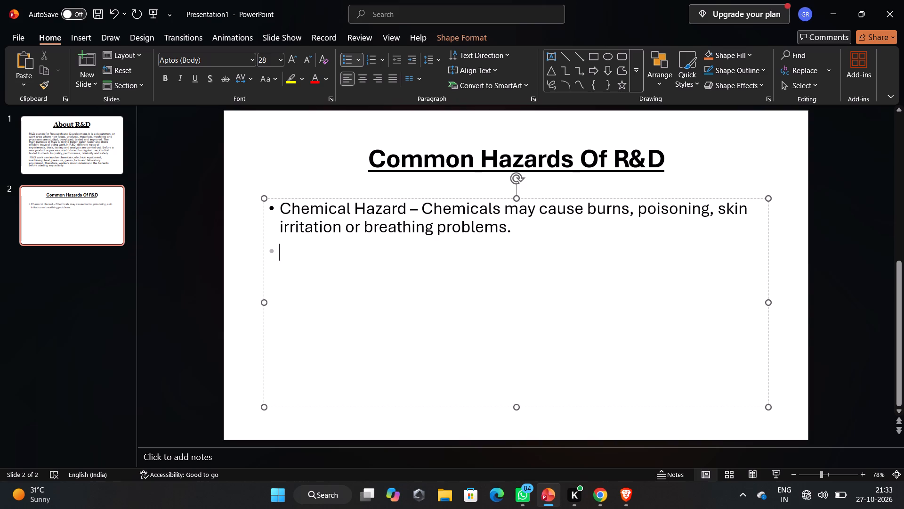
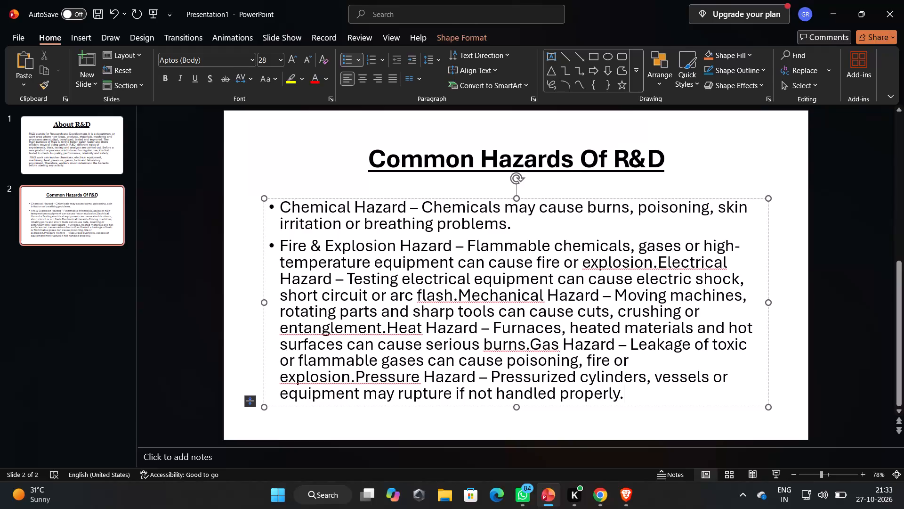
# Split the run-on body text so that Electrical, Mechanical, Heat and Gas Hazard each start their own bullet.
pyautogui.click(656, 260)
pyautogui.press('Return')
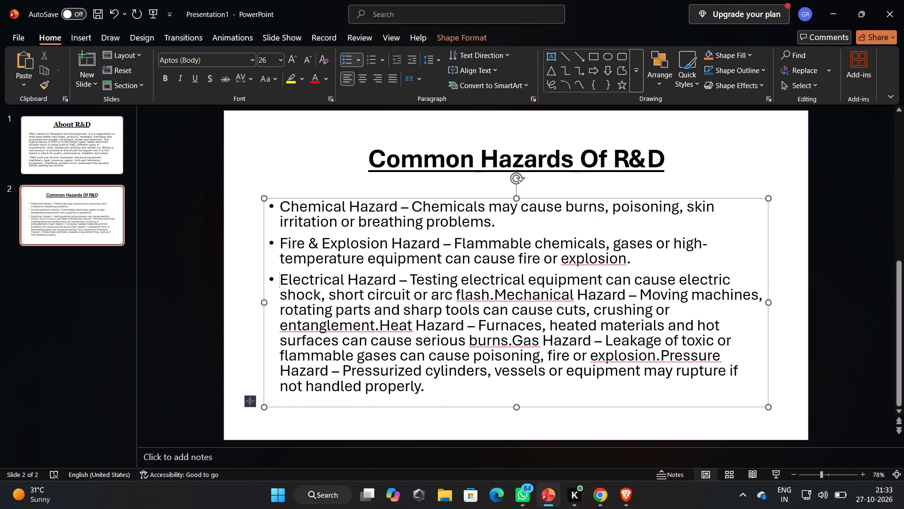
pyautogui.click(496, 295)
pyautogui.press('Return')
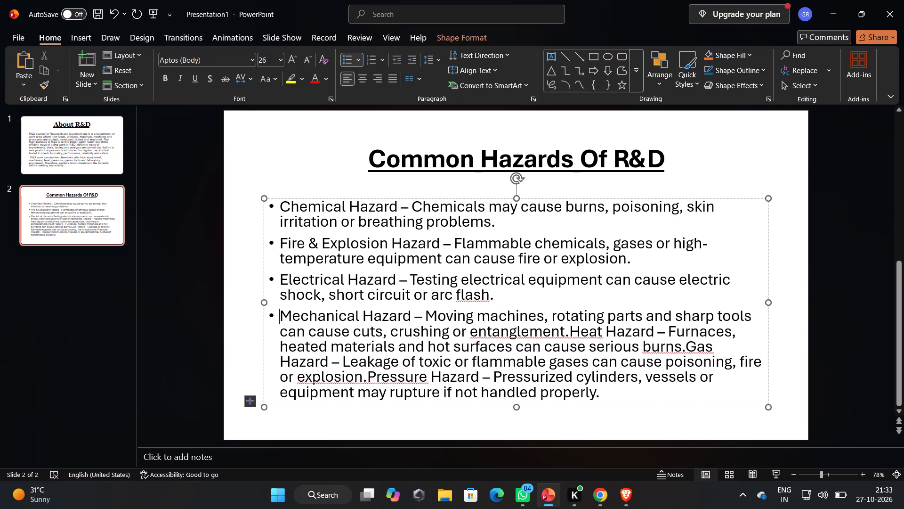
pyautogui.click(569, 333)
pyautogui.press('Return')
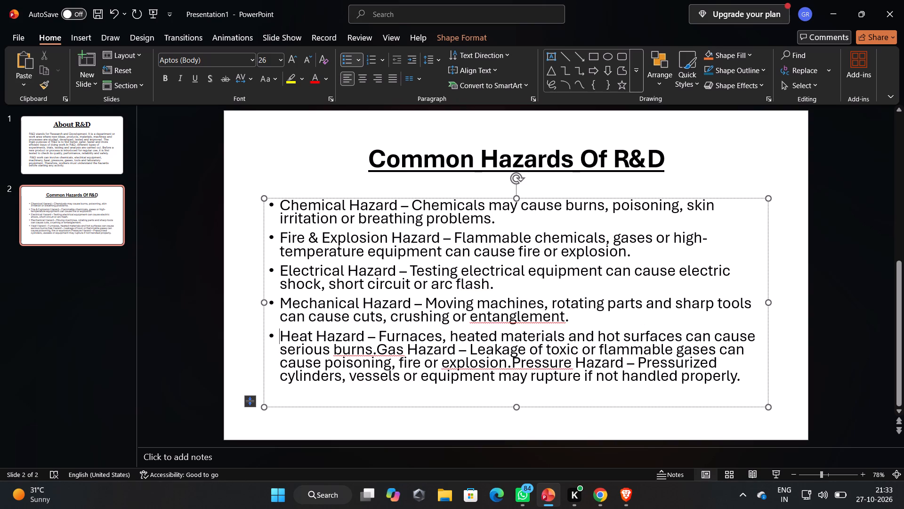
pyautogui.click(378, 349)
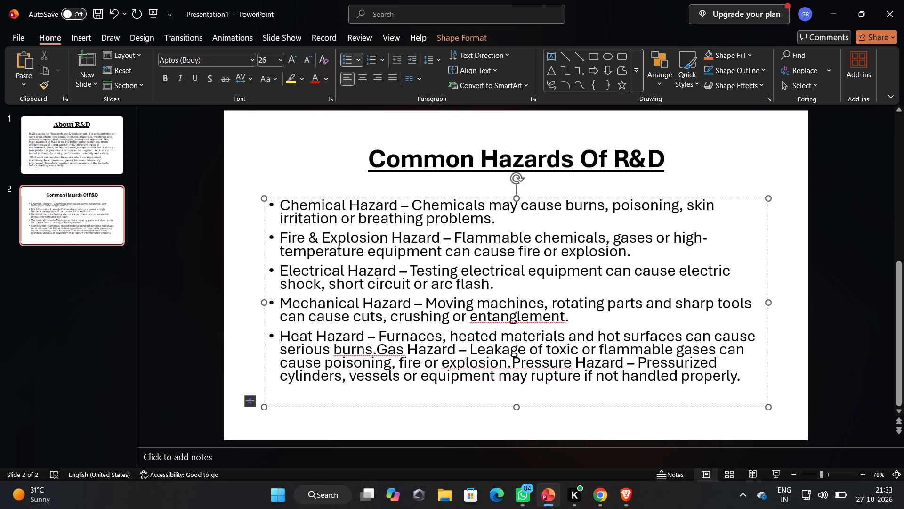
pyautogui.click(378, 349)
pyautogui.press('Return')
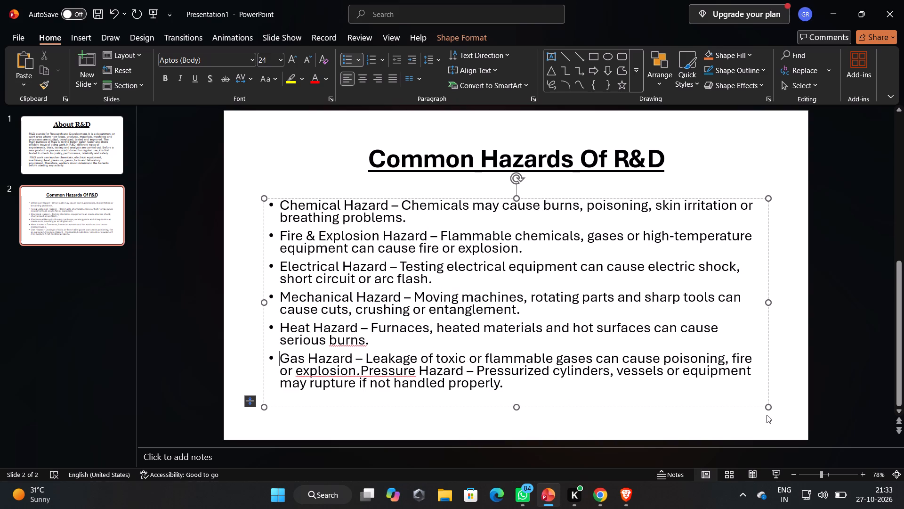
# Enlarge the hazards text box on the "Common Hazards Of R&D" slide, and move it up slightly to centre it horizontally.
pyautogui.moveTo(768, 407); pyautogui.dragTo(809, 430)
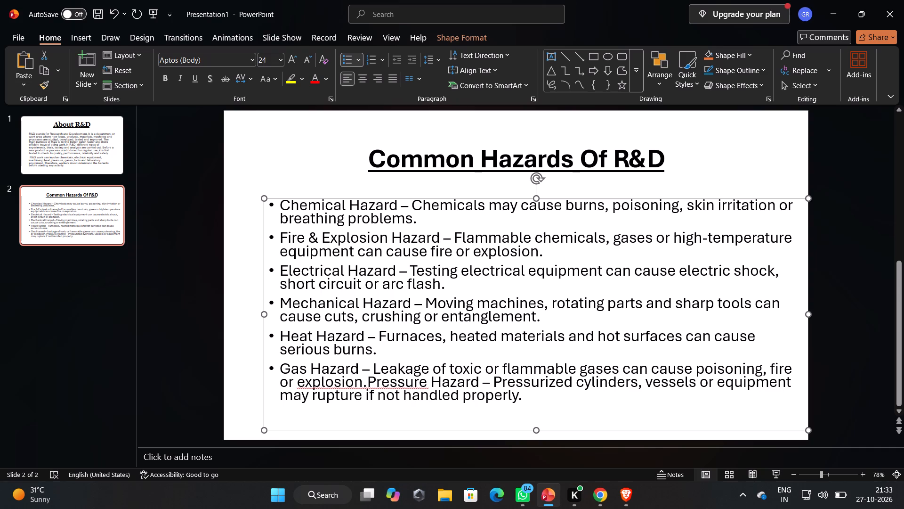
pyautogui.moveTo(576, 195); pyautogui.dragTo(555, 190)
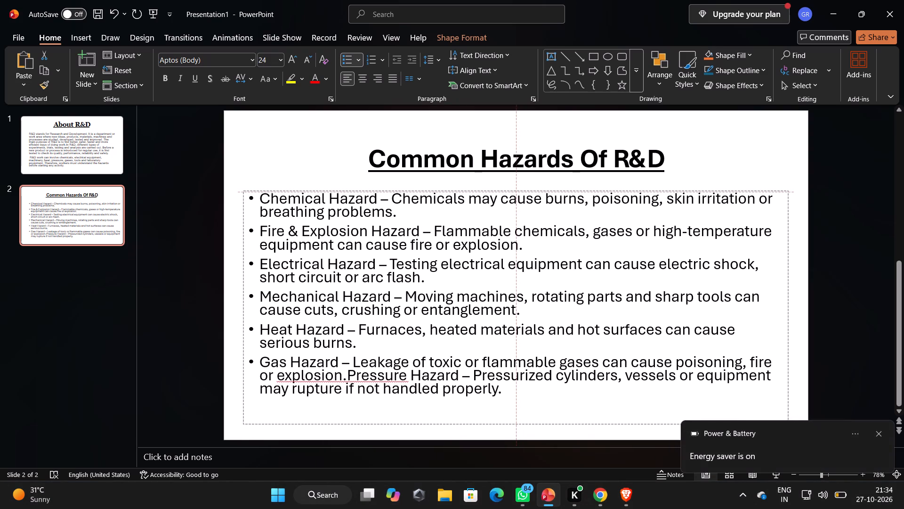
pyautogui.moveTo(555, 190); pyautogui.dragTo(555, 190)
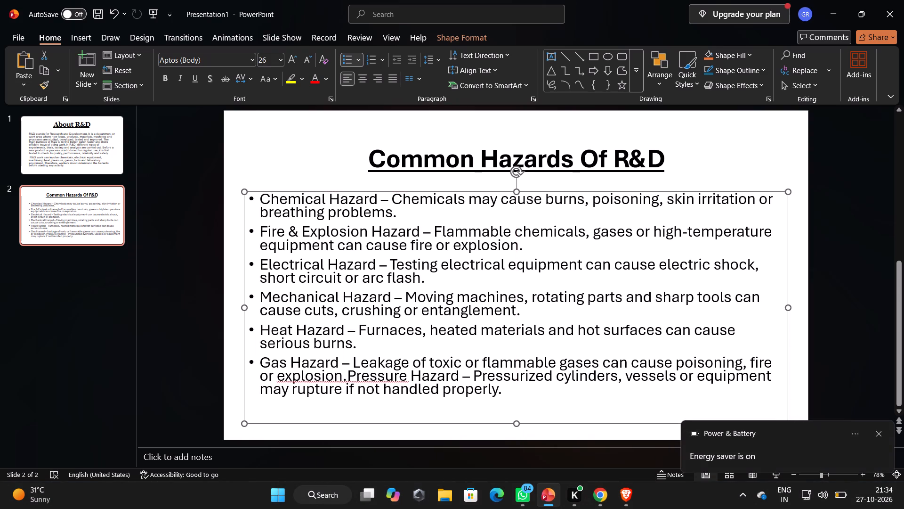
pyautogui.click(839, 248)
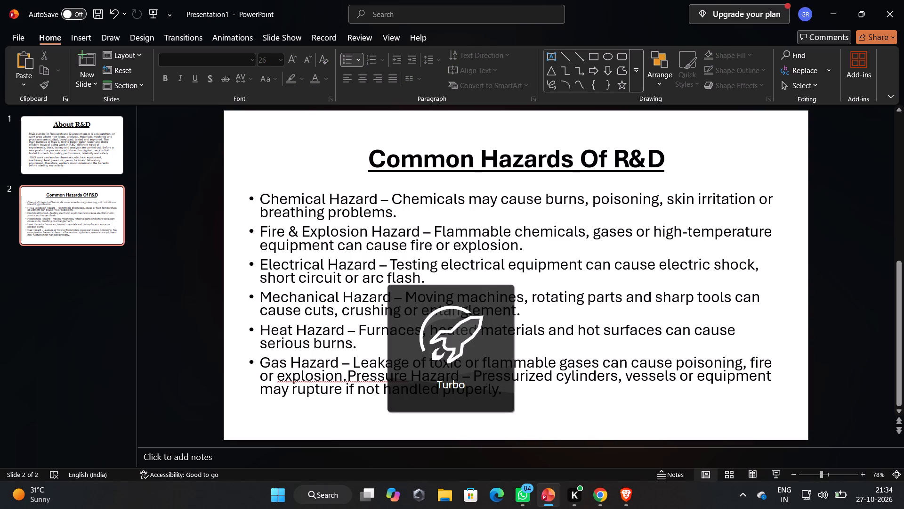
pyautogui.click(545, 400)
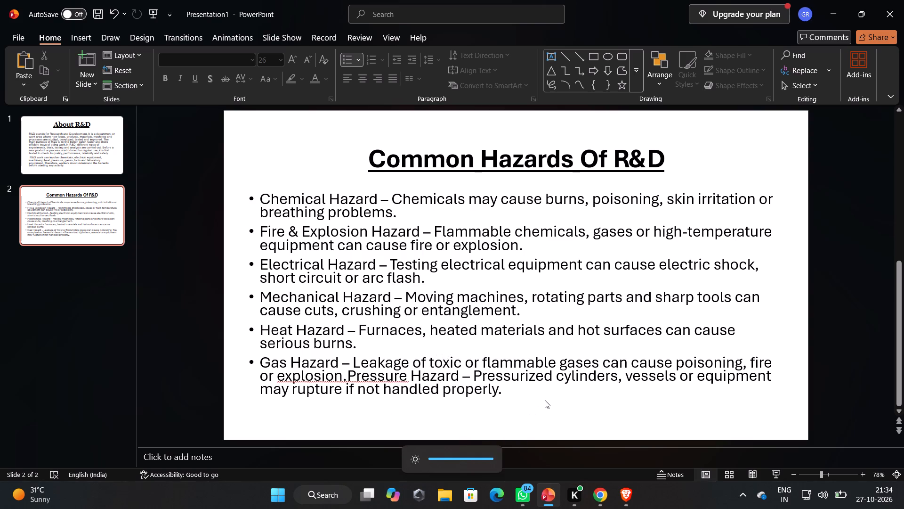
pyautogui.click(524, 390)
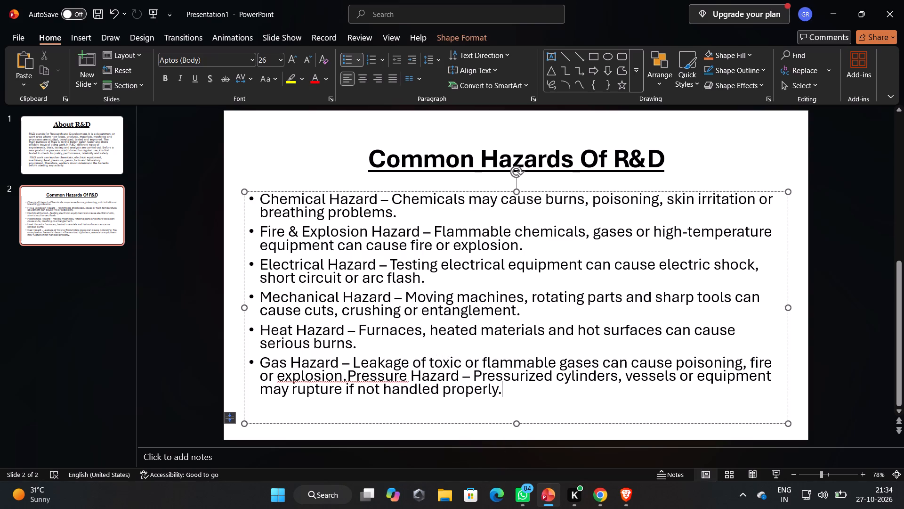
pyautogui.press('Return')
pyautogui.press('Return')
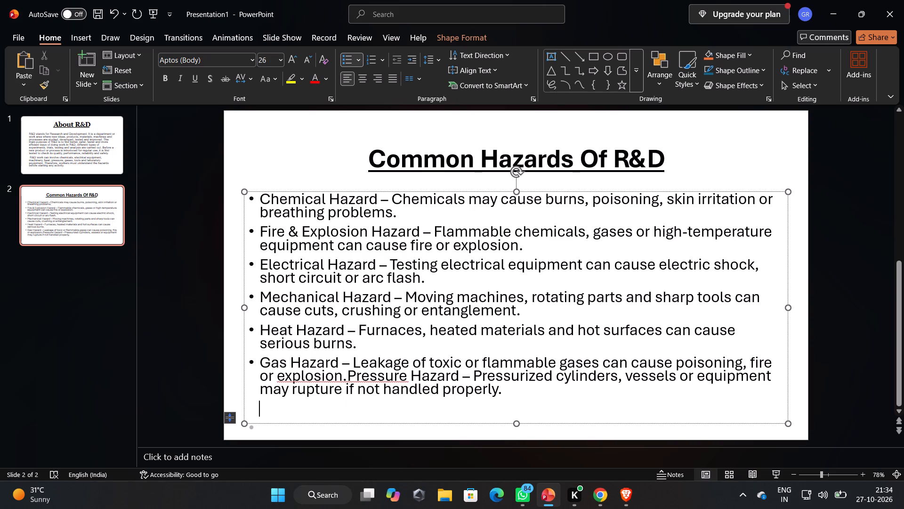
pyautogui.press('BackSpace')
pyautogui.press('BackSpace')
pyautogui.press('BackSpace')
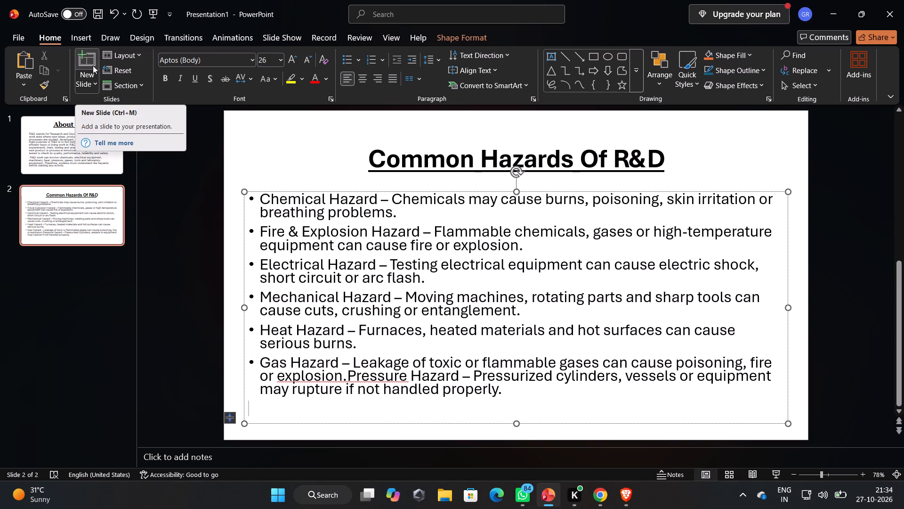
# Add a new title-and-content slide after the "Common Hazards Of R&D" slide.
pyautogui.hotkey('ctrl', 'm')
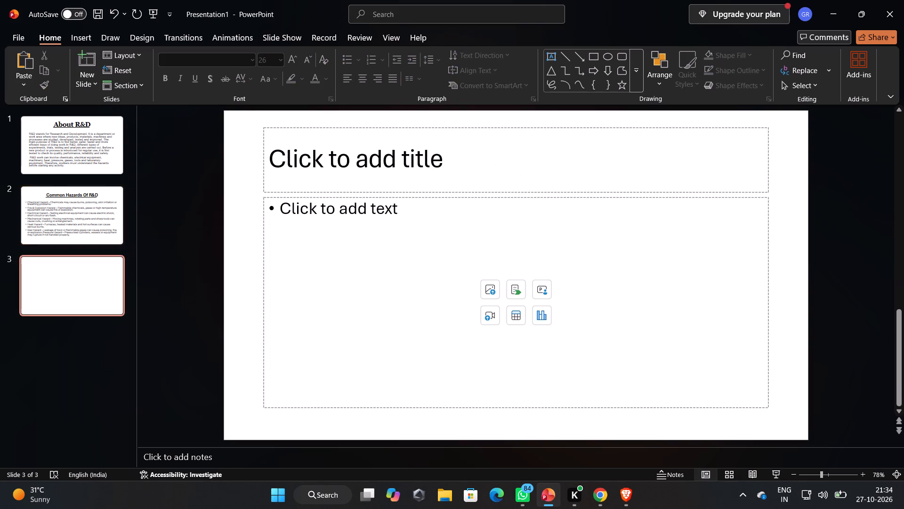
pyautogui.click(342, 174)
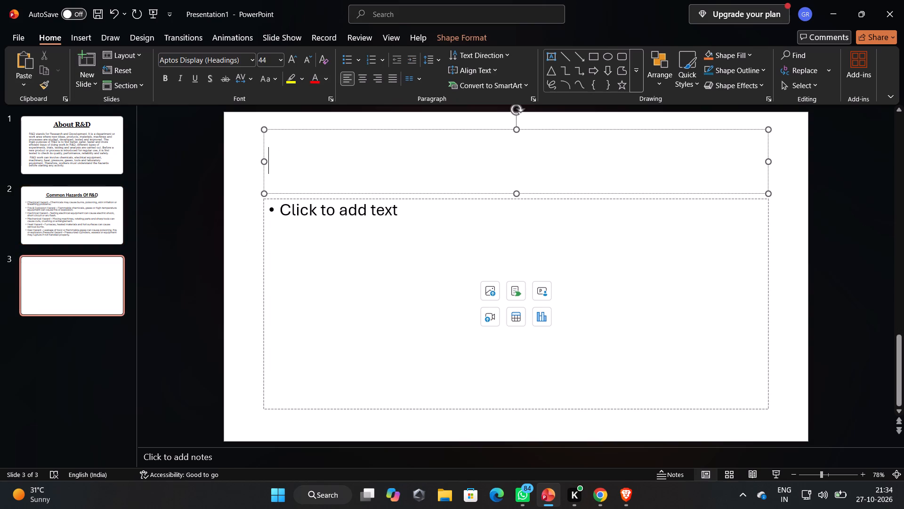
pyautogui.rightClick(418, 185)
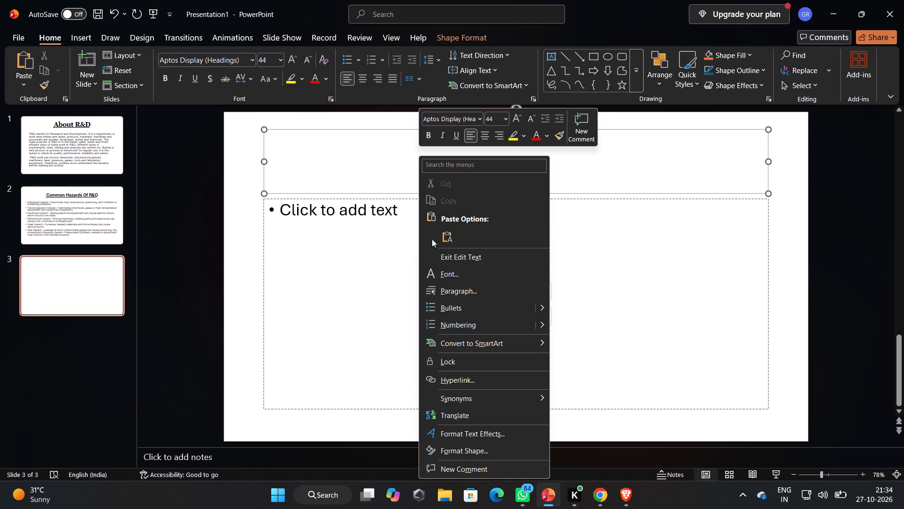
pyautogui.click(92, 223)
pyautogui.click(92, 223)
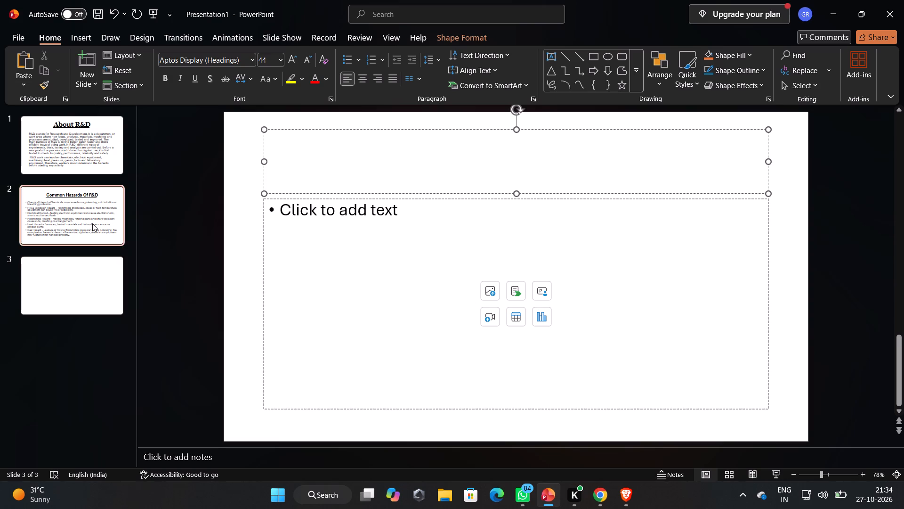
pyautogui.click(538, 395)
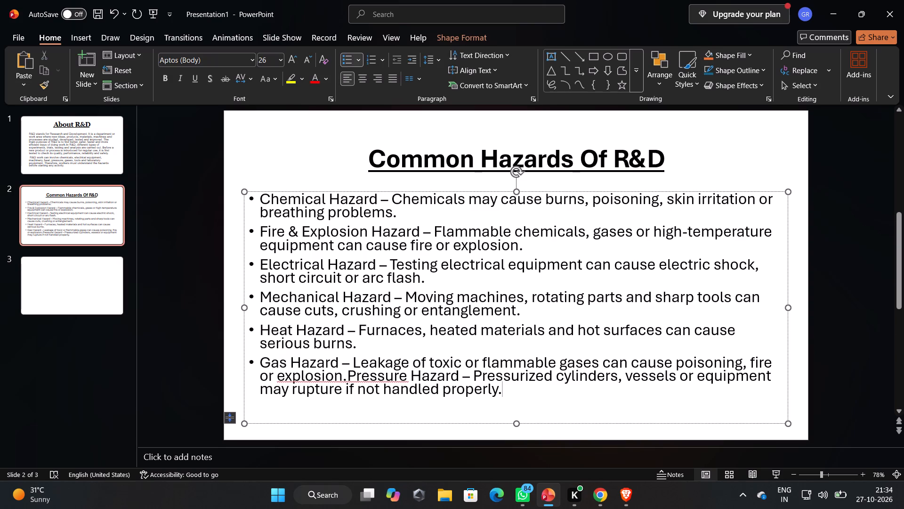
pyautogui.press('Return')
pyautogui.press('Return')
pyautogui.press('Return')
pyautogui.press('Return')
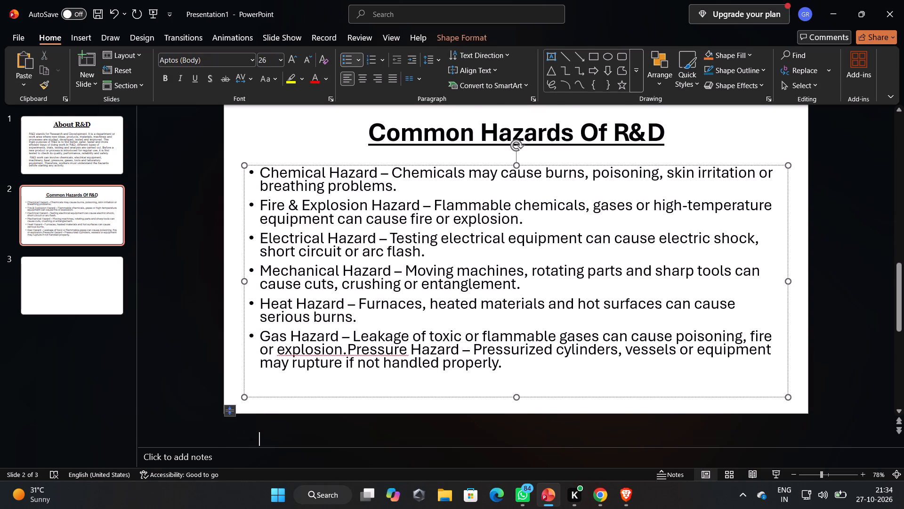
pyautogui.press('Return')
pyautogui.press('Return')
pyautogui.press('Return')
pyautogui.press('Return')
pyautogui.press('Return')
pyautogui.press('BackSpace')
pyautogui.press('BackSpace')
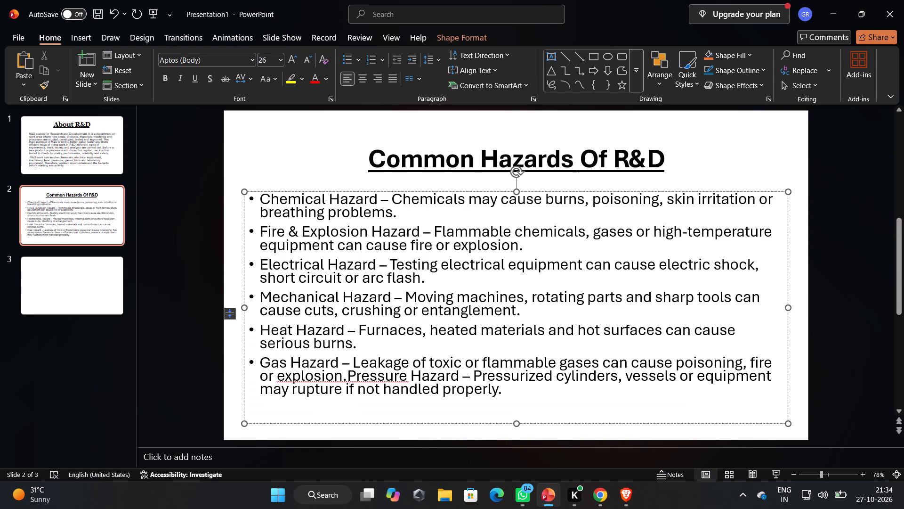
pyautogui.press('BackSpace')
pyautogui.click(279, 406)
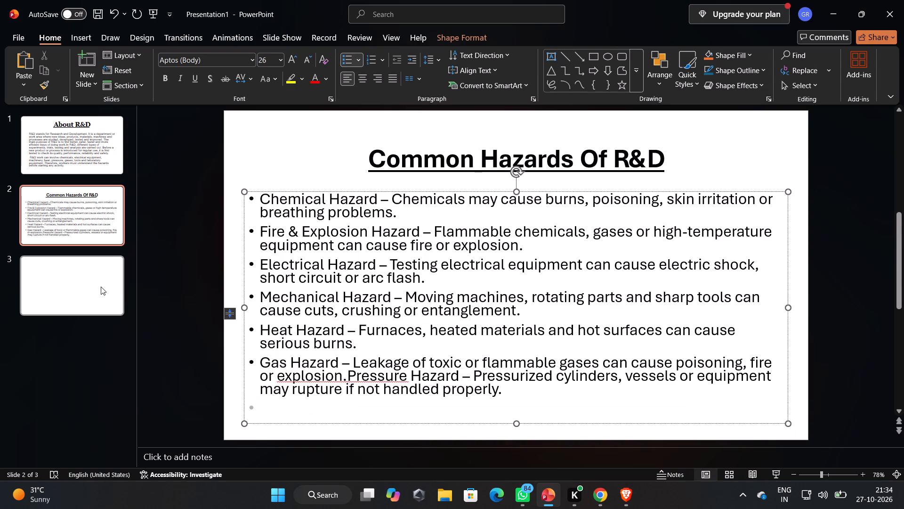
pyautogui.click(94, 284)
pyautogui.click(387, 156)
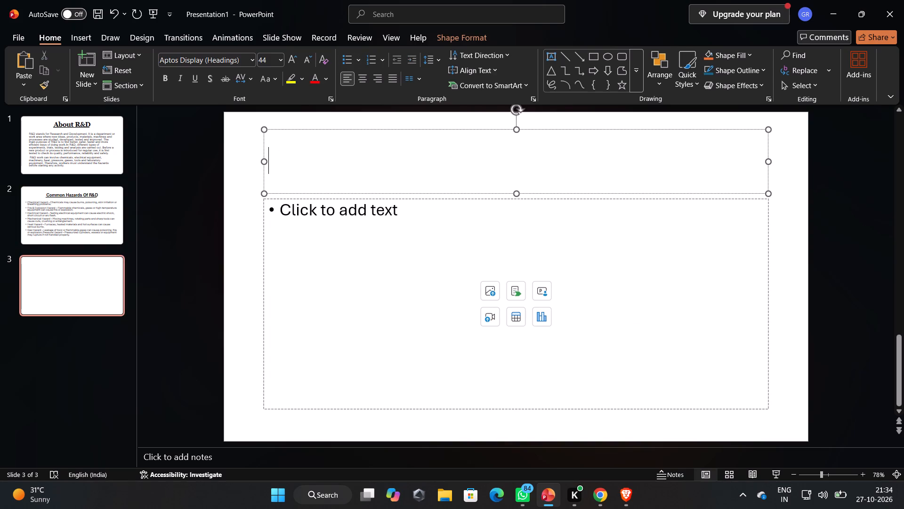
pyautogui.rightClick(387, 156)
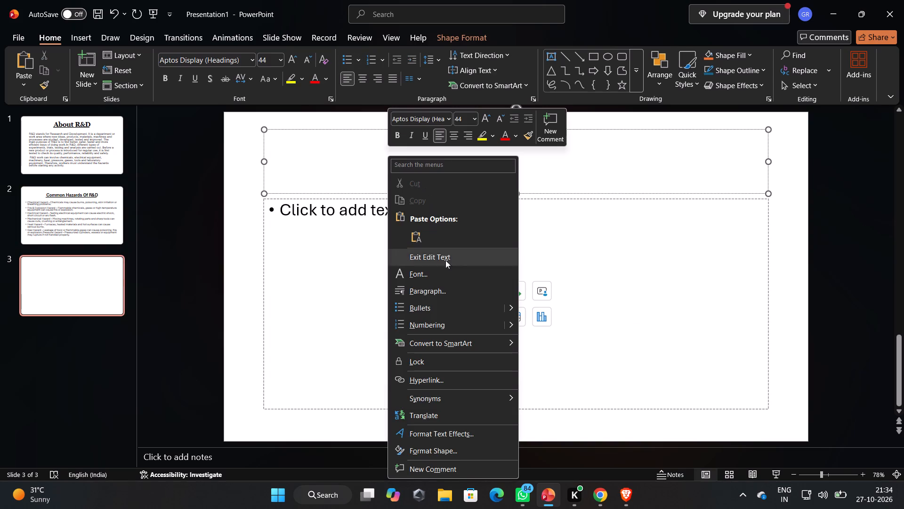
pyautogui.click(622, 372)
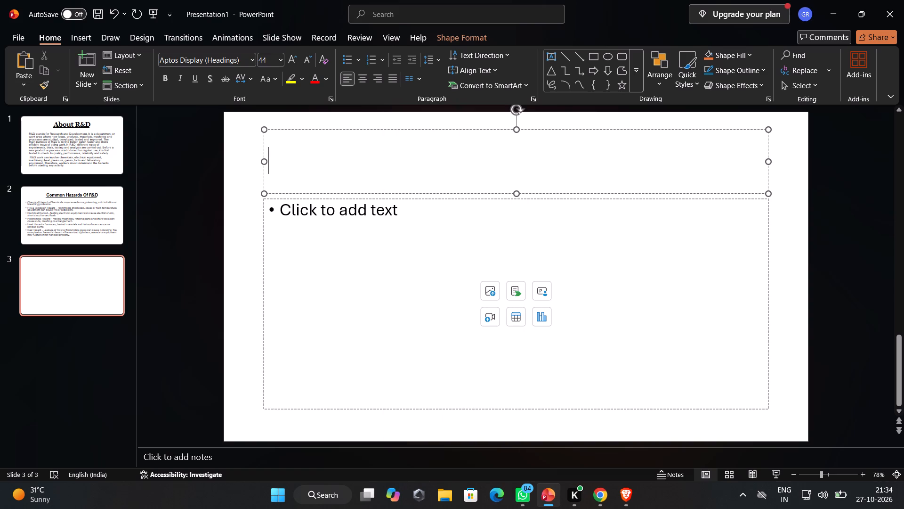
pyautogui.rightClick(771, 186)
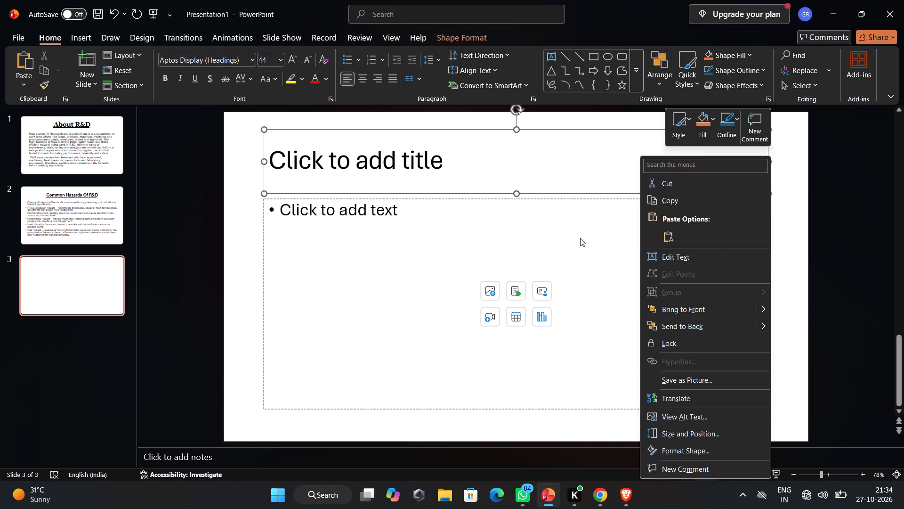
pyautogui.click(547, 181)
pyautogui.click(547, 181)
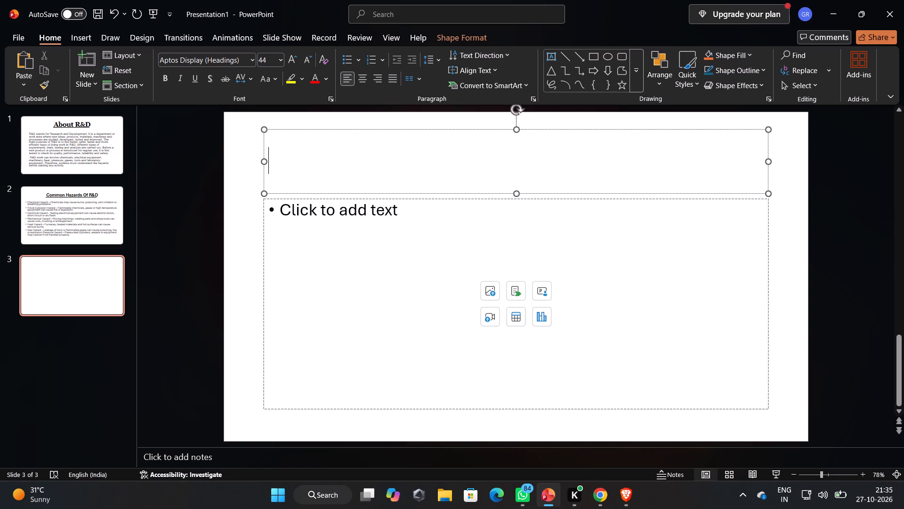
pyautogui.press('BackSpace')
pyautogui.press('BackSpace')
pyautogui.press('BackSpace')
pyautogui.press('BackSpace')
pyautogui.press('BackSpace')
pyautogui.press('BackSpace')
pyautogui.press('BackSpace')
# Remove the bullet from the empty content placeholder on slide 3.
pyautogui.click(515, 274)
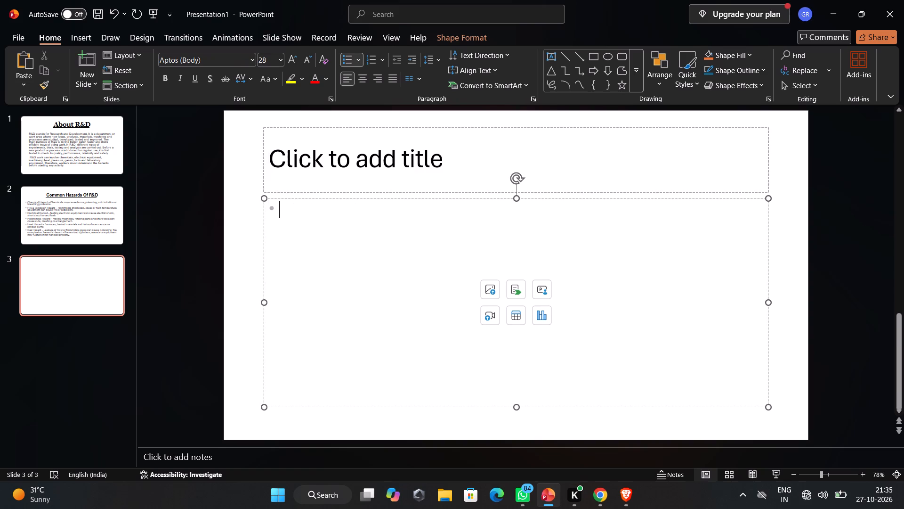
pyautogui.press('BackSpace')
pyautogui.press('BackSpace')
pyautogui.press('BackSpace')
pyautogui.press('BackSpace')
pyautogui.press('BackSpace')
pyautogui.press('BackSpace')
pyautogui.press('BackSpace')
pyautogui.press('BackSpace')
pyautogui.press('BackSpace')
pyautogui.press('BackSpace')
pyautogui.press('BackSpace')
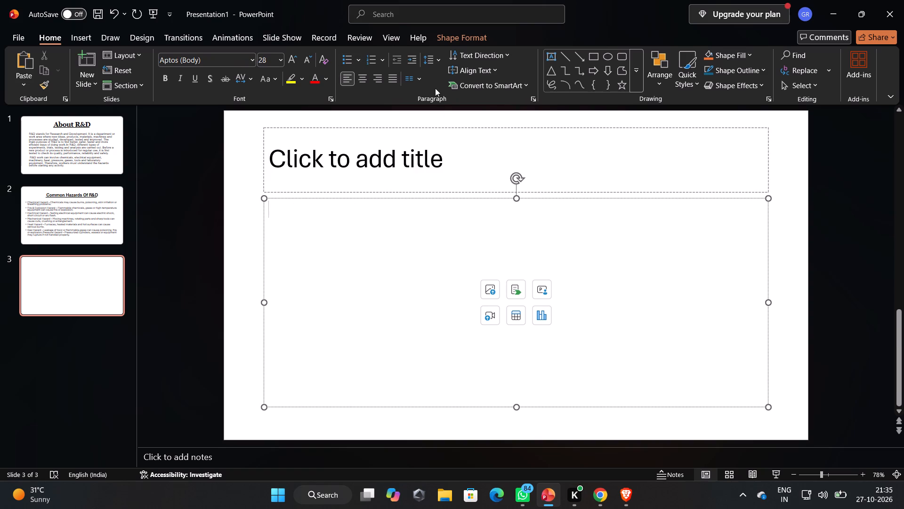
# Review the "Common Hazards Of R&D" slide and the "About R&D" slide.
pyautogui.click(97, 207)
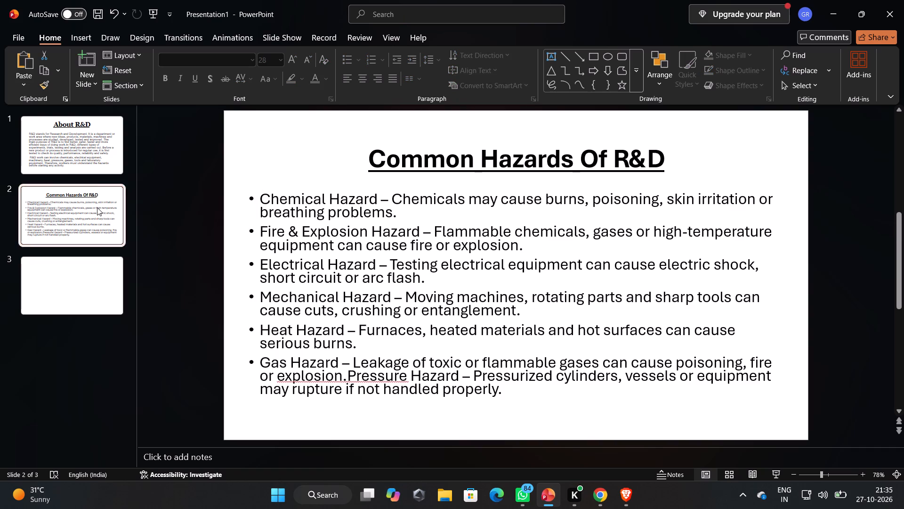
pyautogui.click(97, 159)
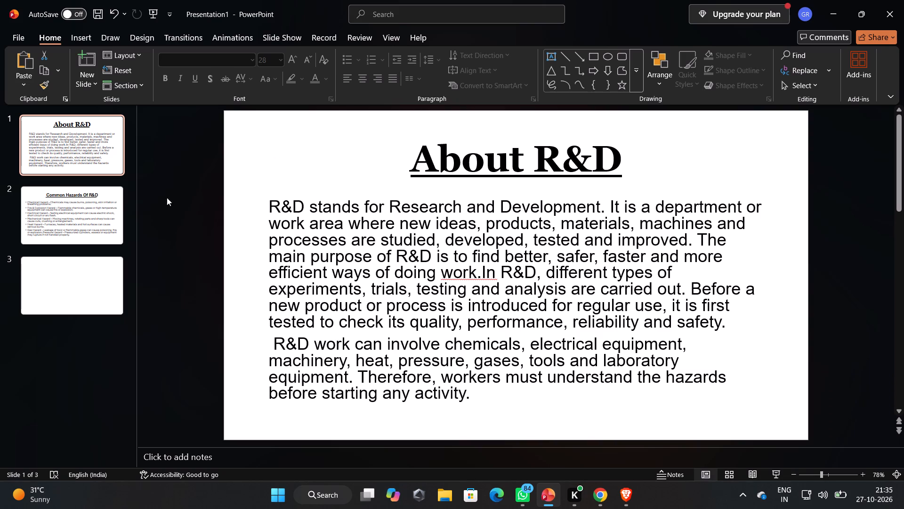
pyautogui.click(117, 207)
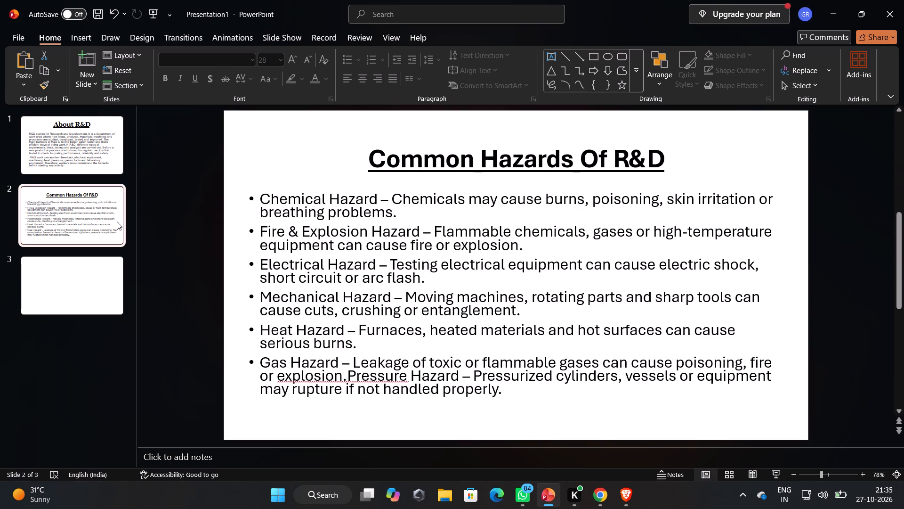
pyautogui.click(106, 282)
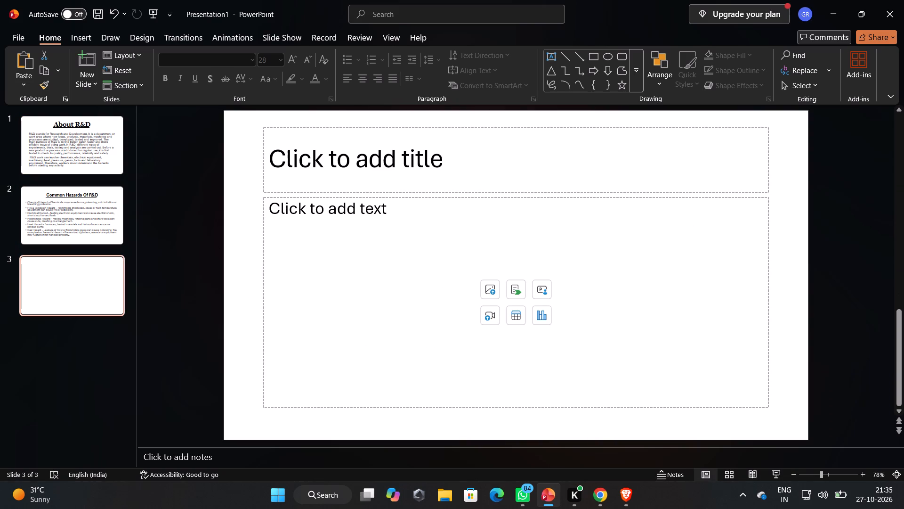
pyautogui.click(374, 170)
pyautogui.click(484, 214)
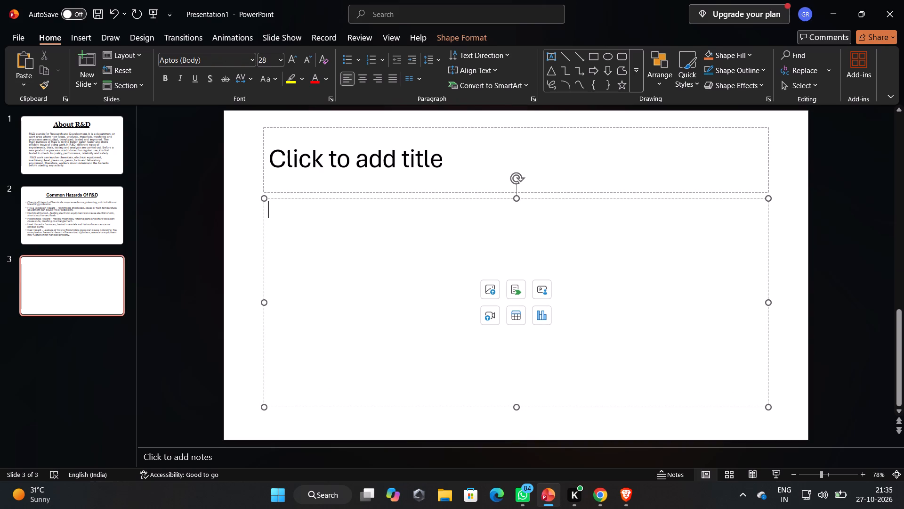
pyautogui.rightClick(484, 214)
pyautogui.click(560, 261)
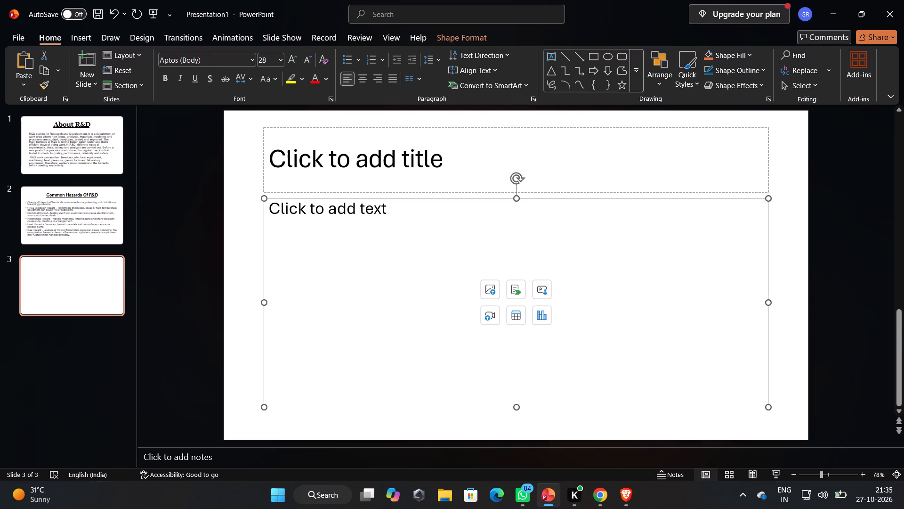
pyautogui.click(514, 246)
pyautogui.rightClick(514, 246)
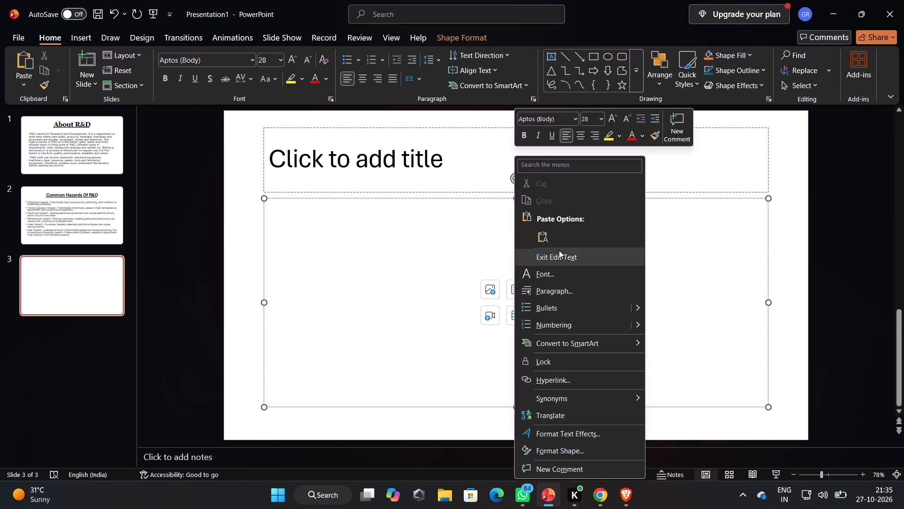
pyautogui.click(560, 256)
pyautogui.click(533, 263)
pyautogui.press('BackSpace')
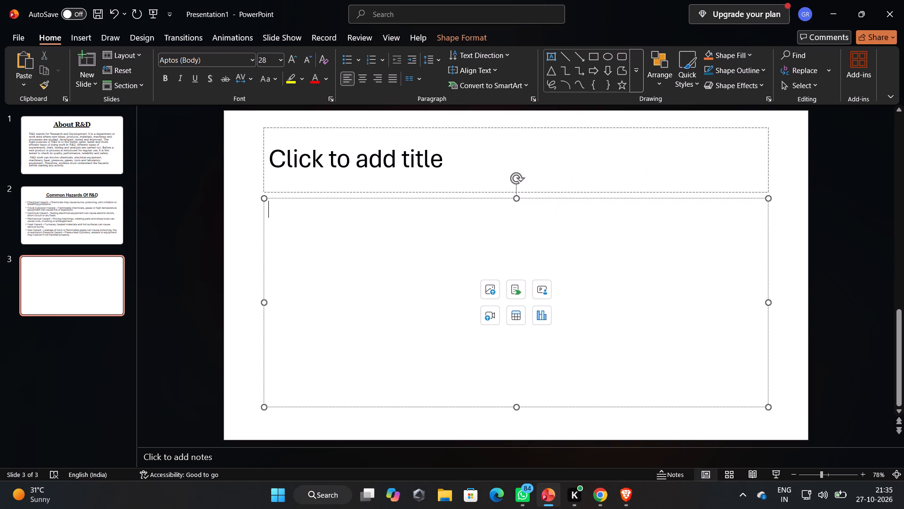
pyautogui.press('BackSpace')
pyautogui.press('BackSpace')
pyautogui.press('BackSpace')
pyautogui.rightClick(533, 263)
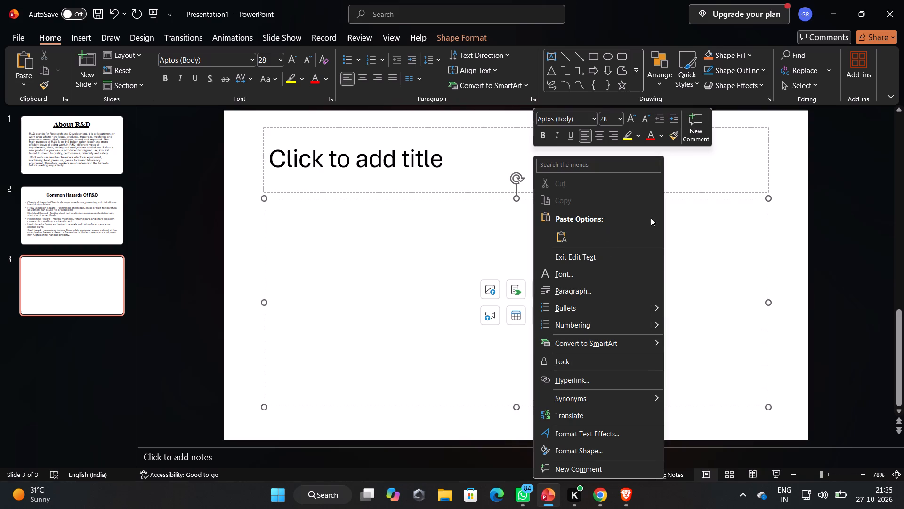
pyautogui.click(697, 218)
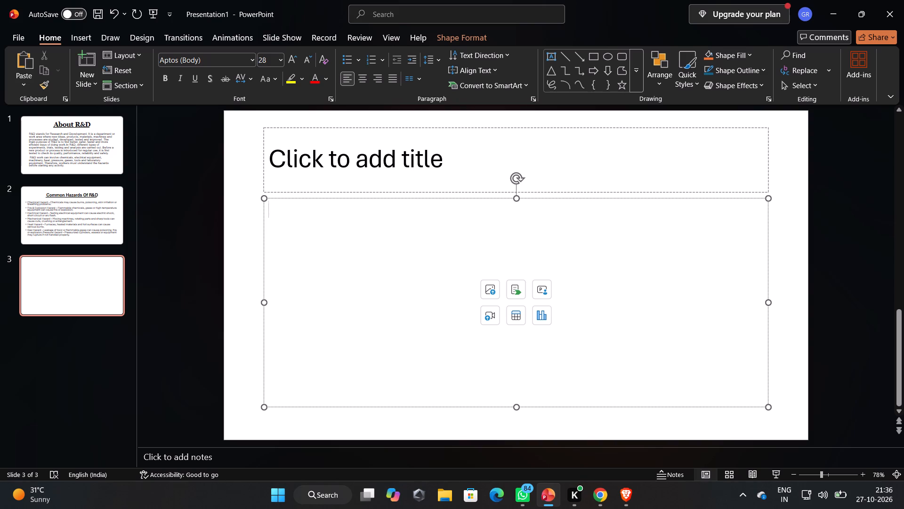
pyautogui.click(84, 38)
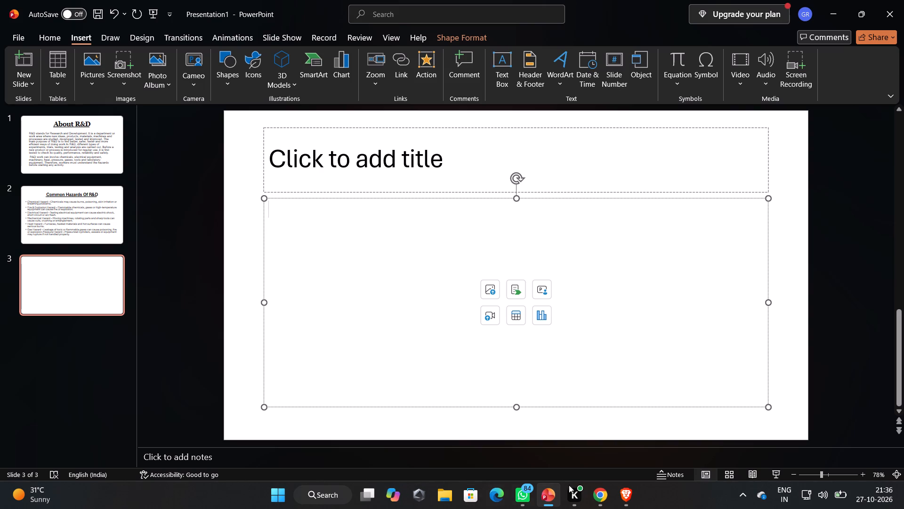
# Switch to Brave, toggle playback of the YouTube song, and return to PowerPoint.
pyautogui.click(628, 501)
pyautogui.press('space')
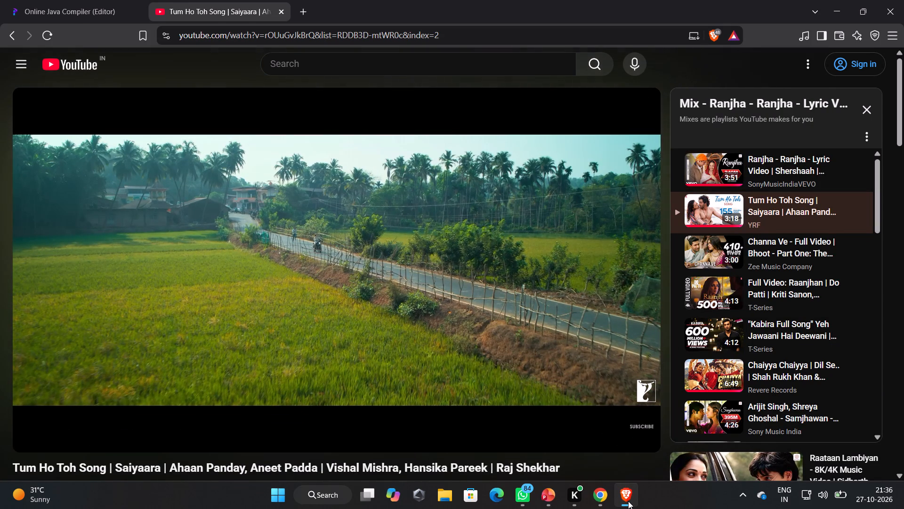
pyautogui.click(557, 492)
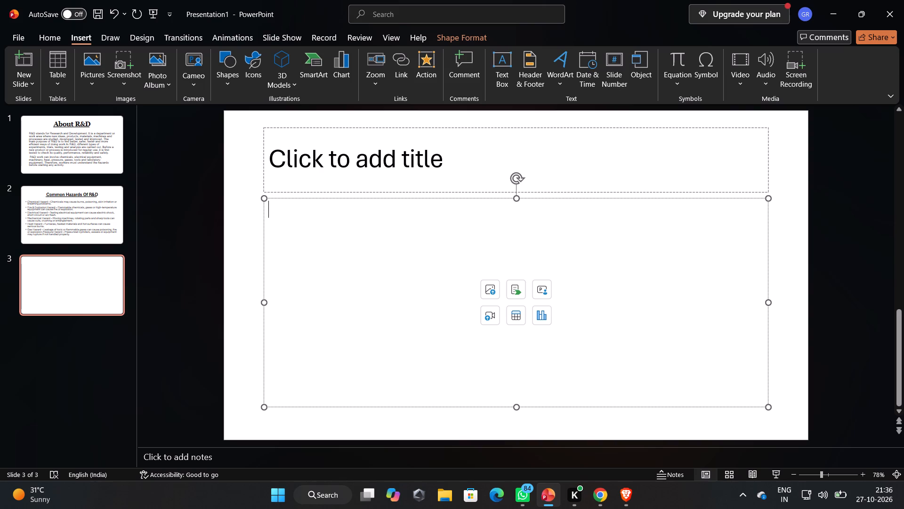
# Delete the empty title and content placeholders from the third slide.
pyautogui.rightClick(263, 167)
pyautogui.press('Delete')
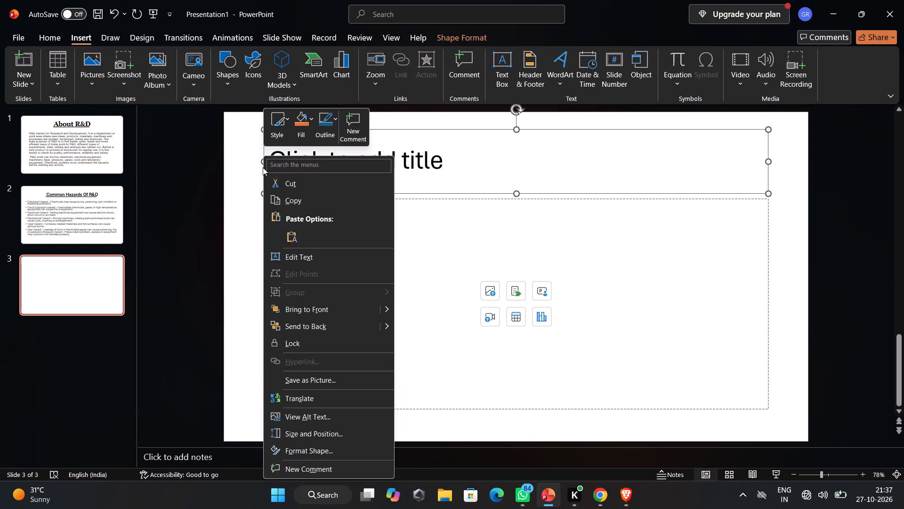
pyautogui.click(411, 146)
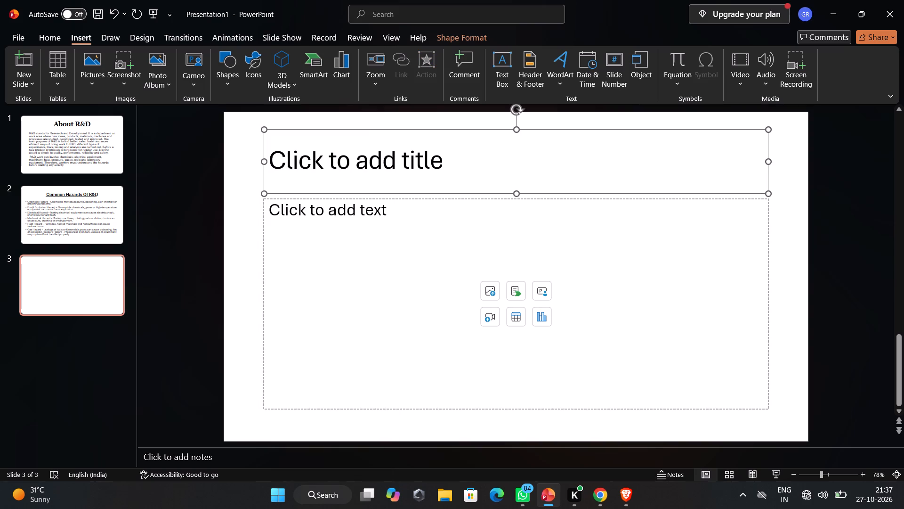
pyautogui.click(262, 180)
pyautogui.press('Delete')
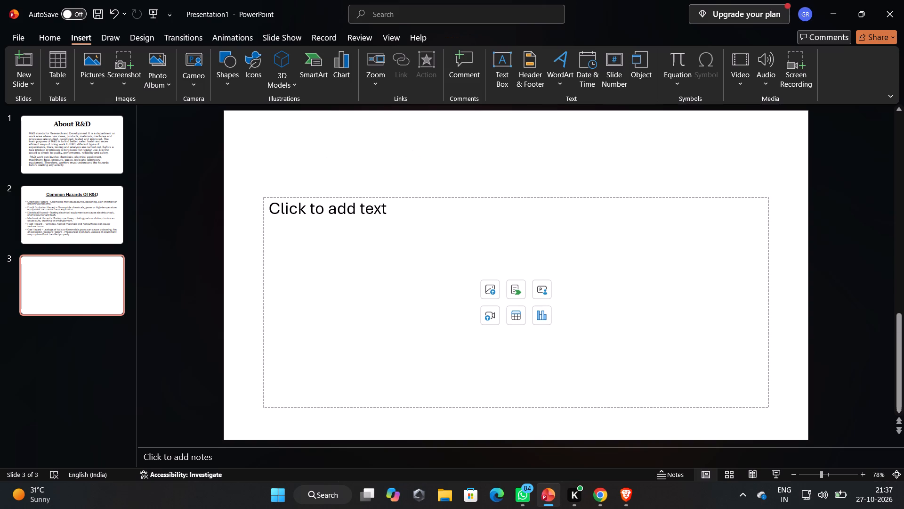
pyautogui.click(264, 215)
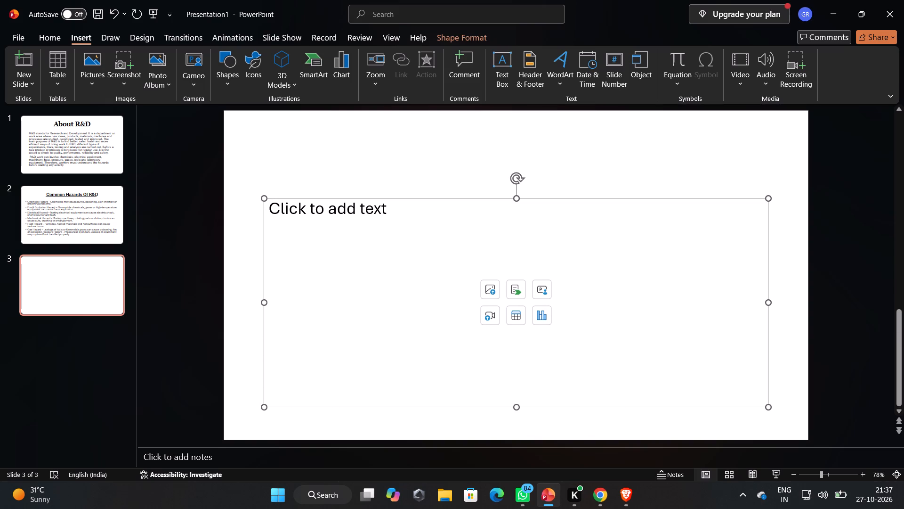
pyautogui.press('Delete')
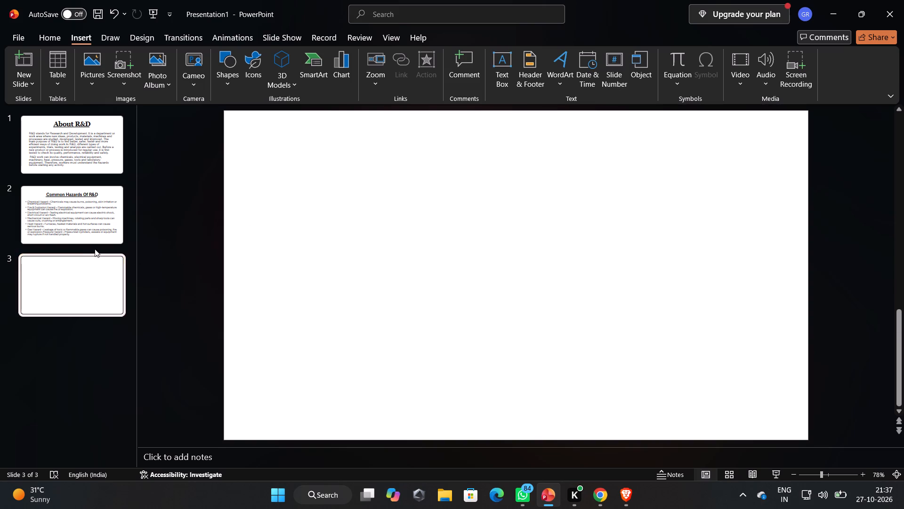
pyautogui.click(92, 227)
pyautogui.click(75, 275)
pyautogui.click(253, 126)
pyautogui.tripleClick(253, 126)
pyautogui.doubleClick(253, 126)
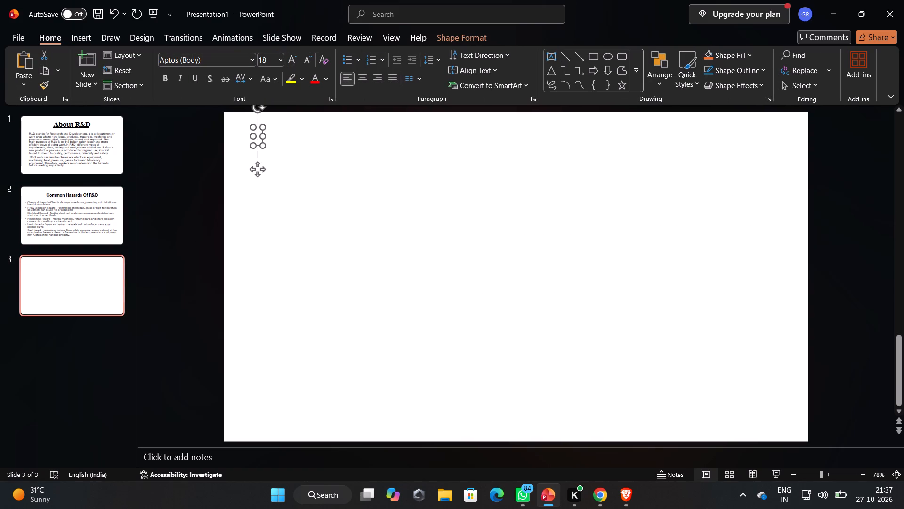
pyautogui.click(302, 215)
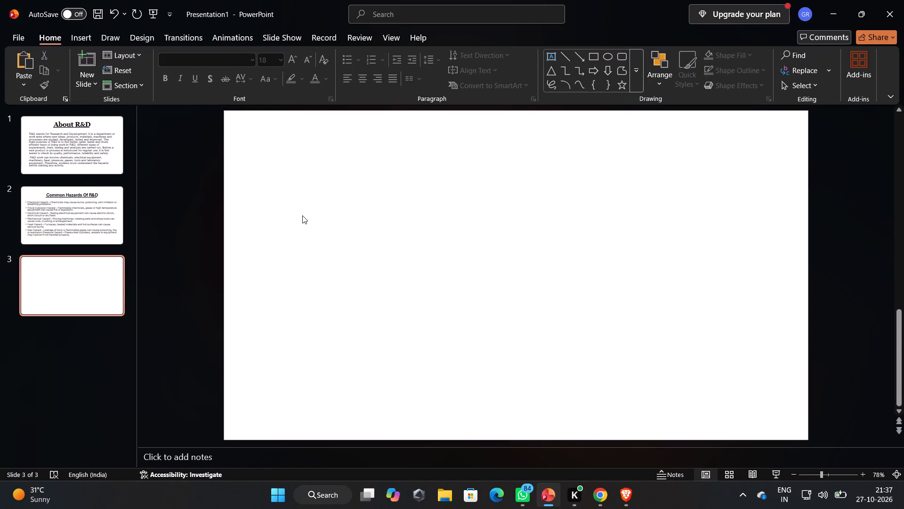
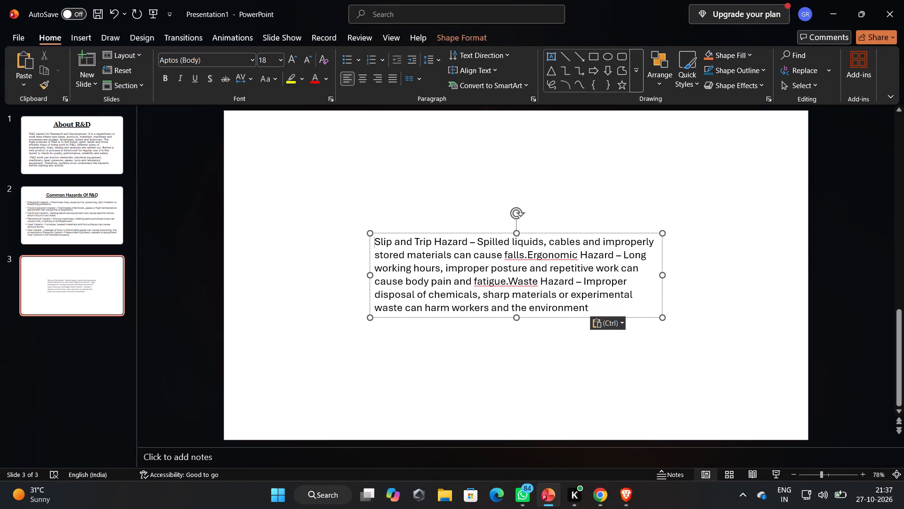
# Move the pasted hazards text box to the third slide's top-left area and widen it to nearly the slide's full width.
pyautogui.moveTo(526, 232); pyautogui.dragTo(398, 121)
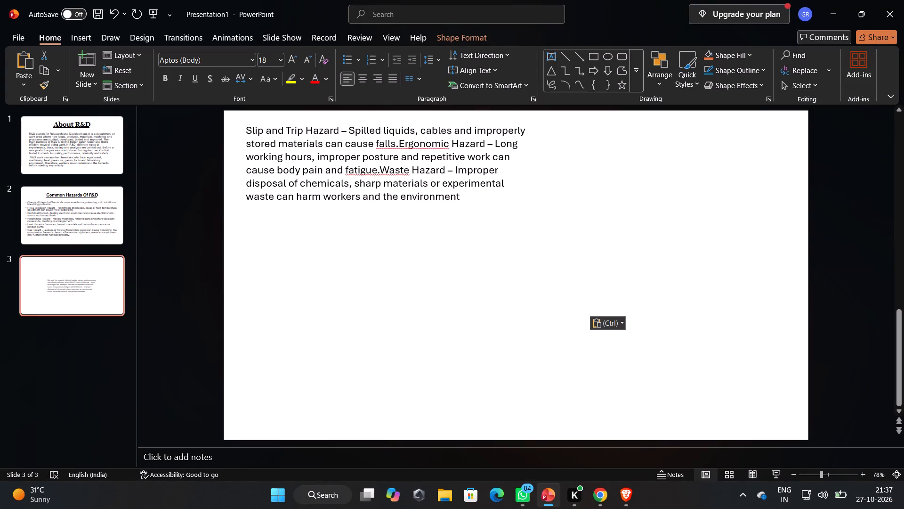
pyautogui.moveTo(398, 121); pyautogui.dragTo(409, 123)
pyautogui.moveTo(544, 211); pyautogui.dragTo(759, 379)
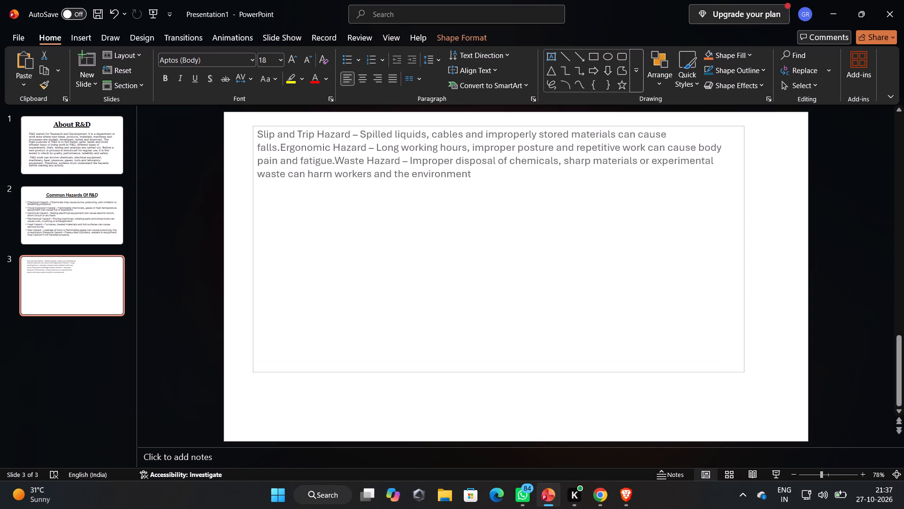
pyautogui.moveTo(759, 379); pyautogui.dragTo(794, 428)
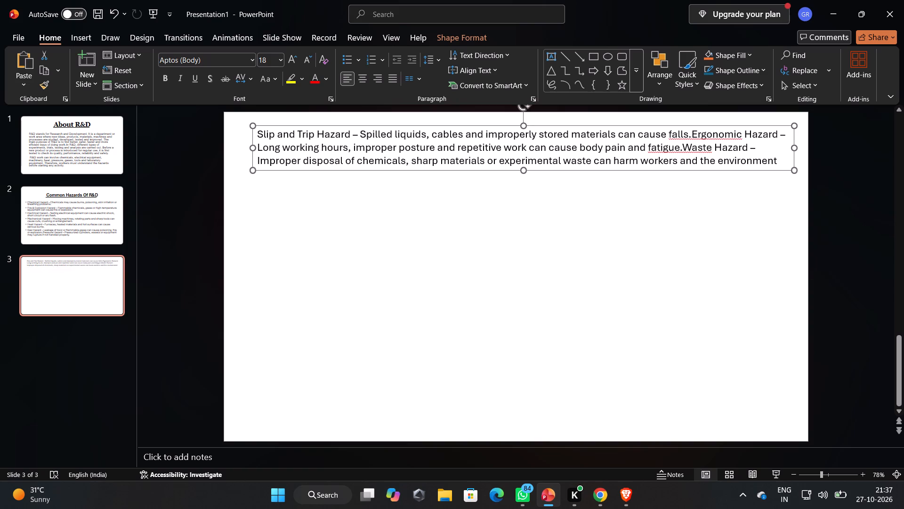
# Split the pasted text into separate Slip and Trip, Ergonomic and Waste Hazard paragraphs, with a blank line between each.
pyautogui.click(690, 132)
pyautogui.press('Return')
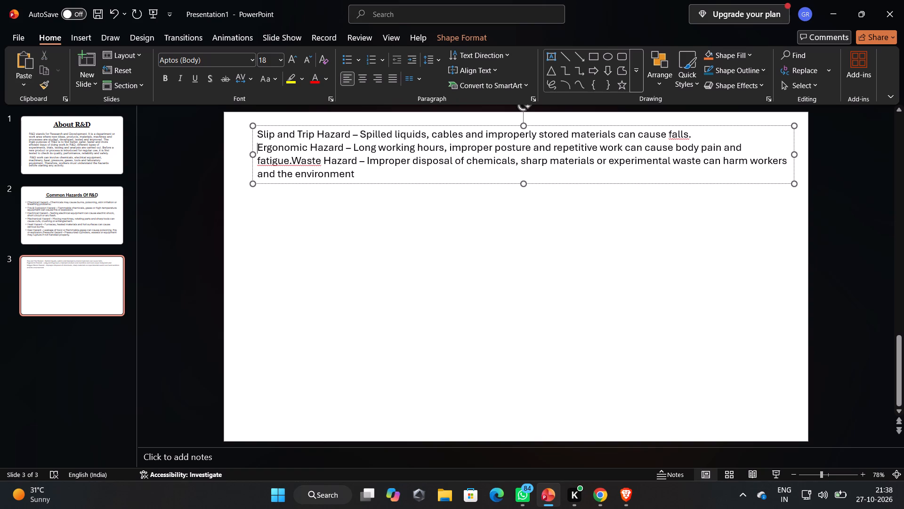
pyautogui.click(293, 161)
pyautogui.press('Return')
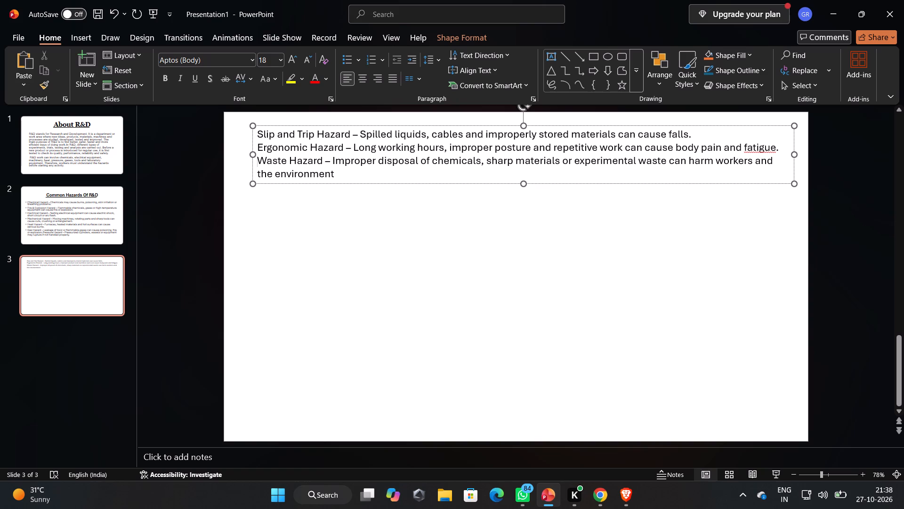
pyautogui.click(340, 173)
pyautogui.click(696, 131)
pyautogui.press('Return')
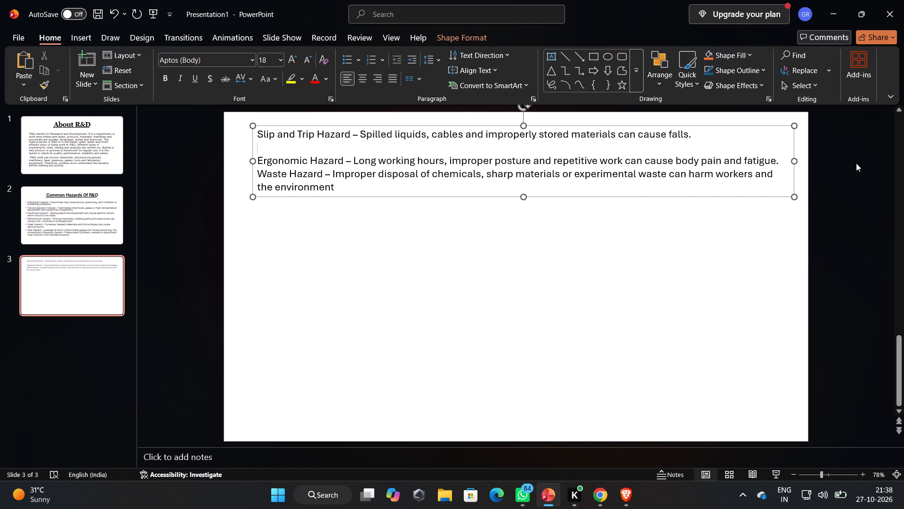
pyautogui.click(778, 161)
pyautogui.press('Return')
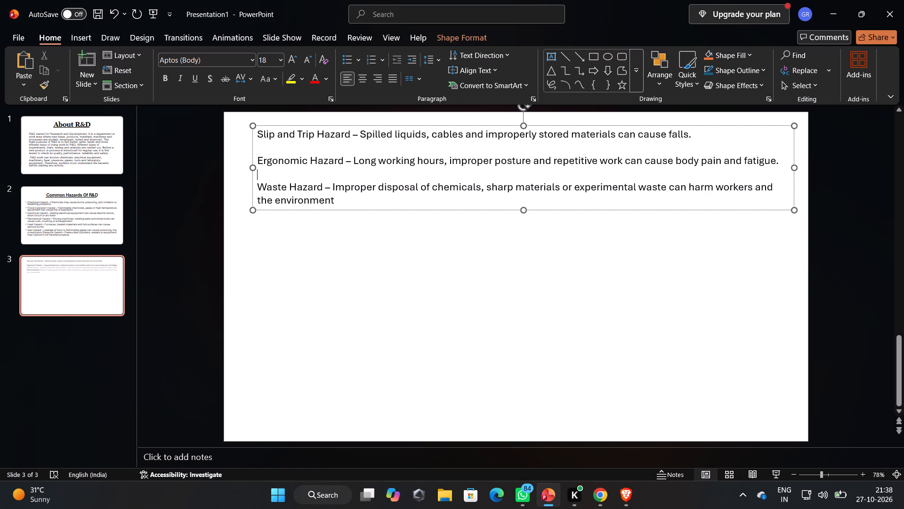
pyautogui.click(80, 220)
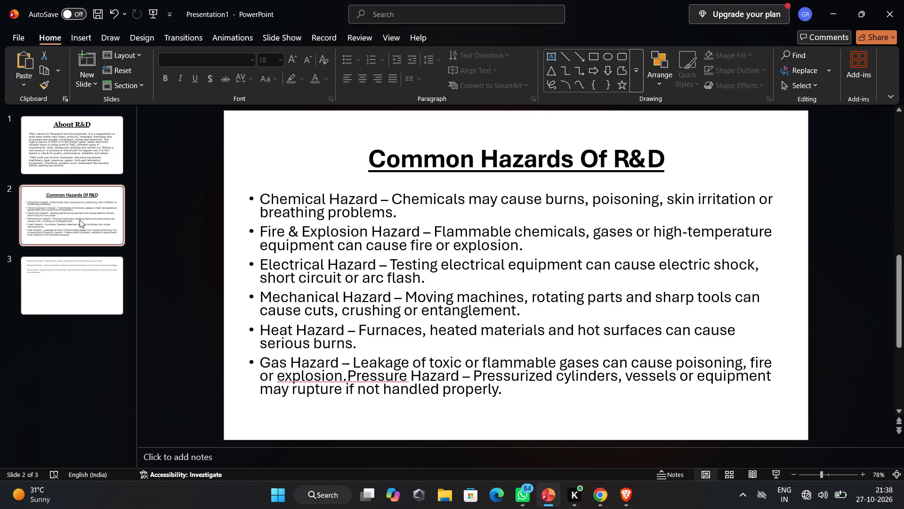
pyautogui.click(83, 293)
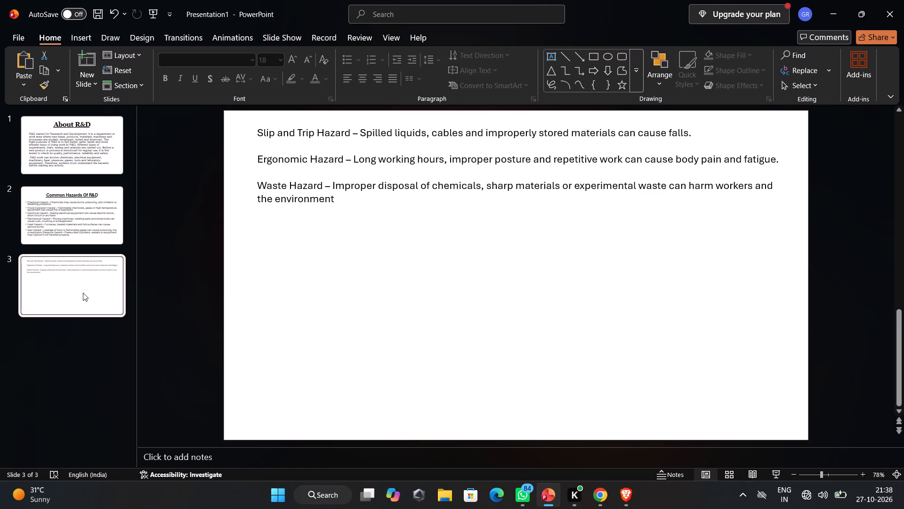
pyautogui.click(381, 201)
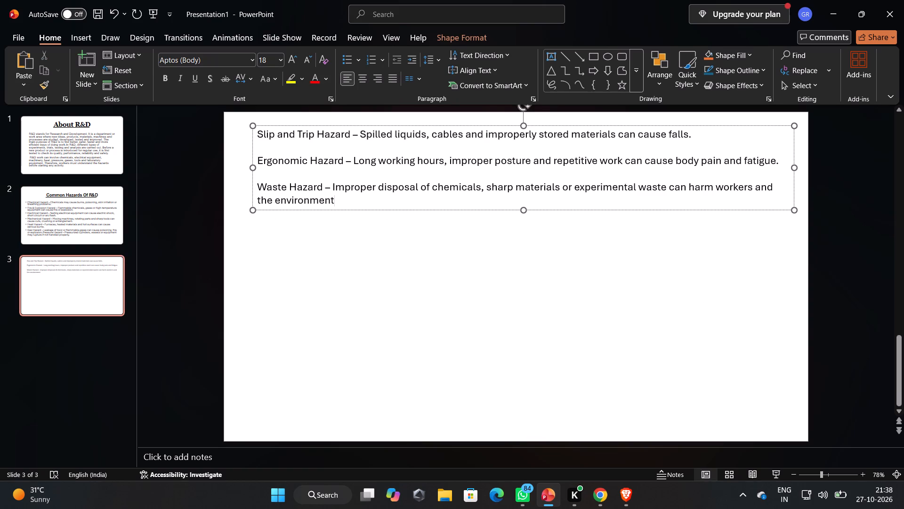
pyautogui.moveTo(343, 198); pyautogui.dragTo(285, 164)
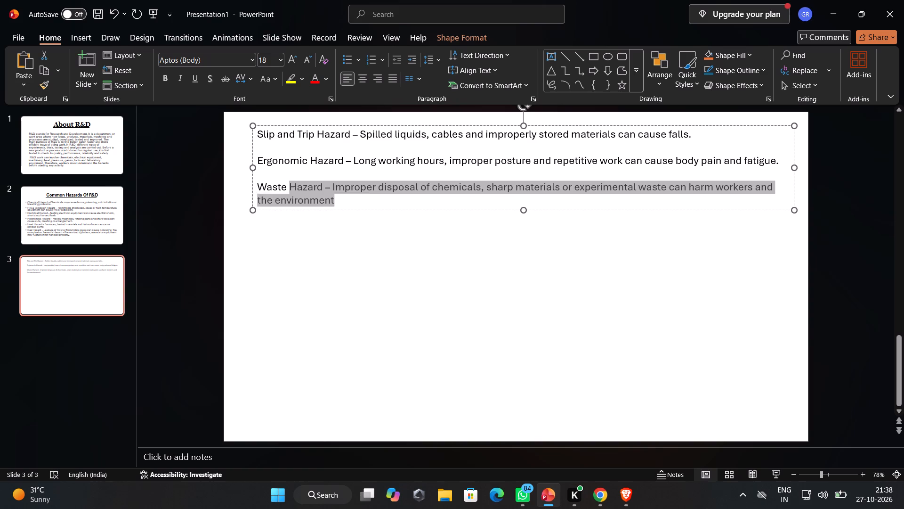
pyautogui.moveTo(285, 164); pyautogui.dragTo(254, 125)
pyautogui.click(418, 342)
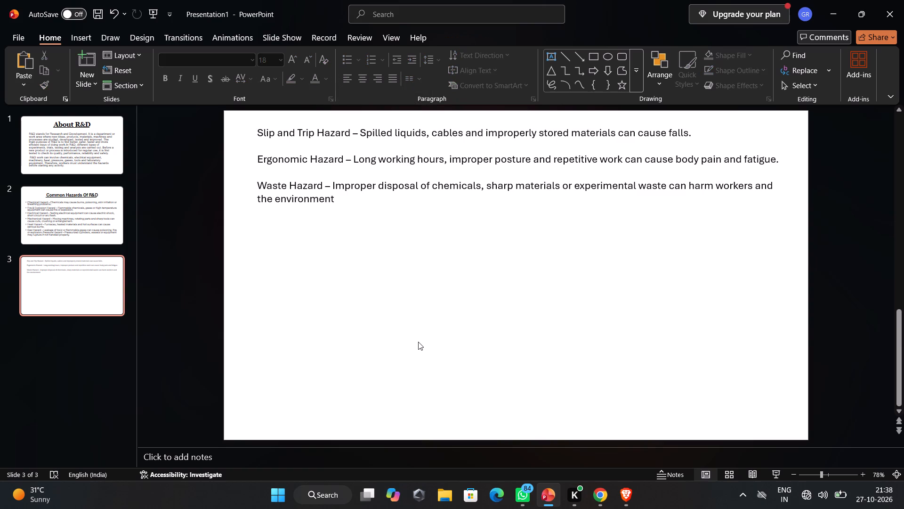
# Undo the text box edits, the paste and the placeholder deletion until the third slide's empty content placeholder is restored.
pyautogui.hotkey('ctrl', 'z')
pyautogui.hotkey('ctrl', 'z')
pyautogui.hotkey('ctrl', 'z')
pyautogui.hotkey('ctrl', 'z')
pyautogui.hotkey('ctrl', 'z')
pyautogui.hotkey('ctrl', 'z')
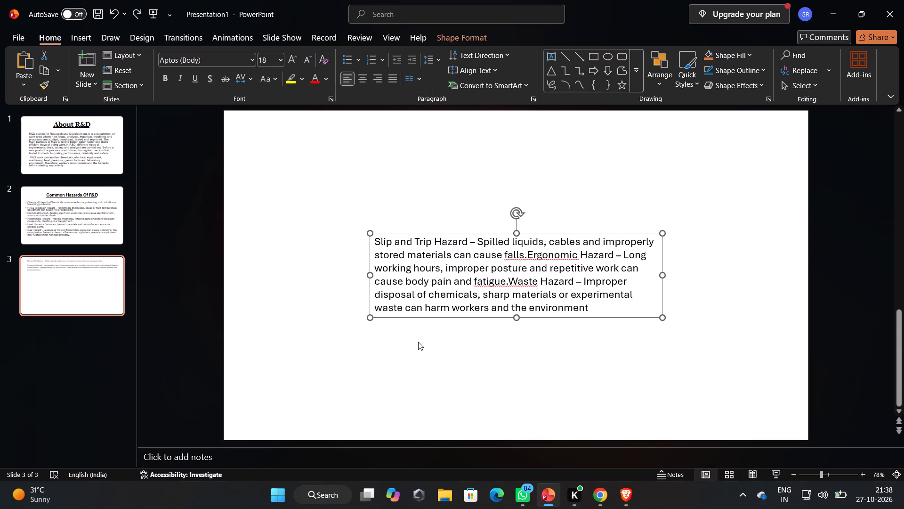
pyautogui.hotkey('ctrl', 'z')
pyautogui.hotkey('ctrl', 'z')
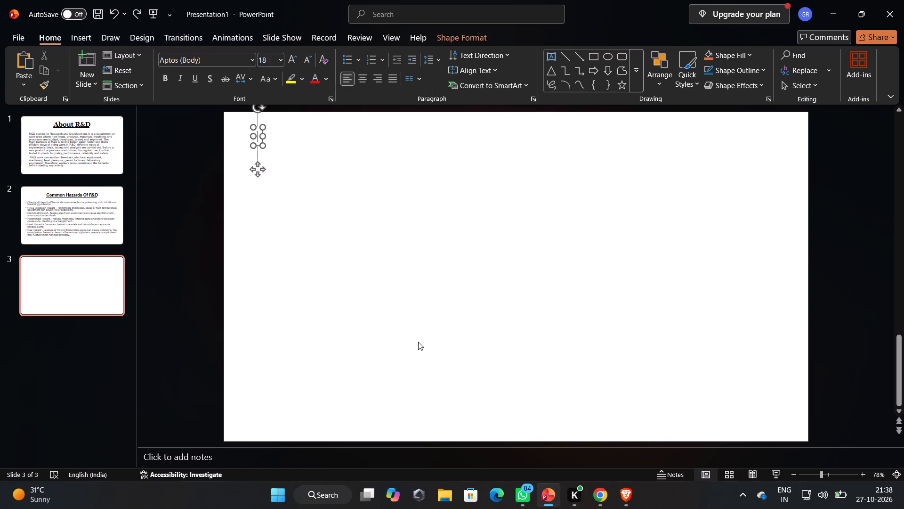
pyautogui.hotkey('ctrl', 'z')
pyautogui.hotkey('ctrl', 'z')
# Paste the hazards text into the third slide's content placeholder and split it into Slip and Trip, Ergonomic and Waste Hazard paragraphs.
pyautogui.click(345, 248)
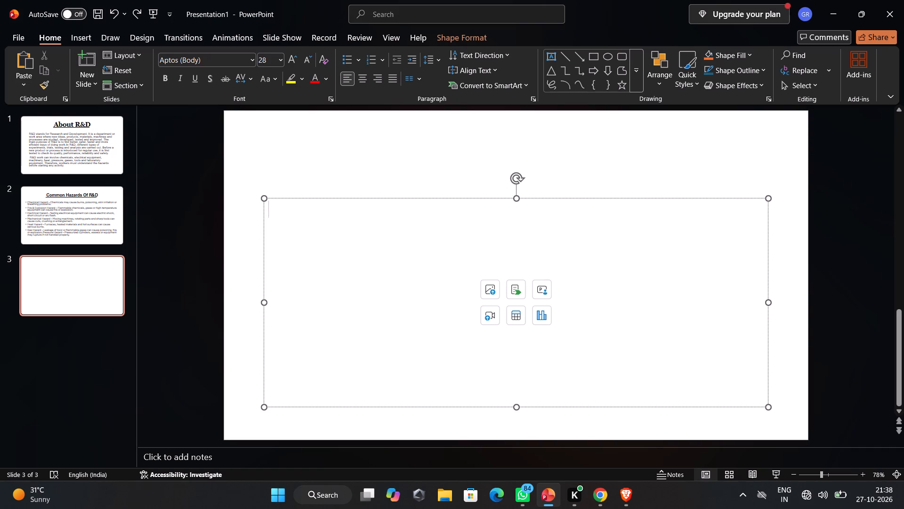
pyautogui.hotkey('ctrl', 'v')
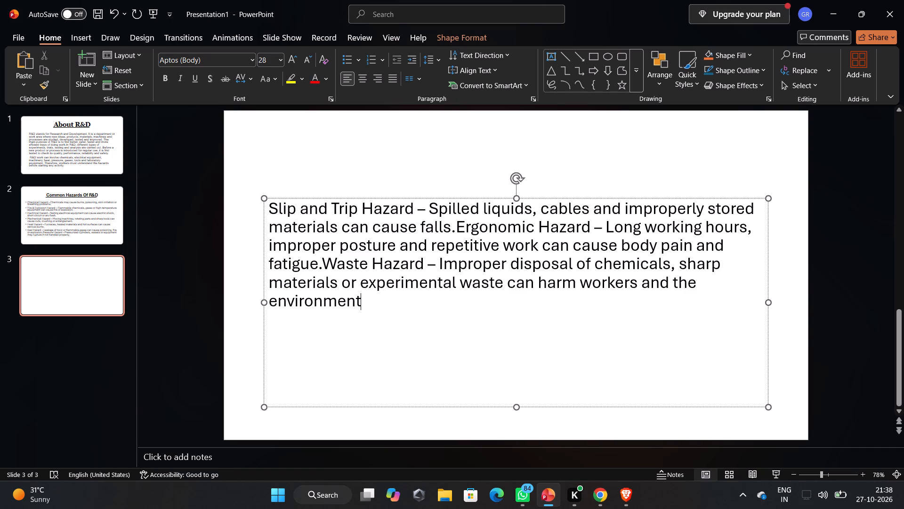
pyautogui.click(456, 233)
pyautogui.press('Return')
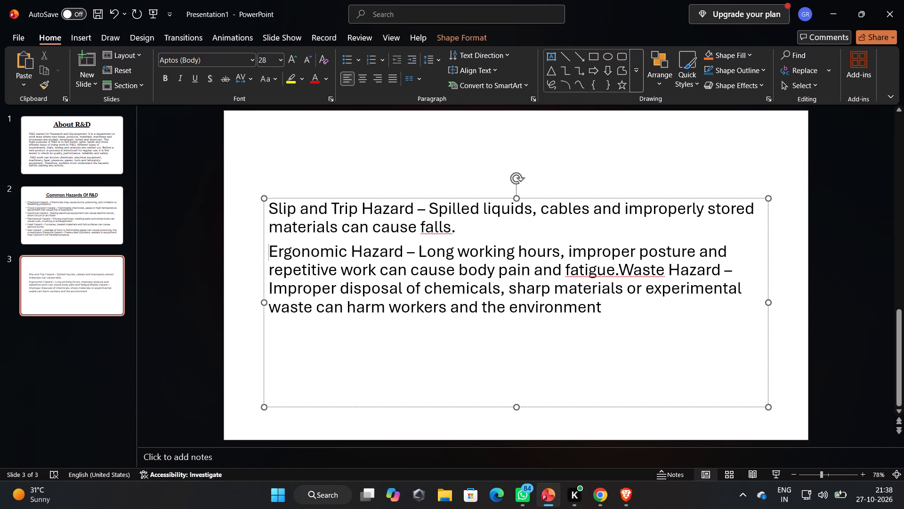
pyautogui.click(621, 274)
pyautogui.press('Return')
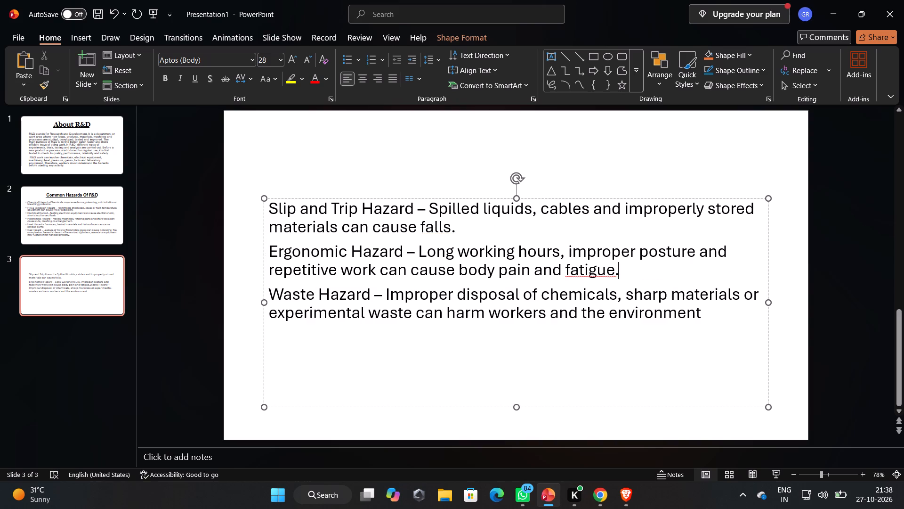
# Switch to Brave, toggle playback of the YouTube song, and return to PowerPoint.
pyautogui.click(622, 504)
pyautogui.press('space')
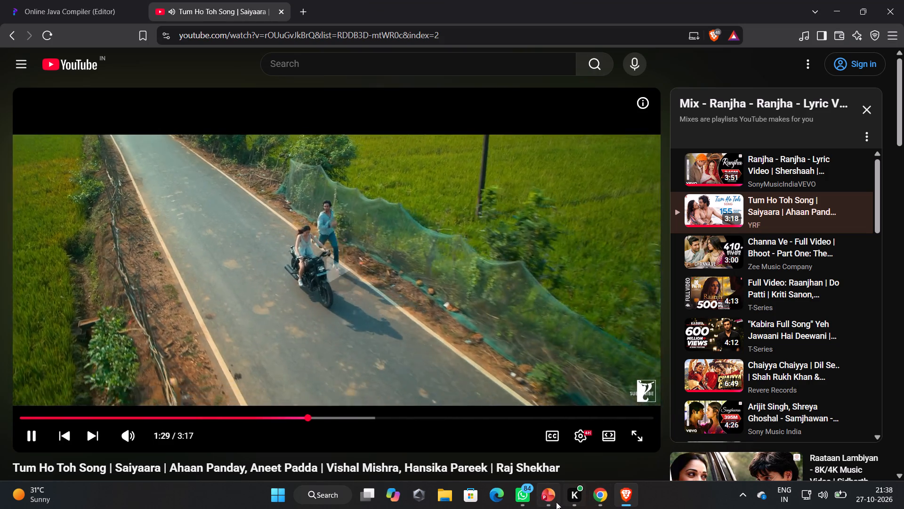
pyautogui.click(547, 501)
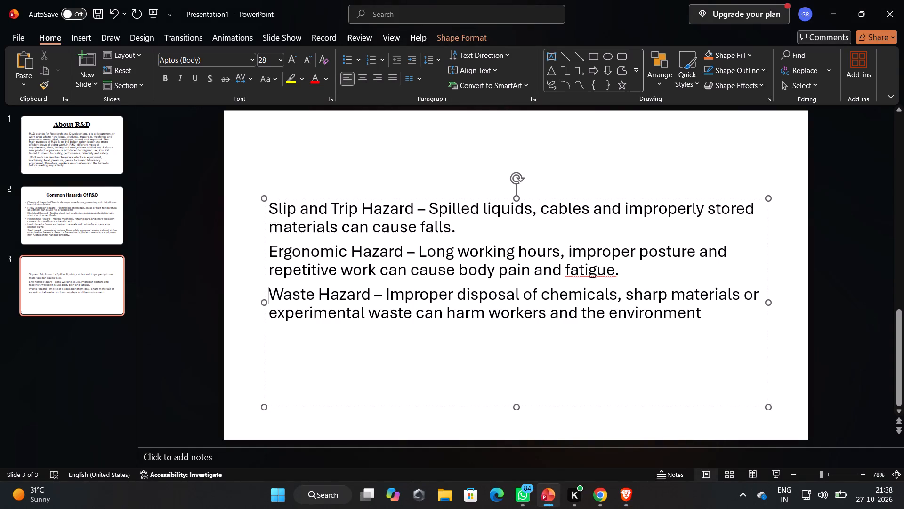
# Move the hazards placeholder up near the third slide's top edge, keeping it horizontally centred.
pyautogui.moveTo(492, 199); pyautogui.dragTo(486, 148)
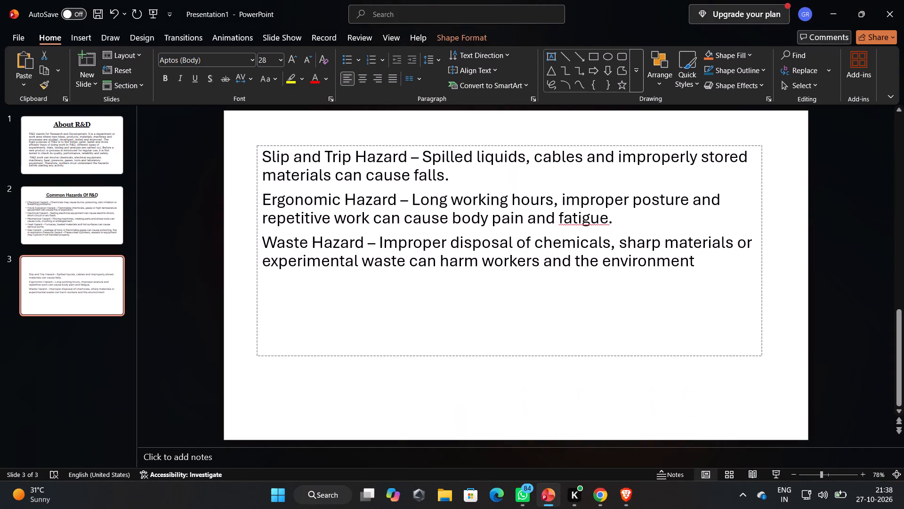
pyautogui.moveTo(486, 148); pyautogui.dragTo(495, 129)
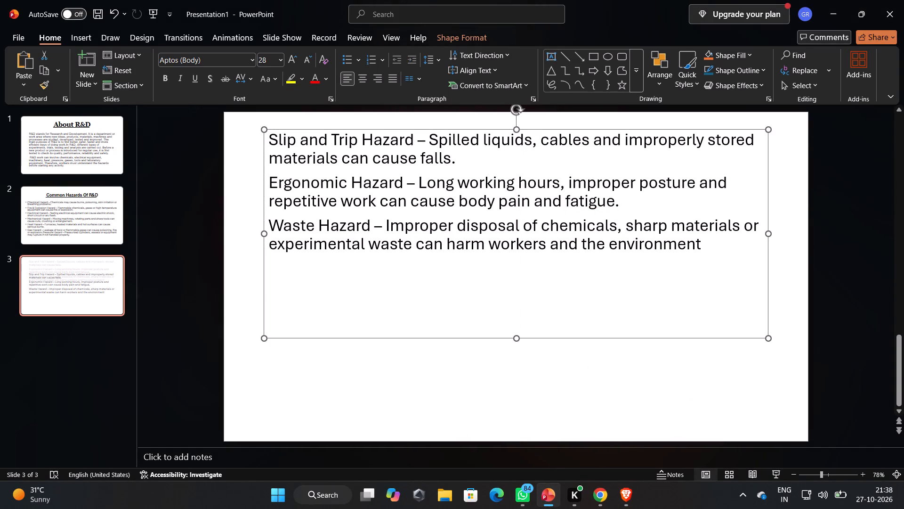
# Apply filled round bullets to all three hazard paragraphs on the third slide.
pyautogui.click(699, 253)
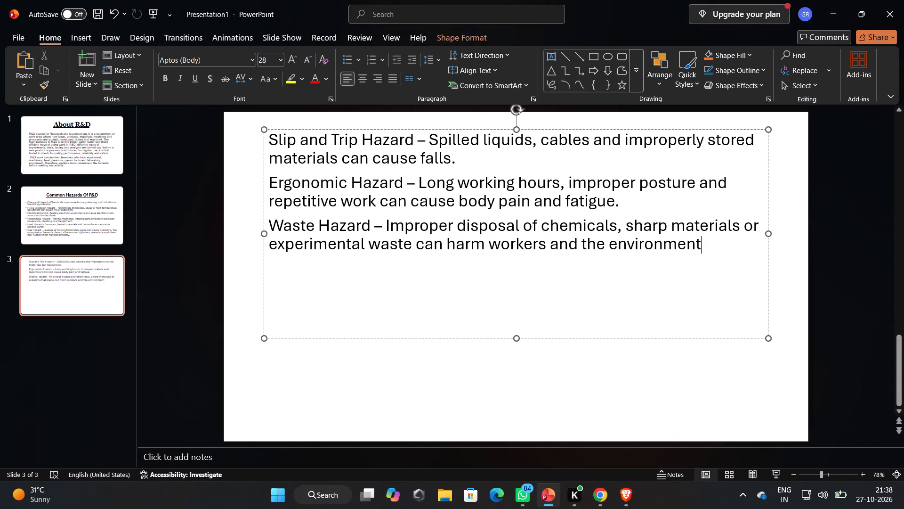
pyautogui.moveTo(723, 253); pyautogui.dragTo(277, 145)
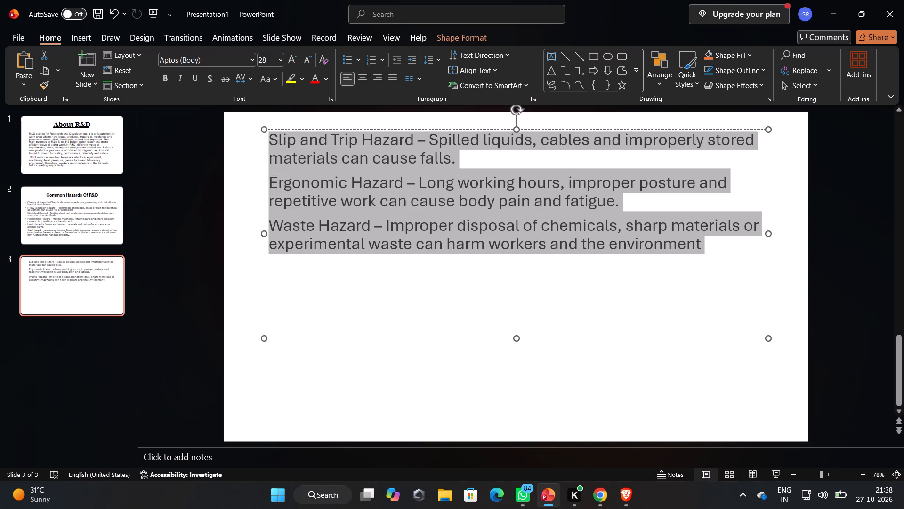
pyautogui.moveTo(277, 145); pyautogui.dragTo(272, 143)
pyautogui.click(91, 41)
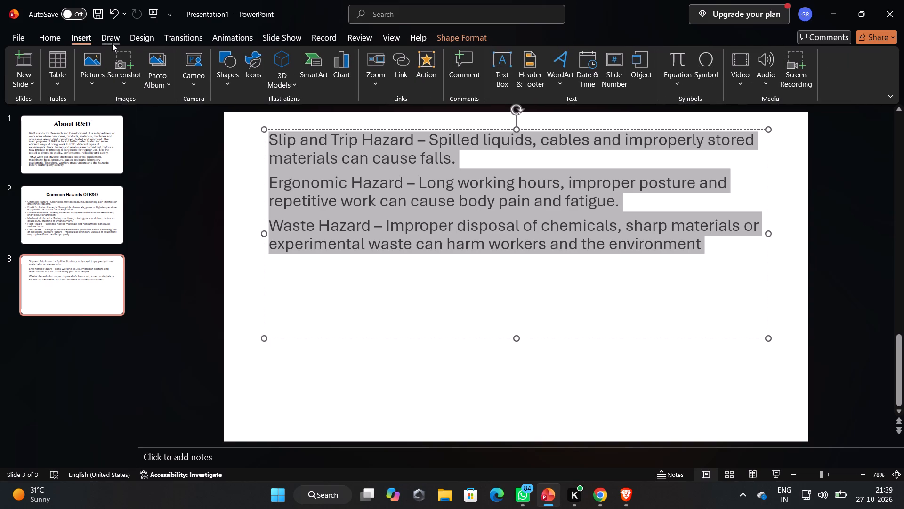
pyautogui.click(112, 44)
pyautogui.click(141, 45)
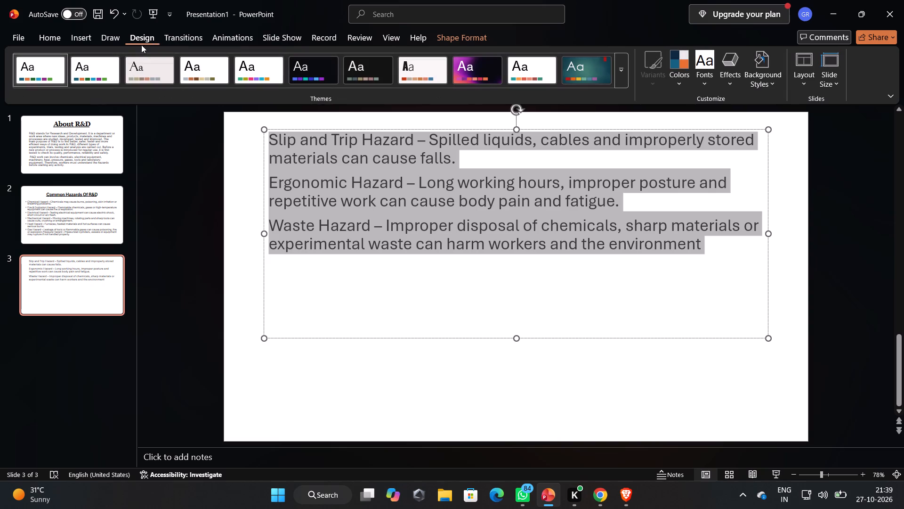
pyautogui.click(173, 44)
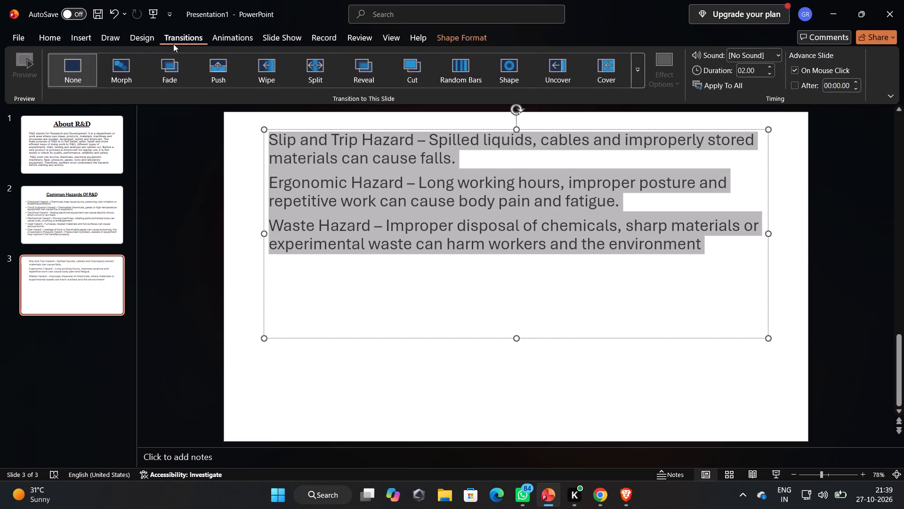
pyautogui.click(223, 41)
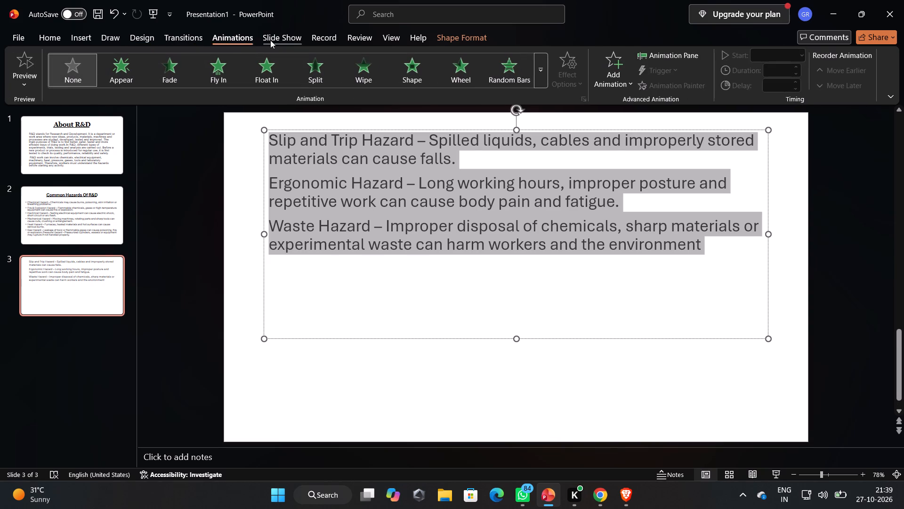
pyautogui.click(270, 40)
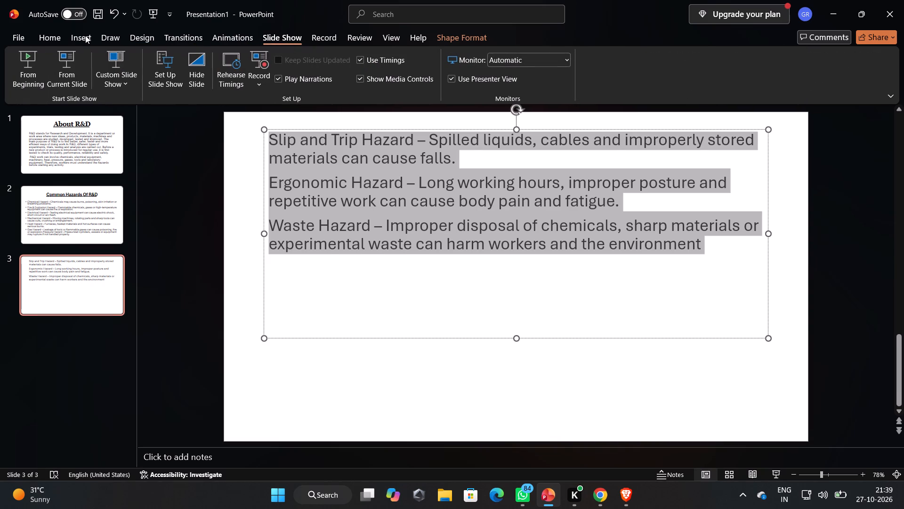
pyautogui.click(87, 35)
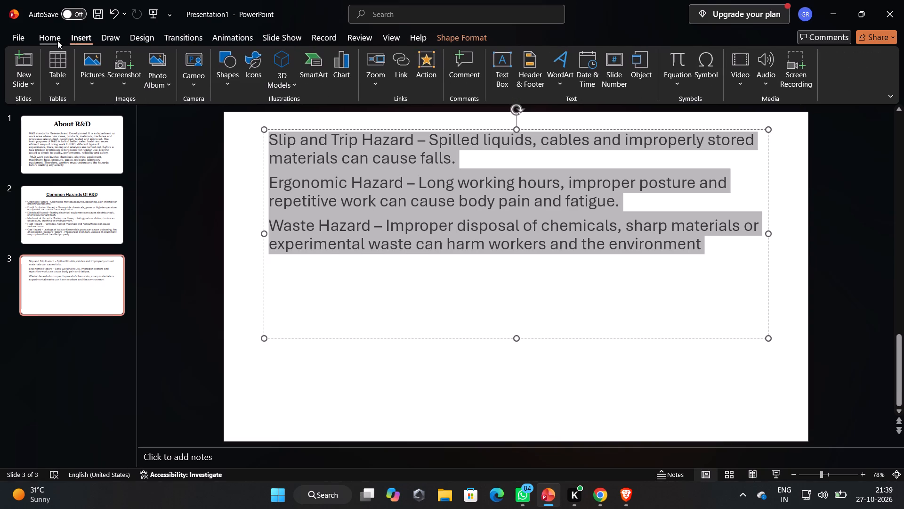
pyautogui.click(50, 41)
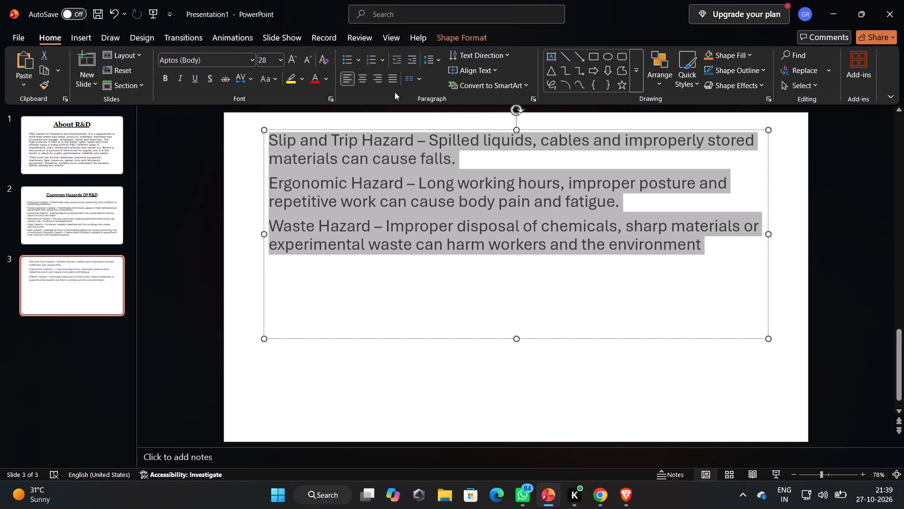
pyautogui.click(358, 63)
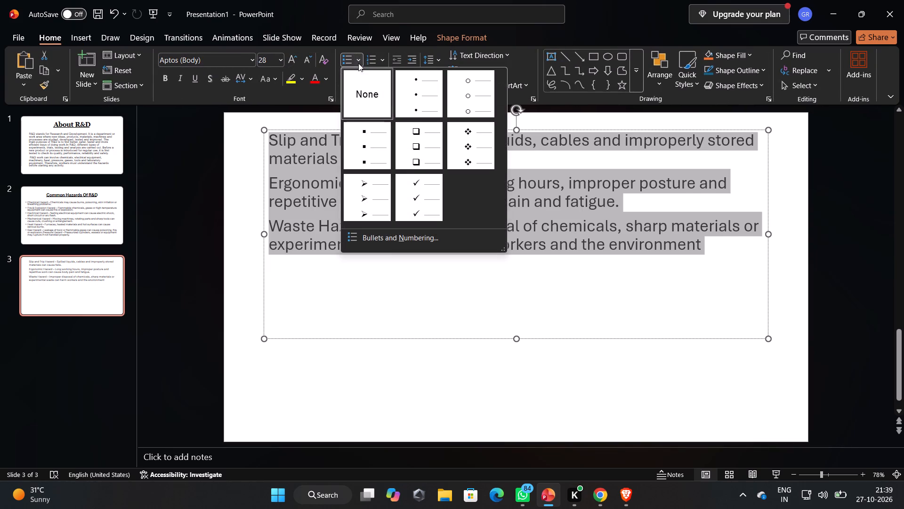
pyautogui.click(409, 112)
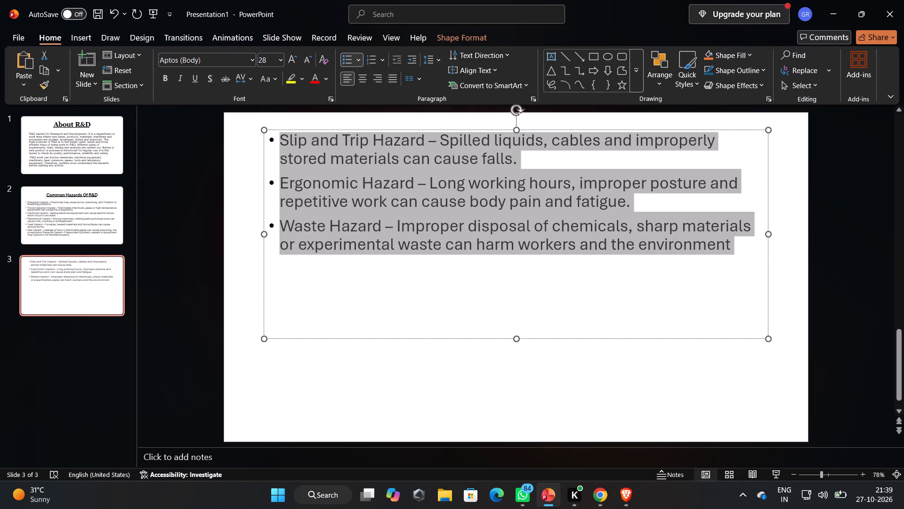
# Set the second slide's "Common Hazards Of R&D" title to font size 60, matching the first slide's title.
pyautogui.click(406, 332)
pyautogui.click(97, 215)
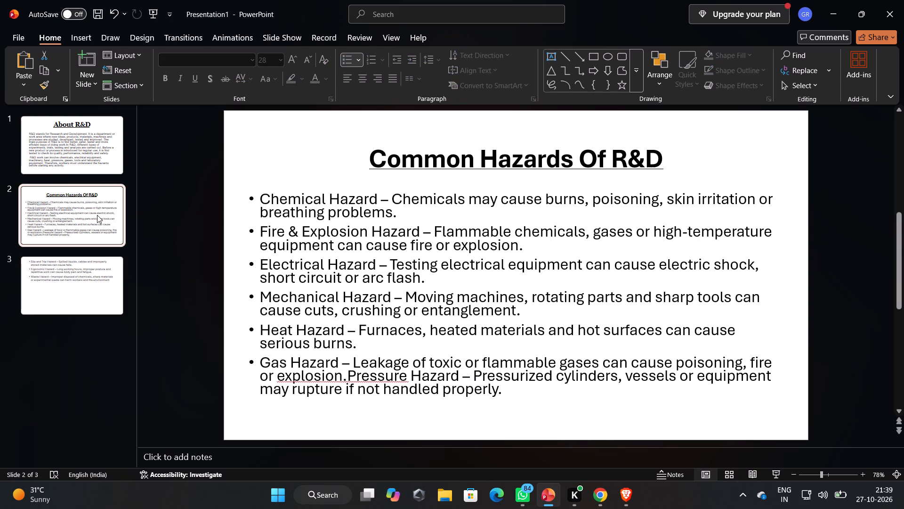
pyautogui.click(96, 163)
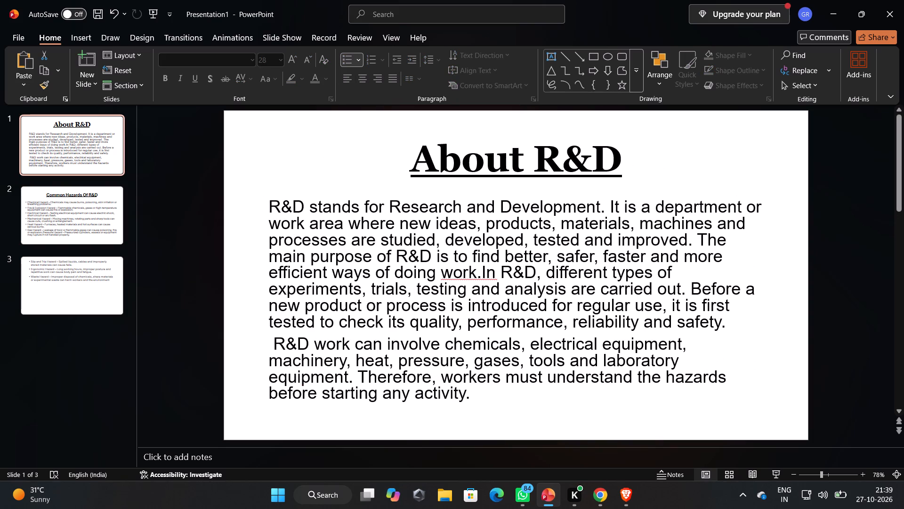
pyautogui.doubleClick(459, 162)
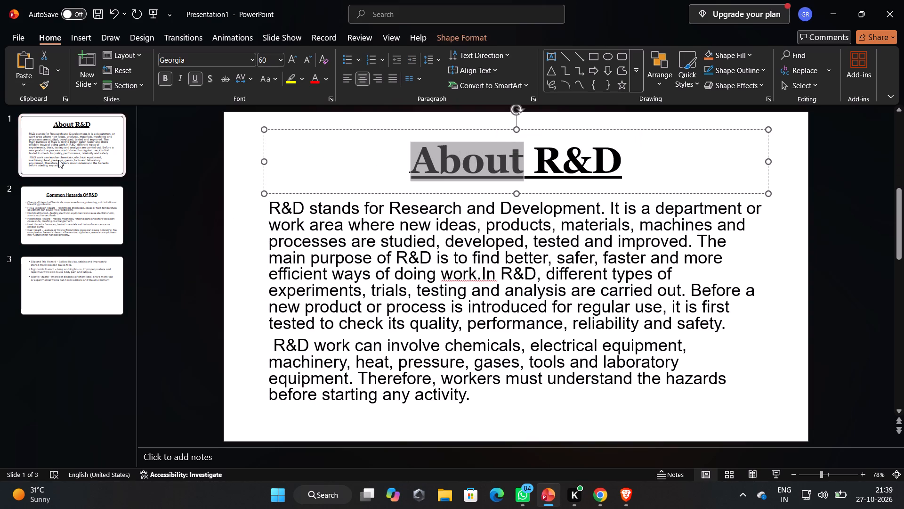
pyautogui.click(38, 243)
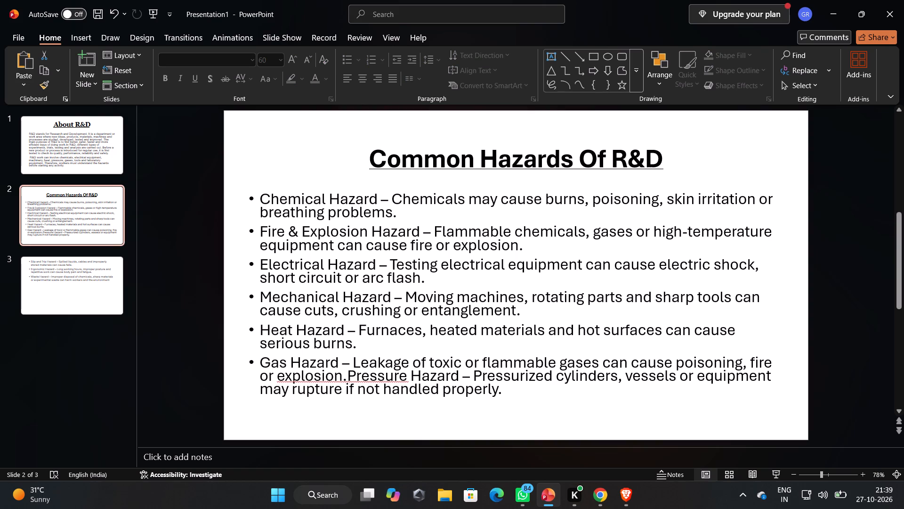
pyautogui.click(667, 164)
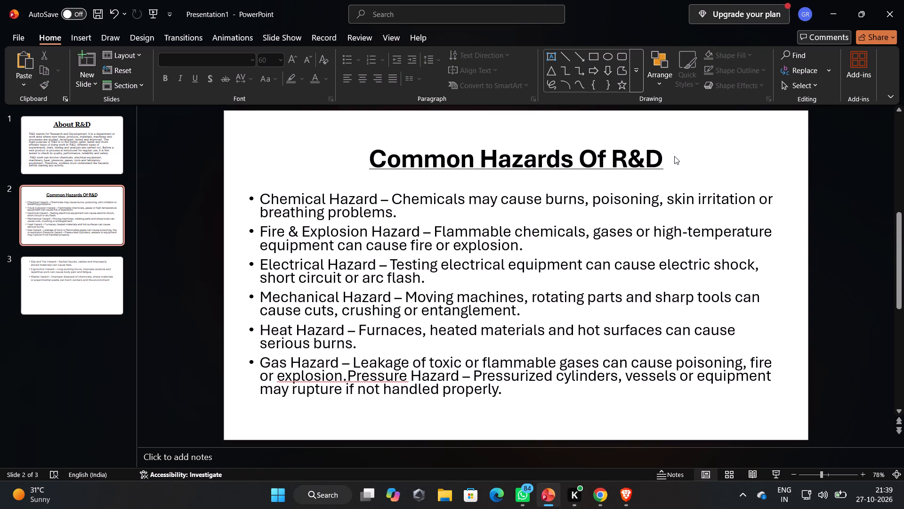
pyautogui.click(674, 156)
pyautogui.click(669, 157)
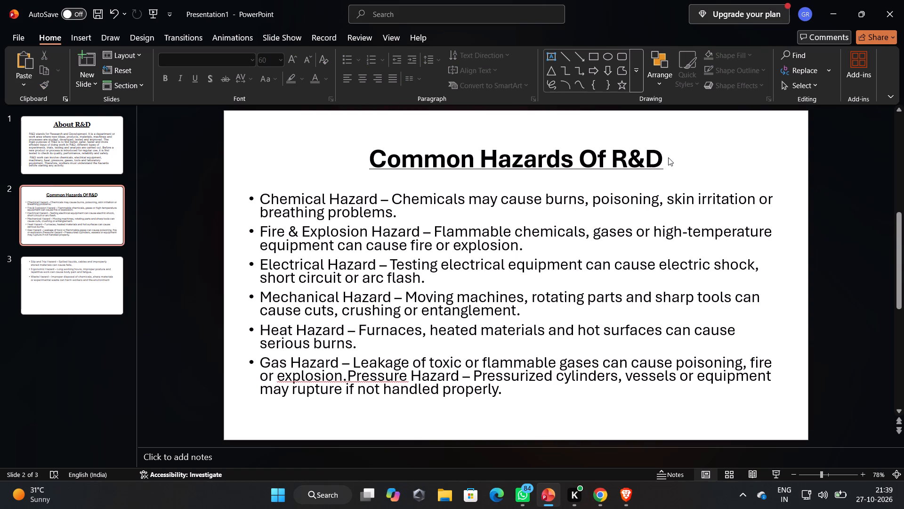
pyautogui.click(662, 157)
pyautogui.moveTo(662, 157); pyautogui.dragTo(388, 166)
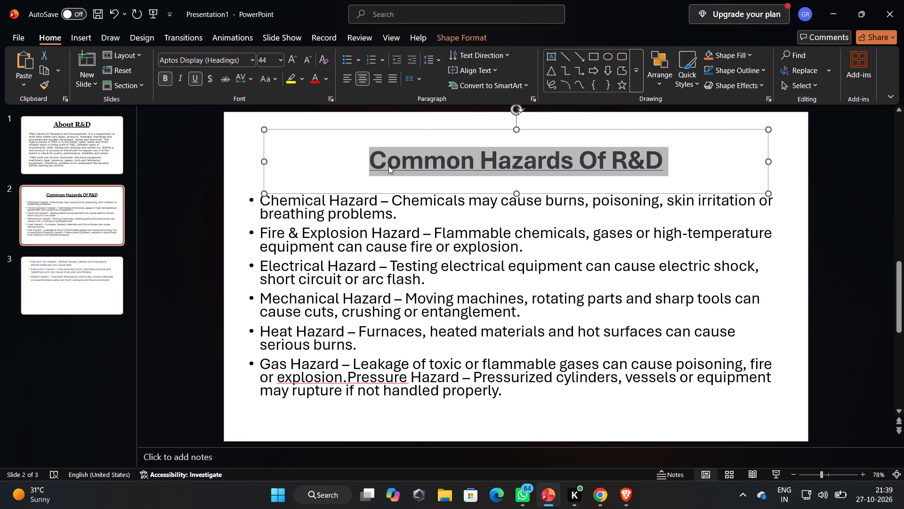
pyautogui.click(280, 61)
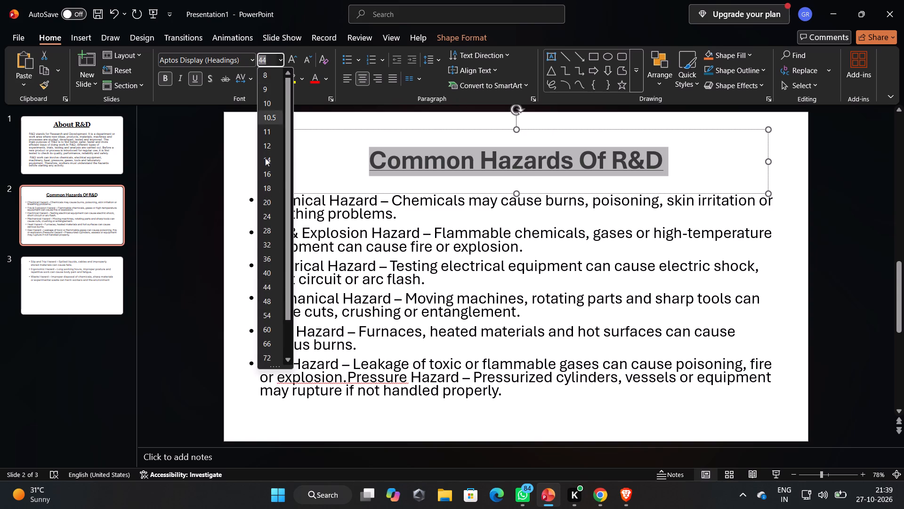
pyautogui.click(273, 326)
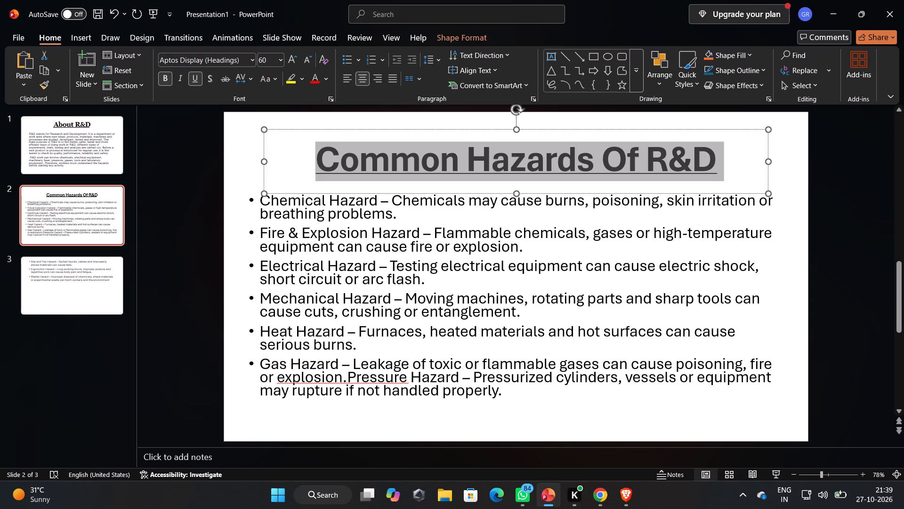
# Move the hazards placeholder on the second slide slightly down, away from the title, keeping it horizontally centred.
pyautogui.click(93, 222)
pyautogui.click(339, 255)
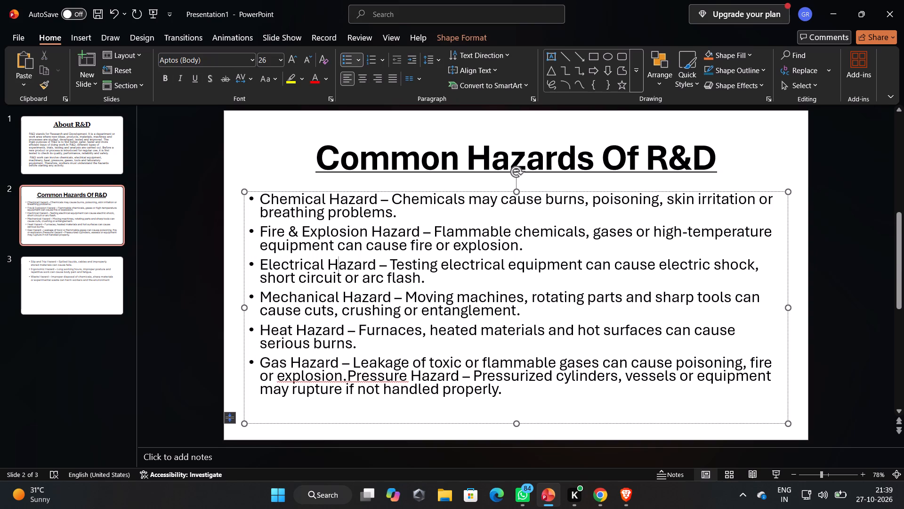
pyautogui.moveTo(495, 192); pyautogui.dragTo(493, 200)
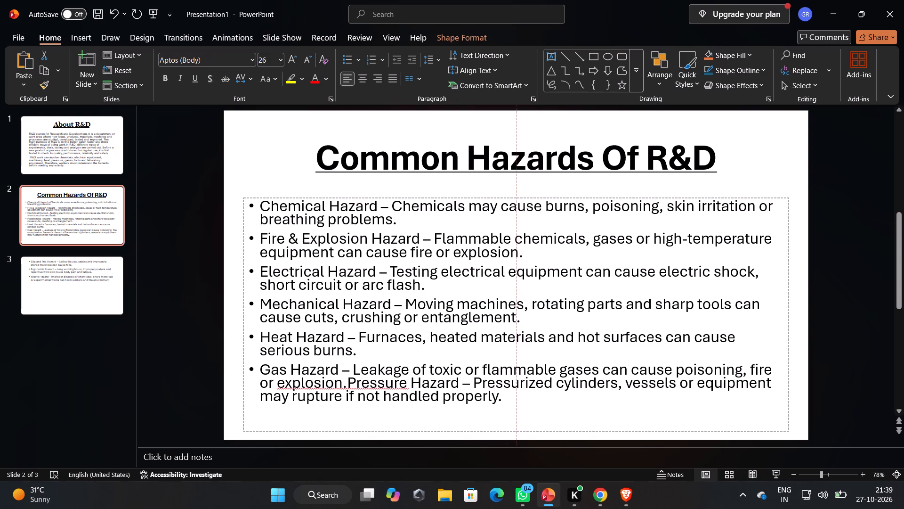
pyautogui.moveTo(493, 200); pyautogui.dragTo(493, 201)
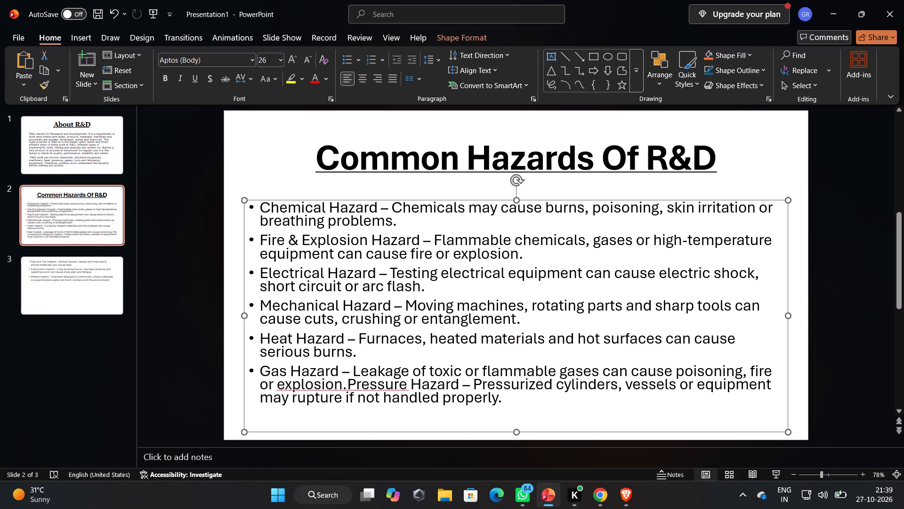
# Change all six hazard bullets on the second slide to Arial, matching the first slide's body text.
pyautogui.click(524, 400)
pyautogui.moveTo(524, 400); pyautogui.dragTo(316, 289)
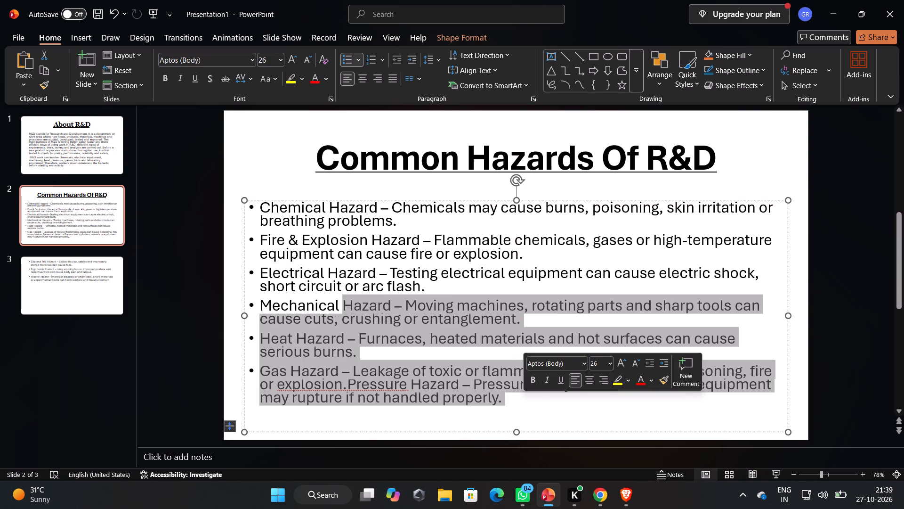
pyautogui.moveTo(316, 289); pyautogui.dragTo(256, 204)
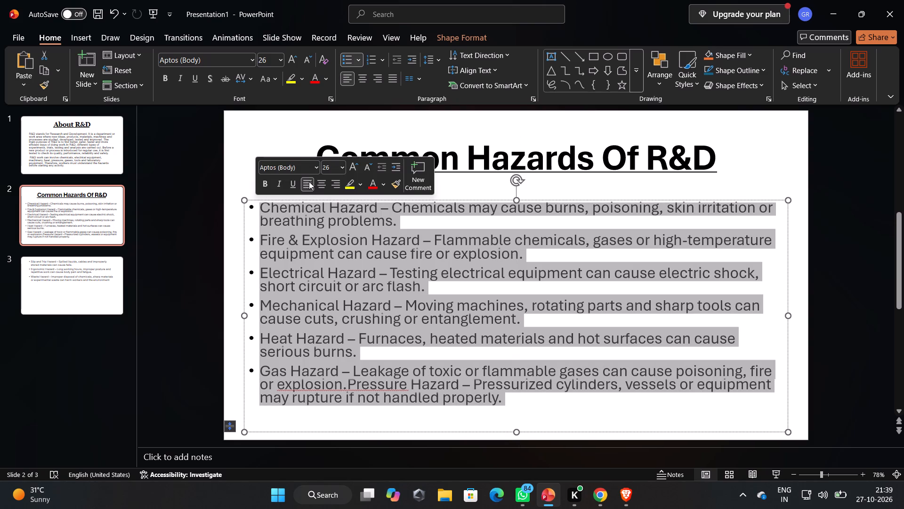
pyautogui.click(96, 147)
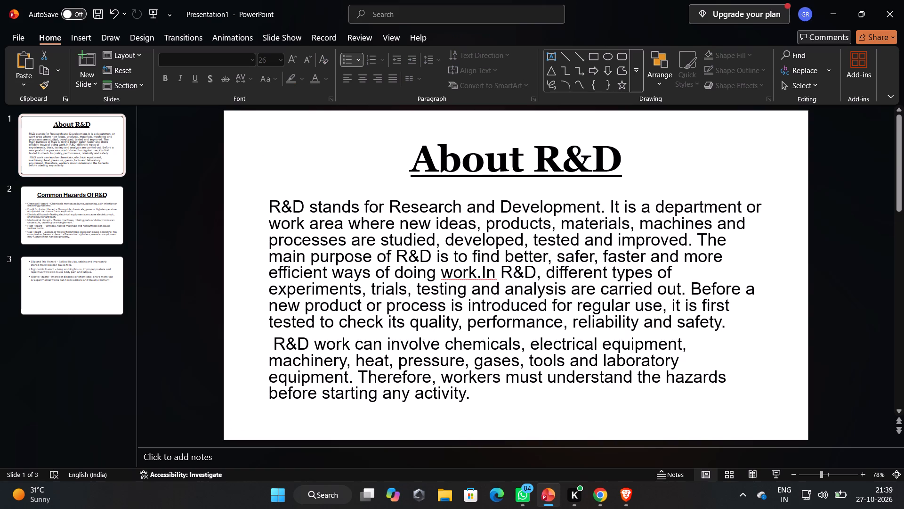
pyautogui.doubleClick(305, 255)
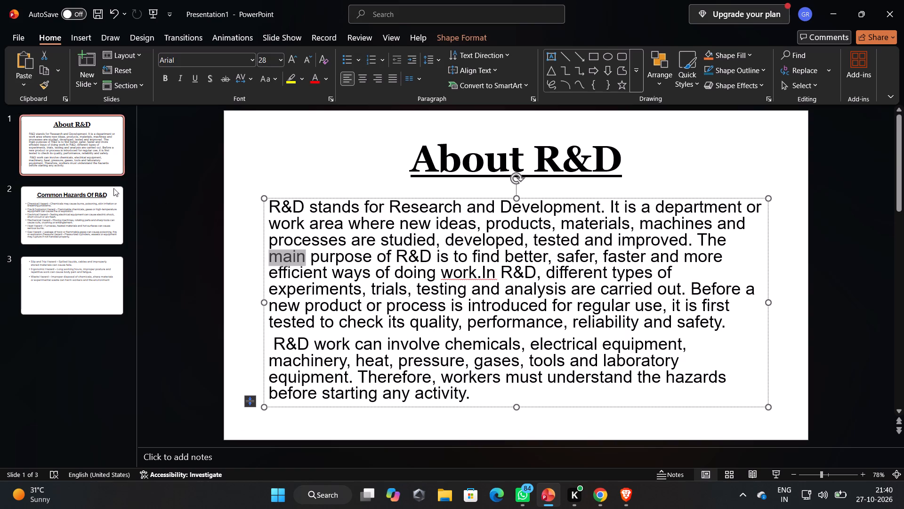
pyautogui.click(77, 230)
pyautogui.click(511, 399)
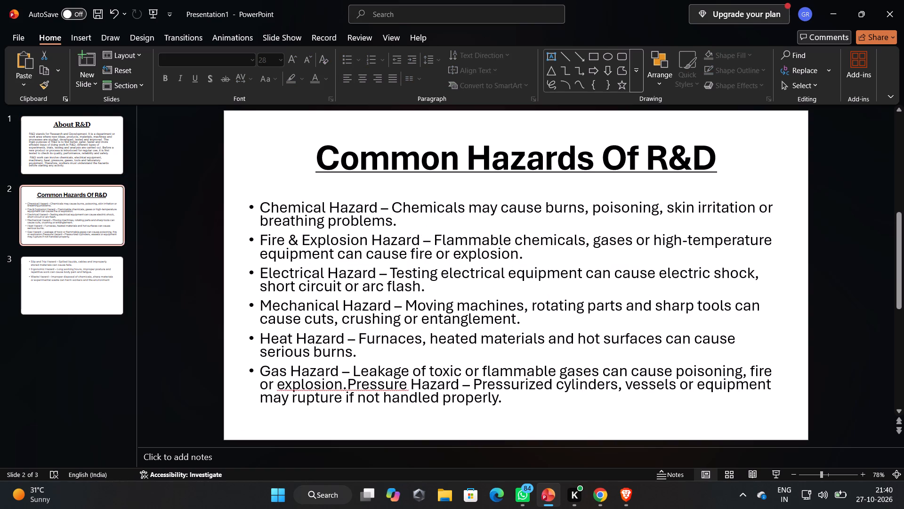
pyautogui.moveTo(511, 399); pyautogui.dragTo(262, 207)
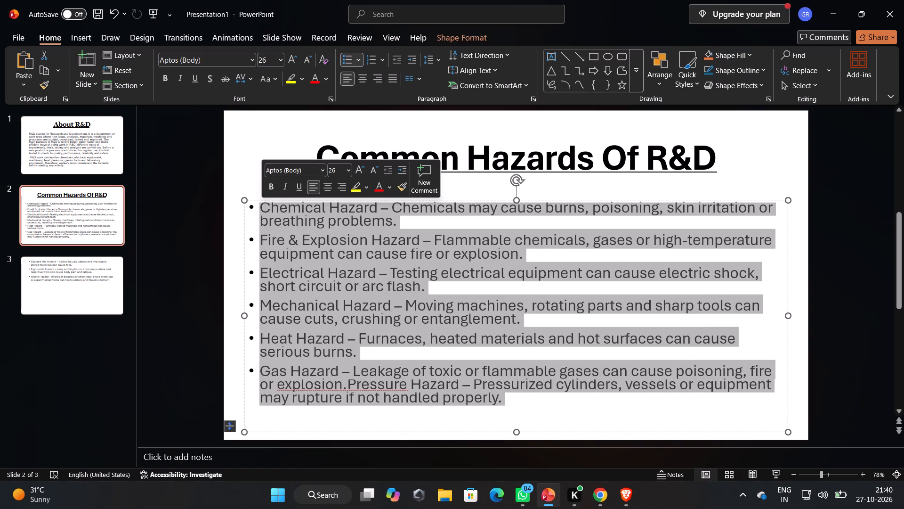
pyautogui.click(320, 168)
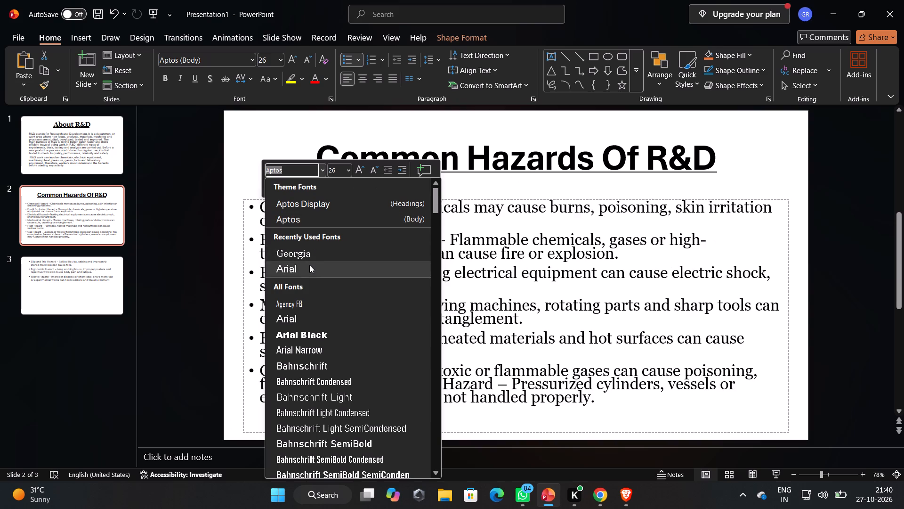
pyautogui.click(309, 265)
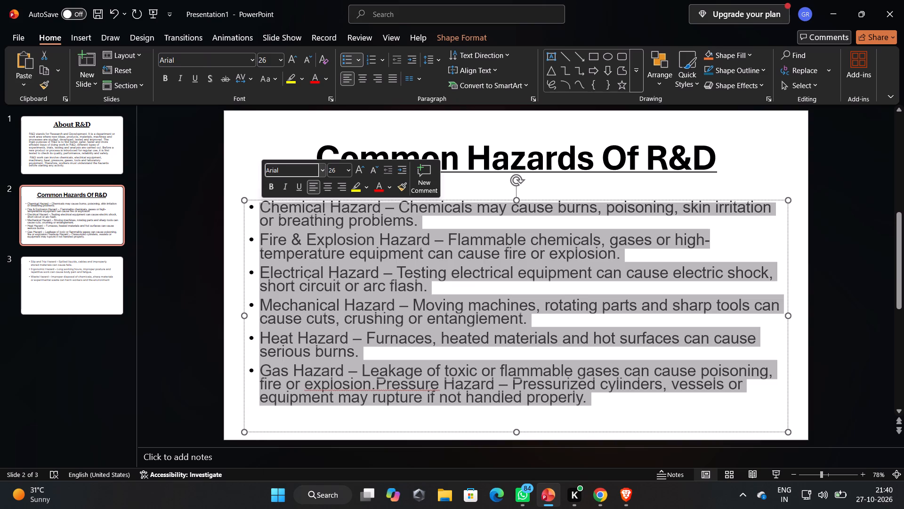
pyautogui.click(442, 303)
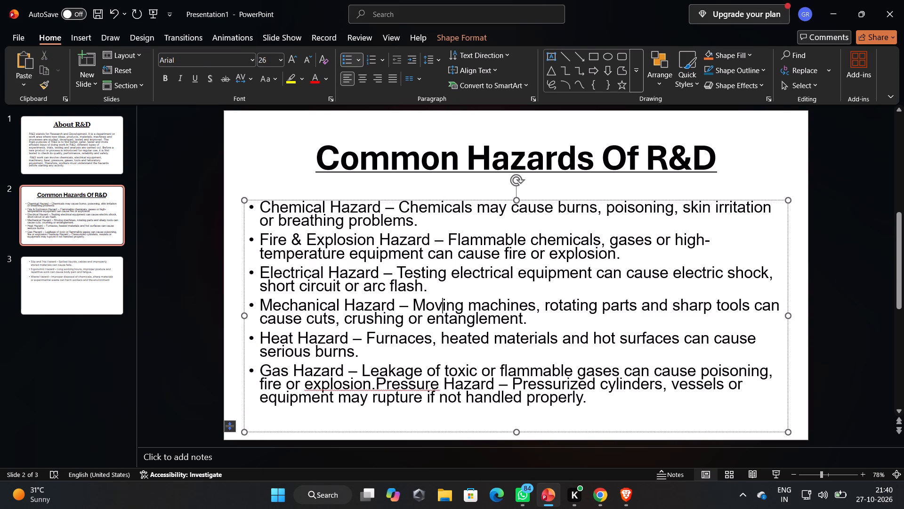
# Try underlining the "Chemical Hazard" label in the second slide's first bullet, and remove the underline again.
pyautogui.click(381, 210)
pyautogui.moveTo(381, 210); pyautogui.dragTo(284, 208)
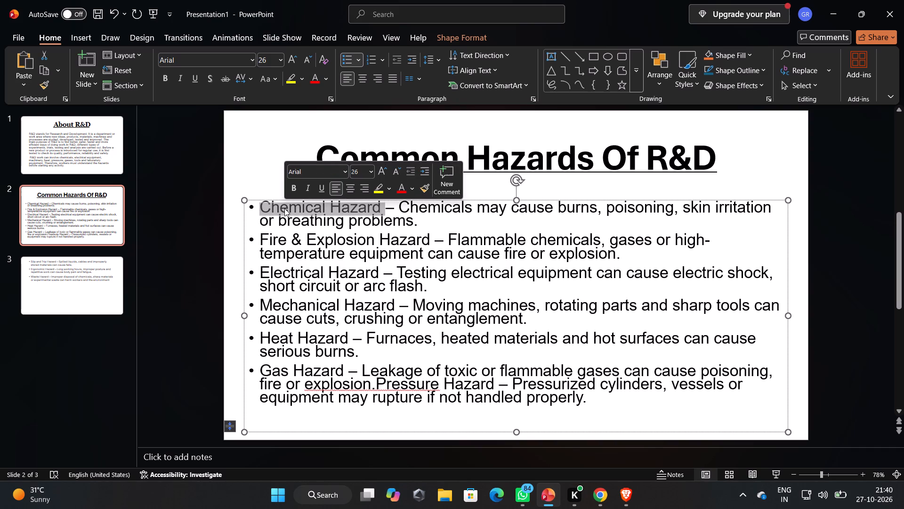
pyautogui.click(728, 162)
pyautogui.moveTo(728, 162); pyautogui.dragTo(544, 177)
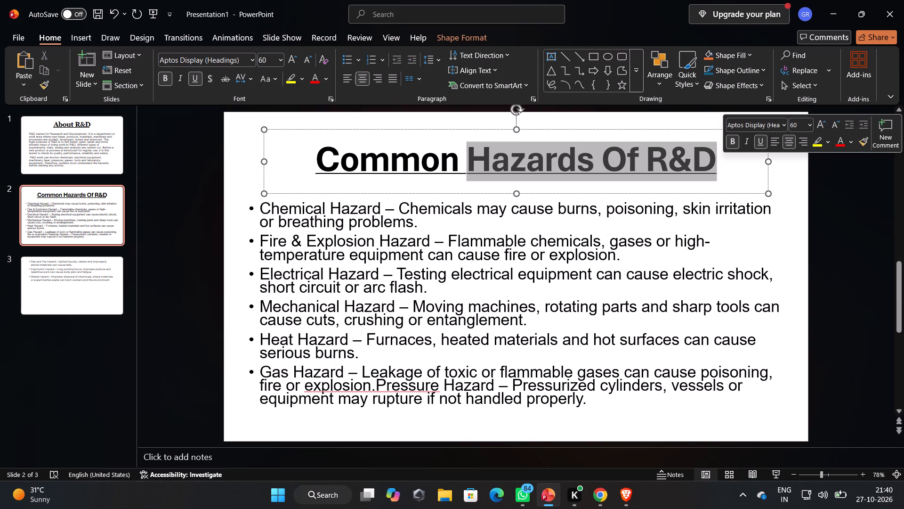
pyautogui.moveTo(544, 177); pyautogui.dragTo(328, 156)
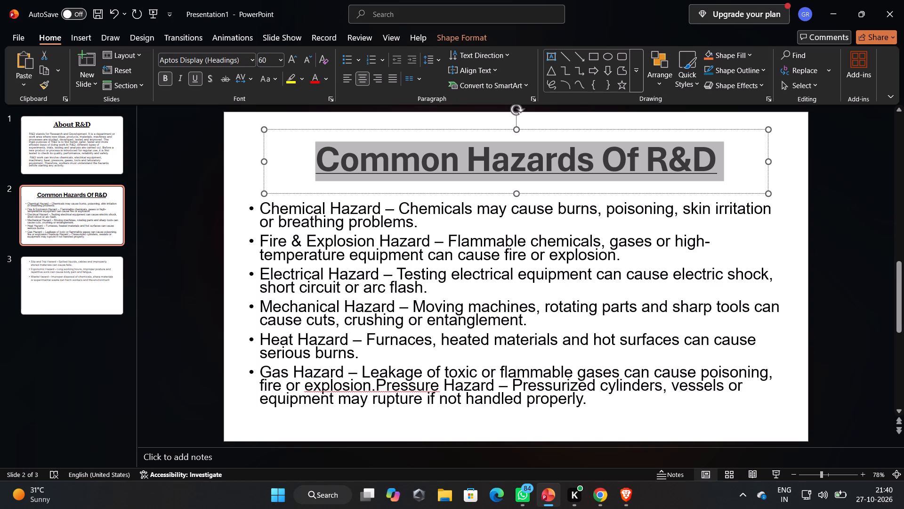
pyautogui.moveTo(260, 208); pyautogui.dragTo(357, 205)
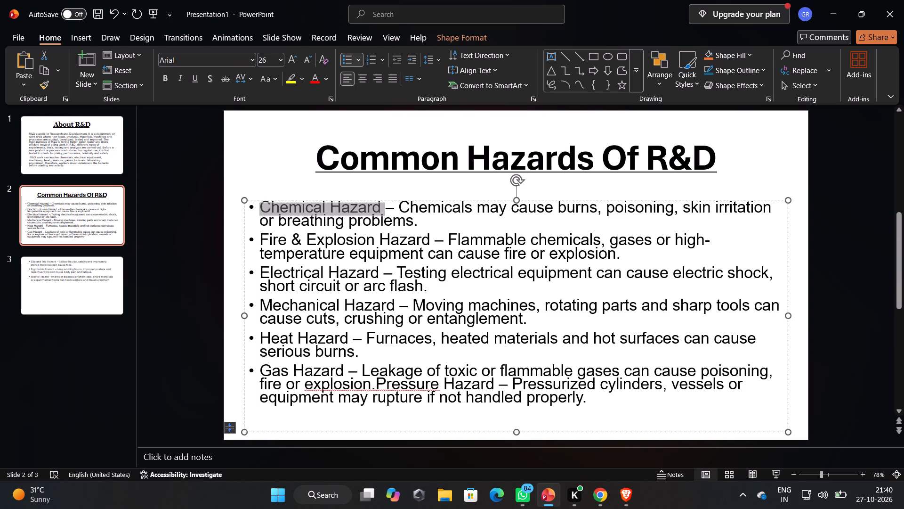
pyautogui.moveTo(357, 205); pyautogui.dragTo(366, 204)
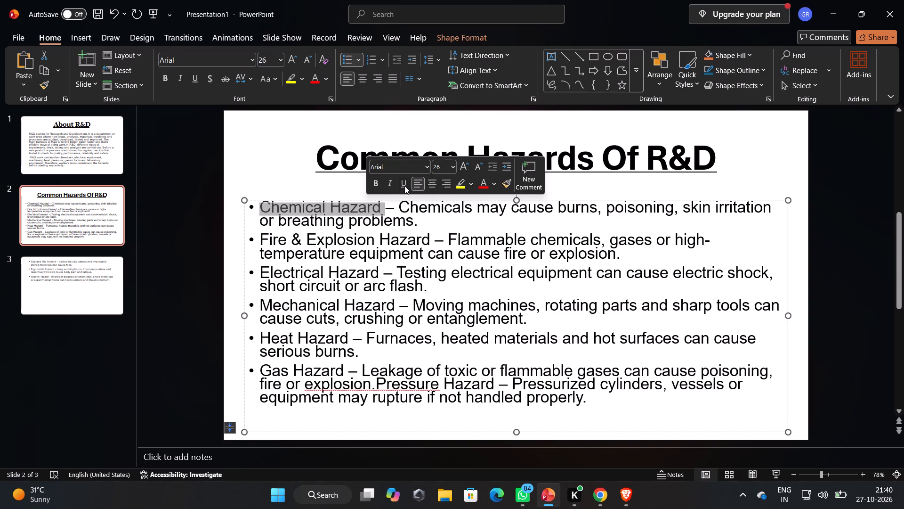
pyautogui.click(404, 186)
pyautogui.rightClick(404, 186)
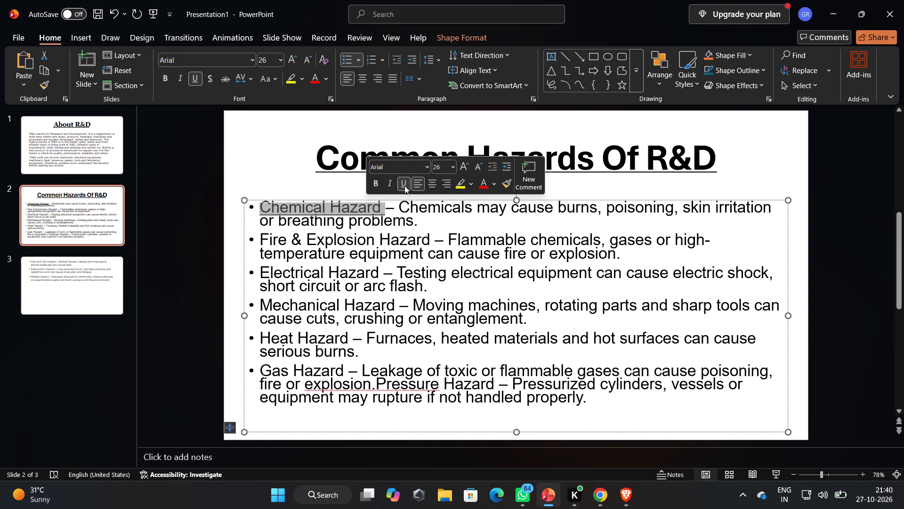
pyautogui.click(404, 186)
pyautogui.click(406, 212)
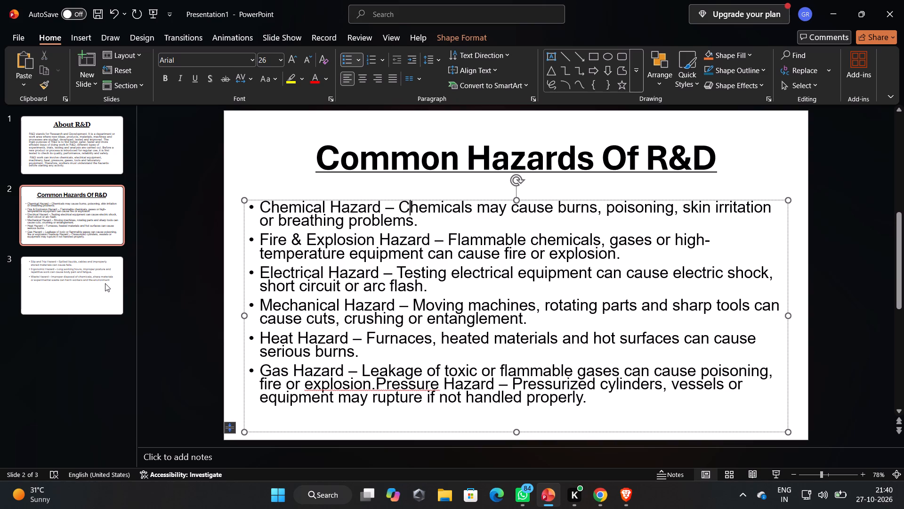
# Compare the body text's font and size between the first and second slides.
pyautogui.click(105, 283)
pyautogui.click(88, 172)
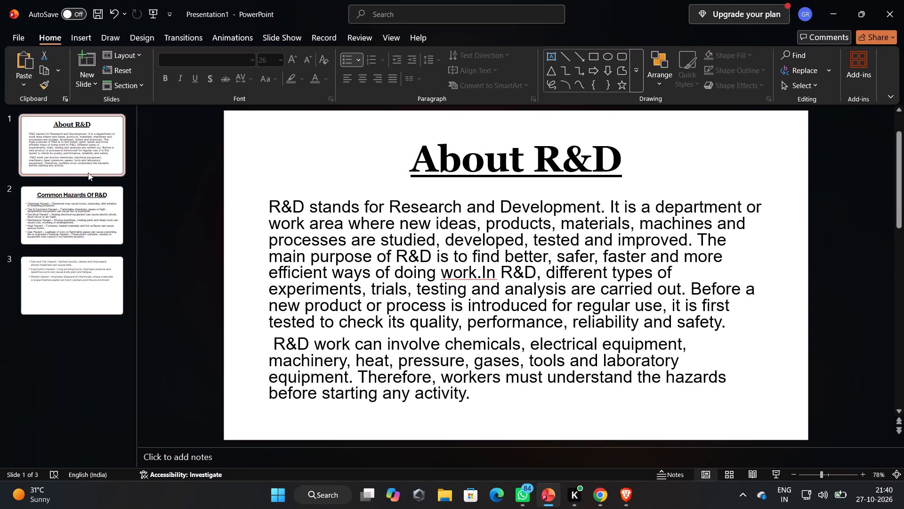
pyautogui.click(83, 213)
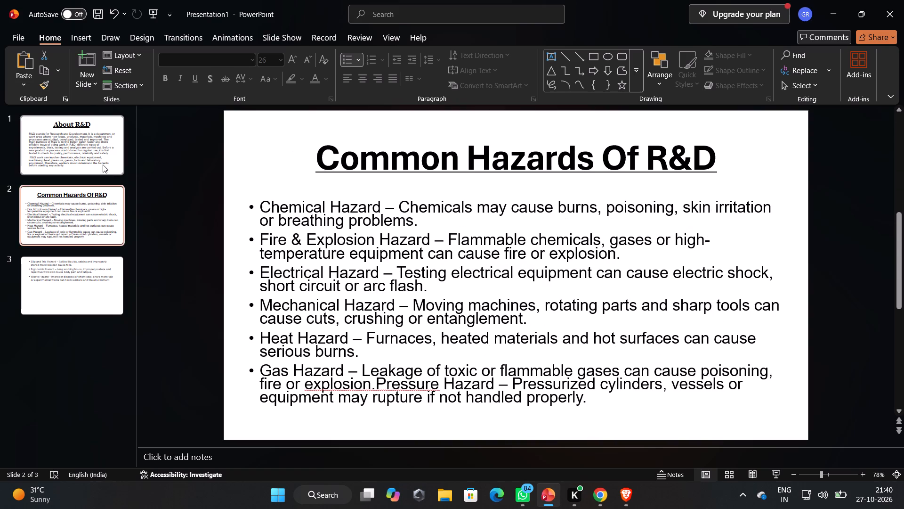
pyautogui.click(103, 164)
pyautogui.doubleClick(285, 209)
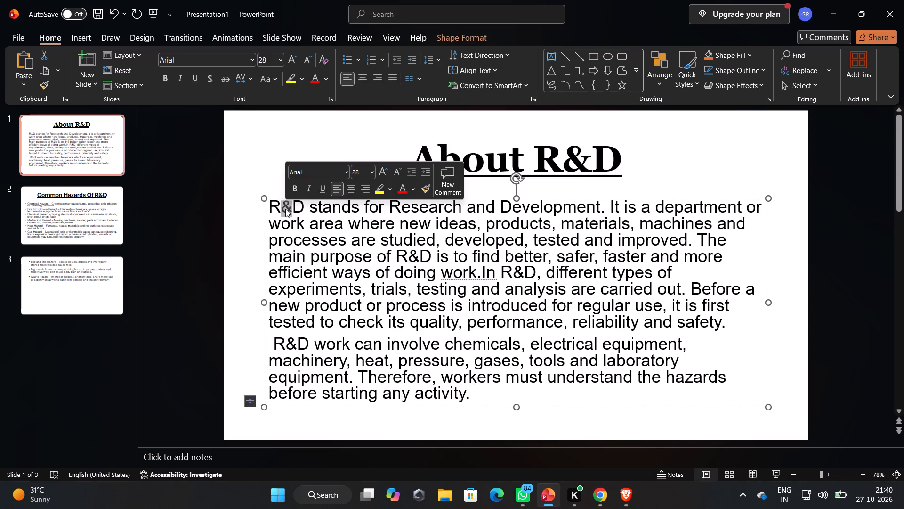
pyautogui.click(99, 244)
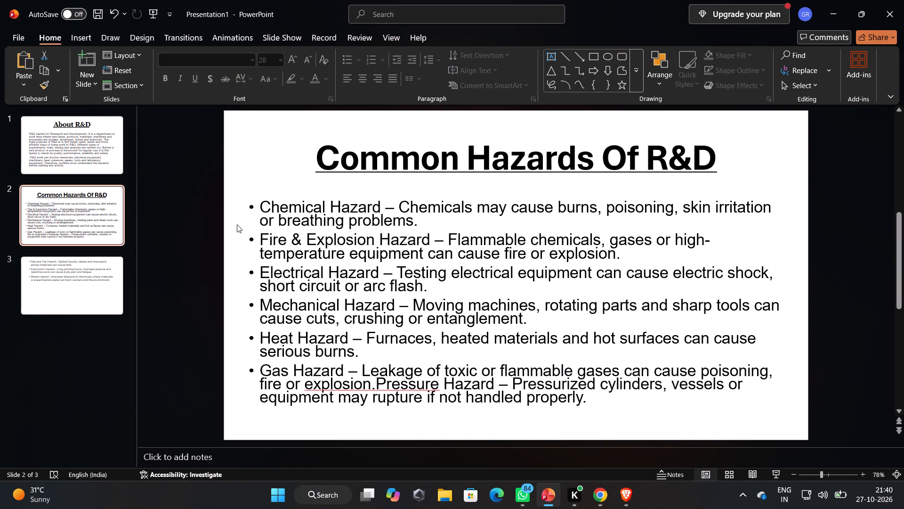
pyautogui.doubleClick(265, 238)
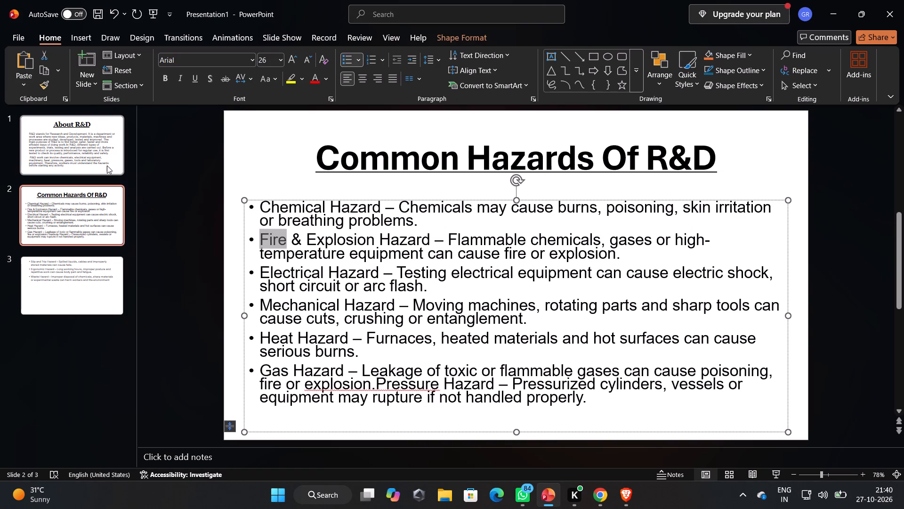
pyautogui.click(107, 165)
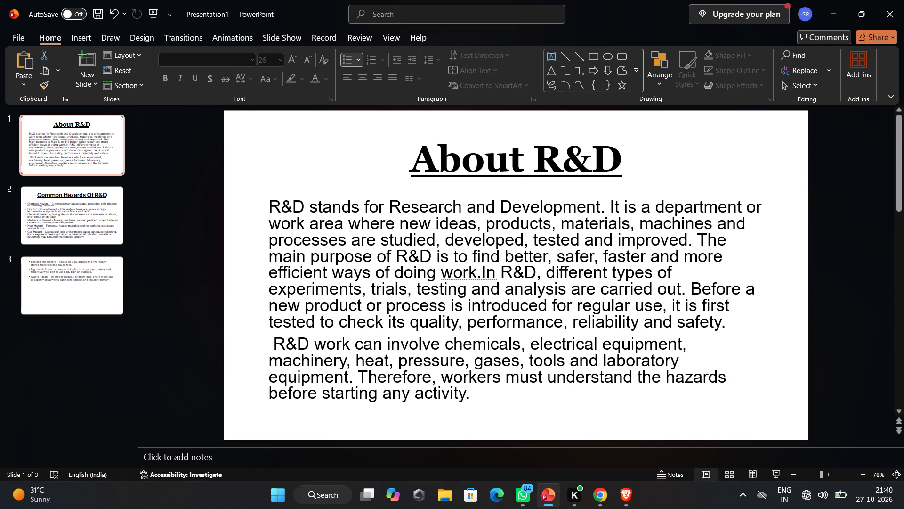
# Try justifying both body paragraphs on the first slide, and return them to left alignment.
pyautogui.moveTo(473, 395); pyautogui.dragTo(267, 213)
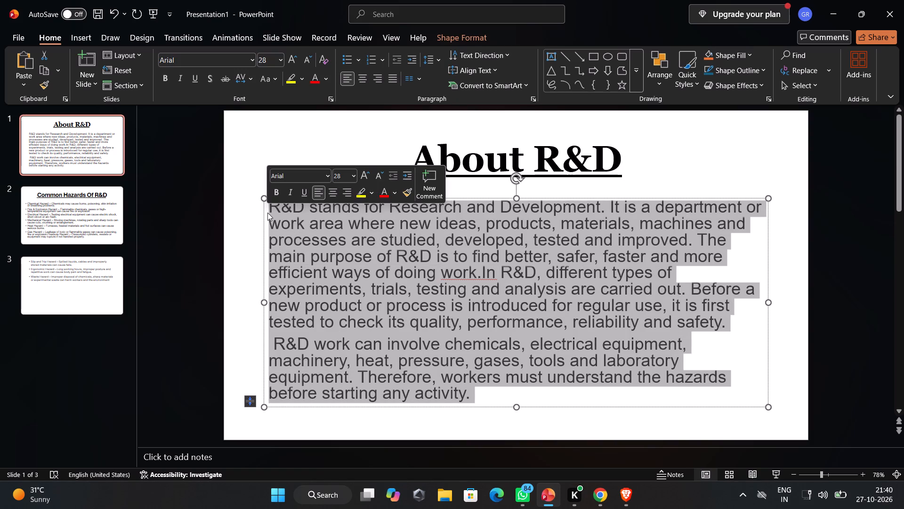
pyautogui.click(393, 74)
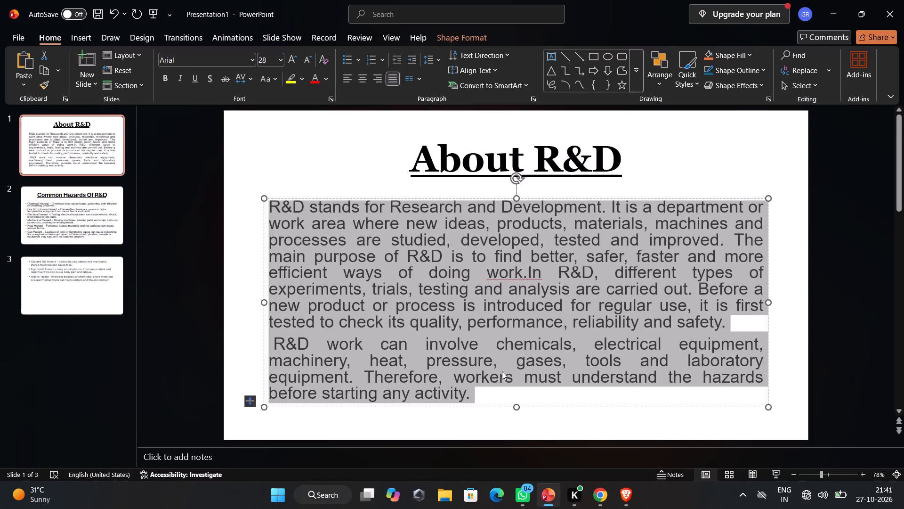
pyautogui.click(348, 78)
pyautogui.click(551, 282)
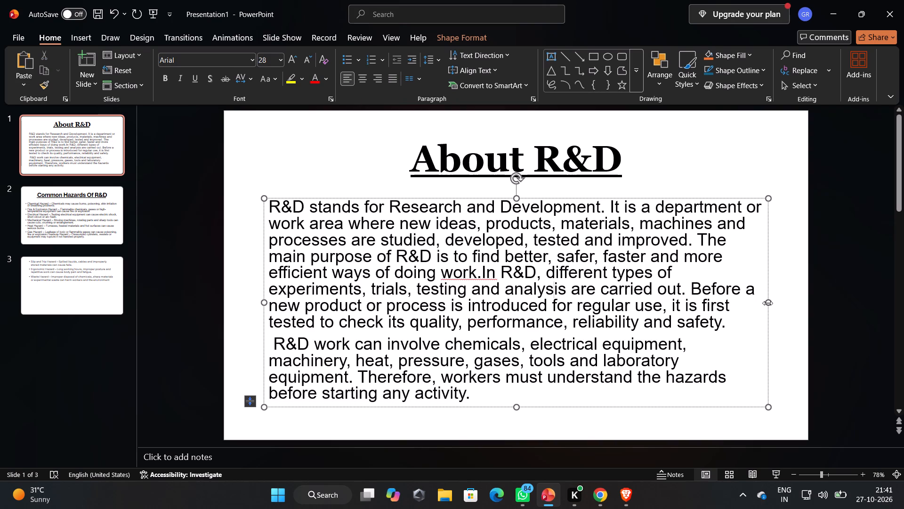
# Widen the first slide's body text placeholder by extending its right edge almost to the slide's right edge.
pyautogui.moveTo(768, 304); pyautogui.dragTo(799, 300)
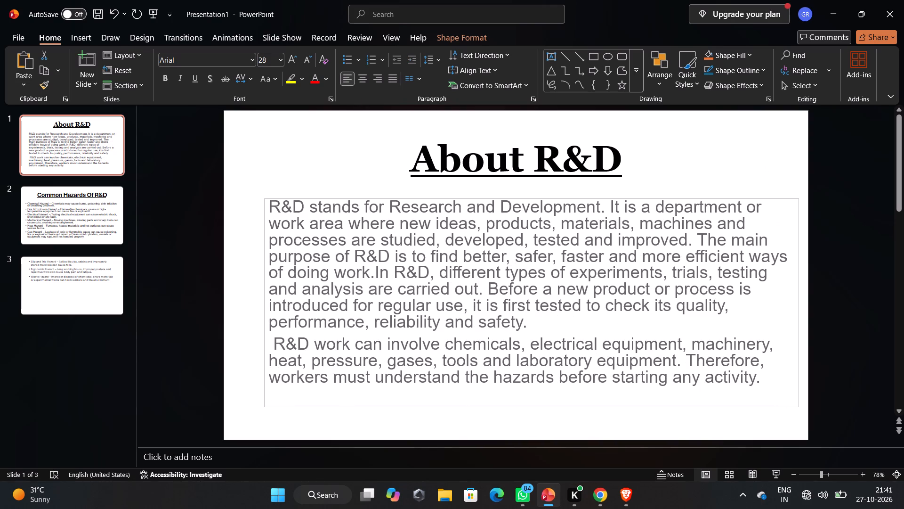
pyautogui.moveTo(799, 300); pyautogui.dragTo(800, 299)
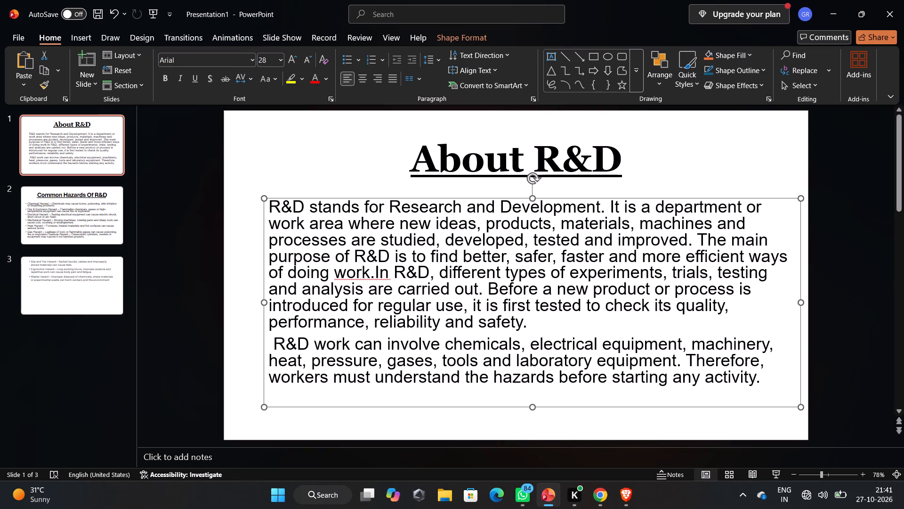
# Add a blank line between the two body paragraphs on the first slide, before "R&D work can involve chemicals".
pyautogui.click(273, 343)
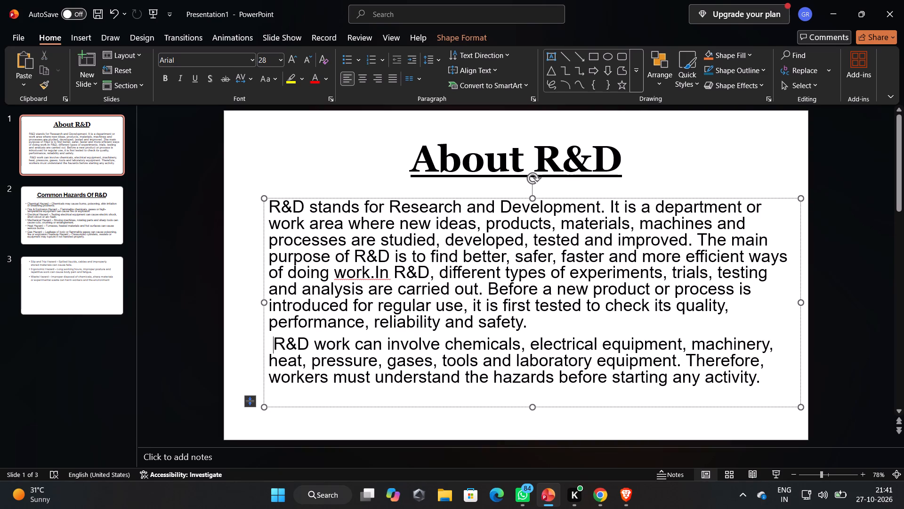
pyautogui.press('Return')
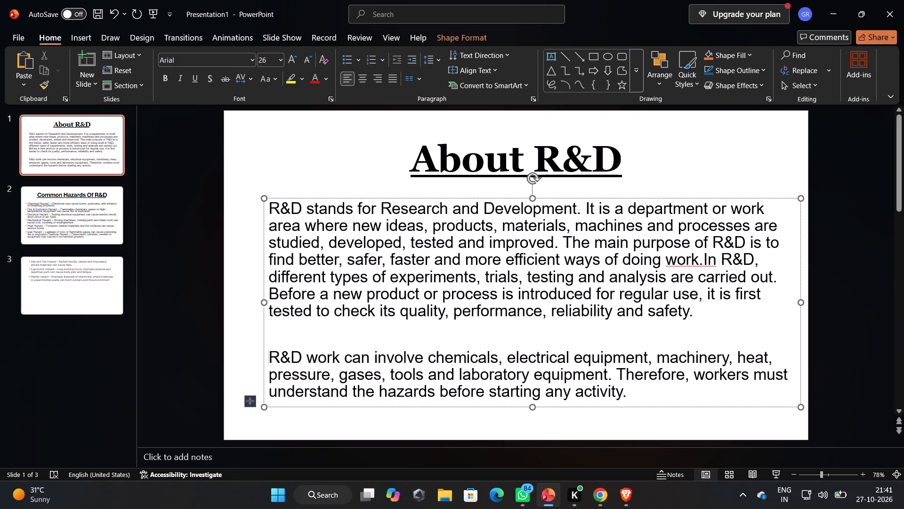
pyautogui.click(527, 310)
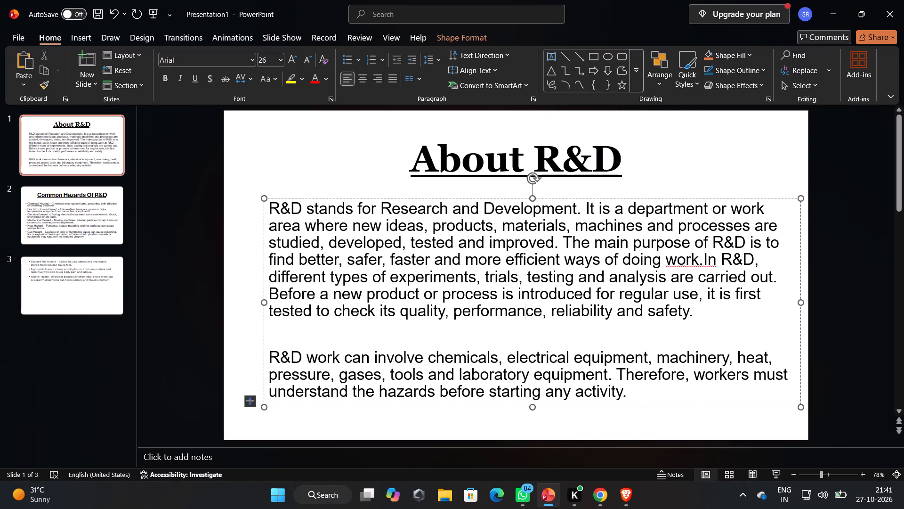
pyautogui.click(617, 322)
pyautogui.click(652, 394)
# Compare the layout of all three slides and check the font of the first slide's body text and title.
pyautogui.click(115, 207)
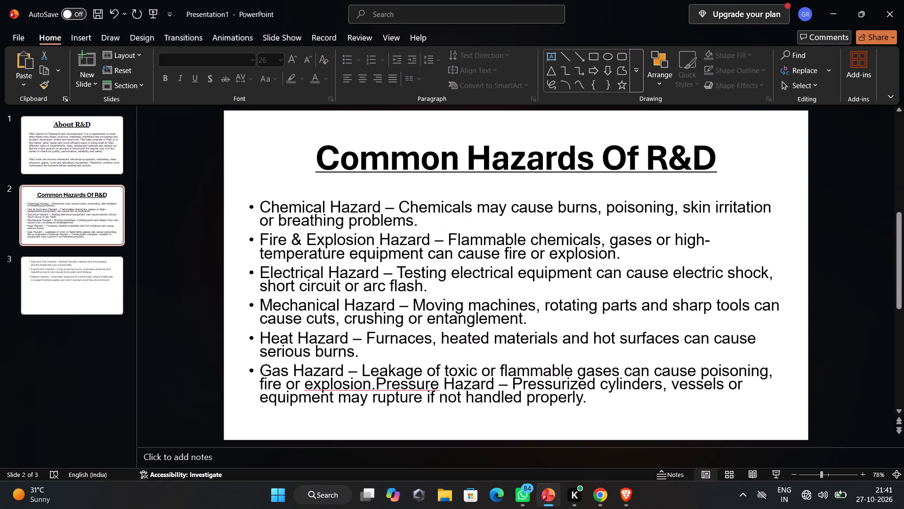
pyautogui.doubleClick(275, 205)
pyautogui.click(87, 131)
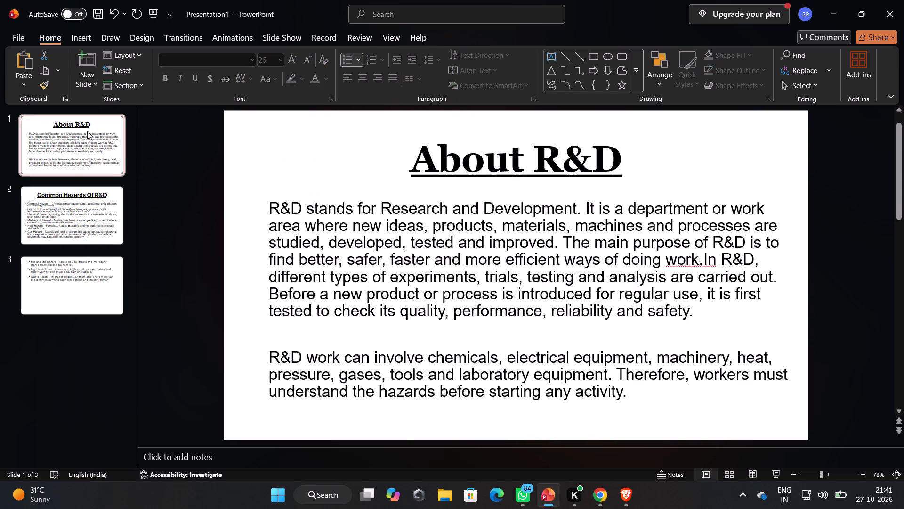
pyautogui.click(84, 302)
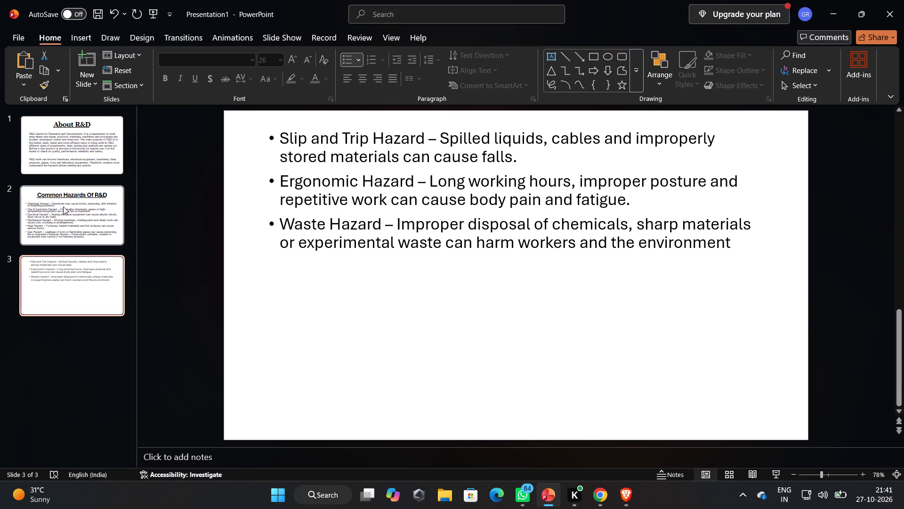
pyautogui.click(63, 206)
pyautogui.click(76, 129)
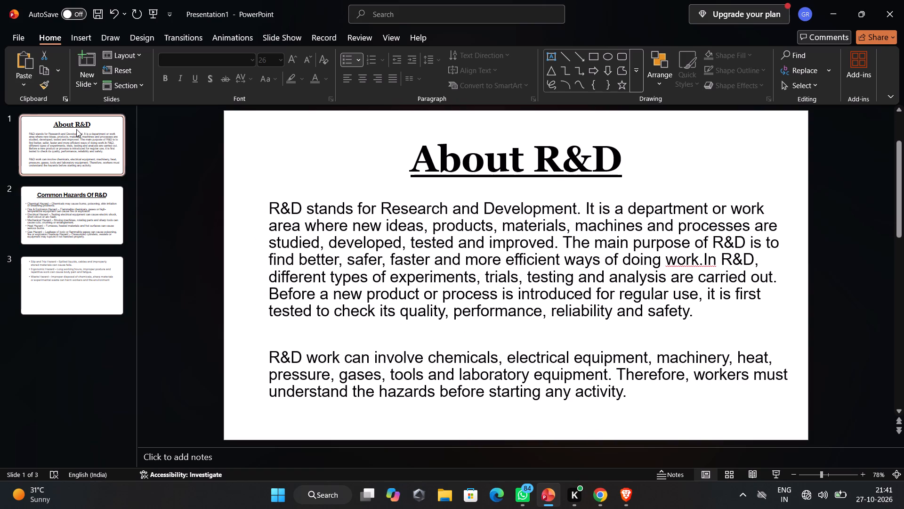
pyautogui.doubleClick(284, 204)
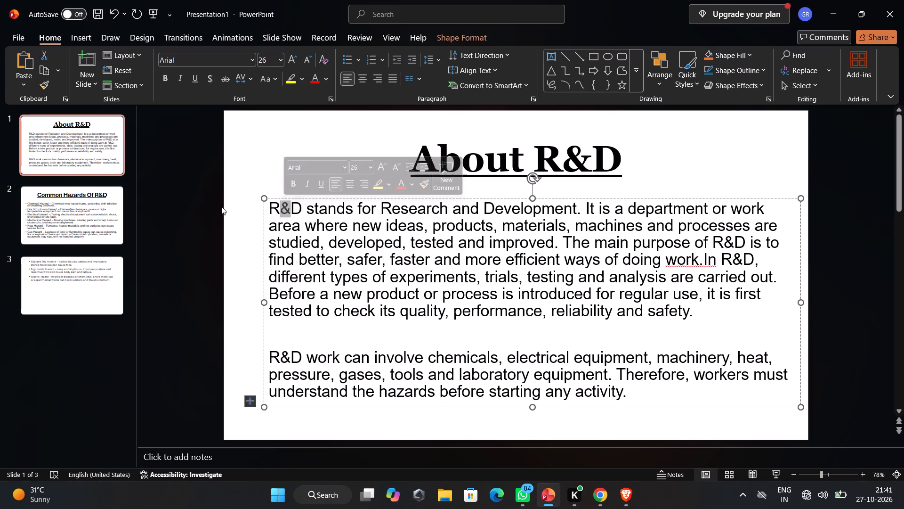
pyautogui.doubleClick(451, 158)
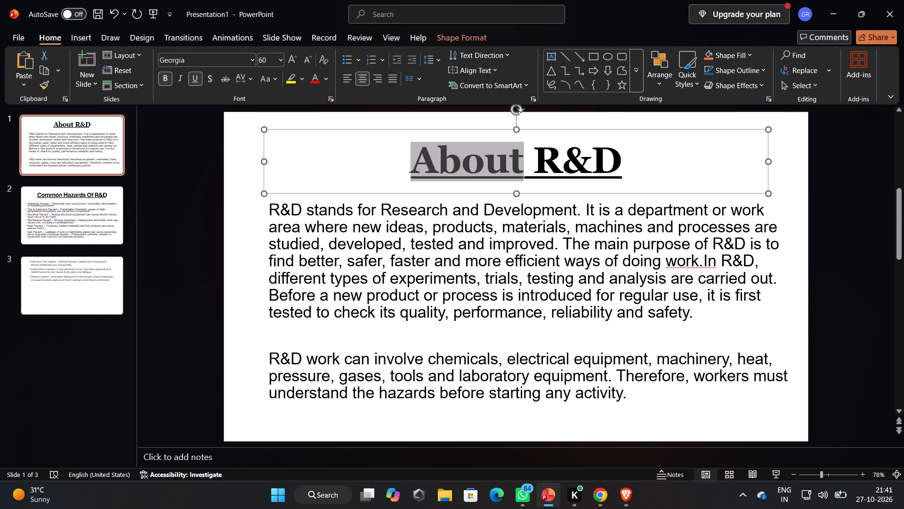
# Change the whole "Common Hazards Of R&D" title on the second slide to Georgia, matching the first slide's title.
pyautogui.click(83, 224)
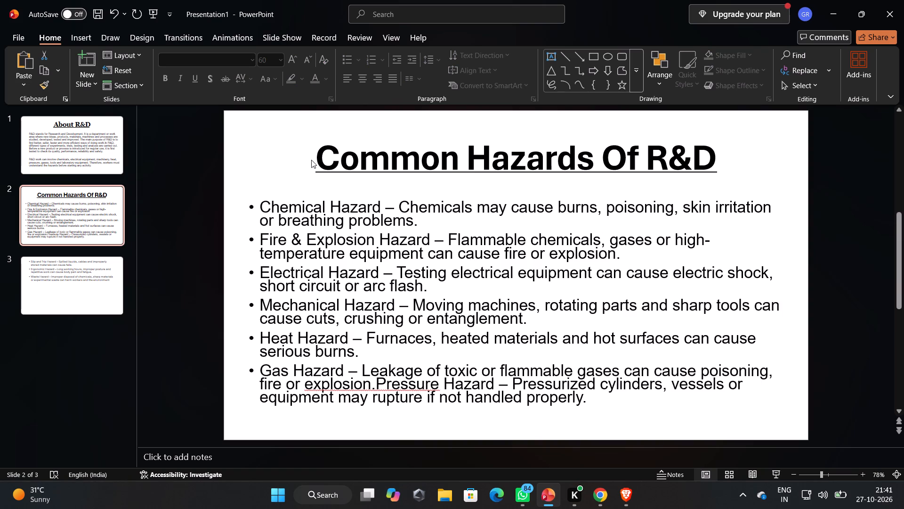
pyautogui.moveTo(311, 160); pyautogui.dragTo(731, 119)
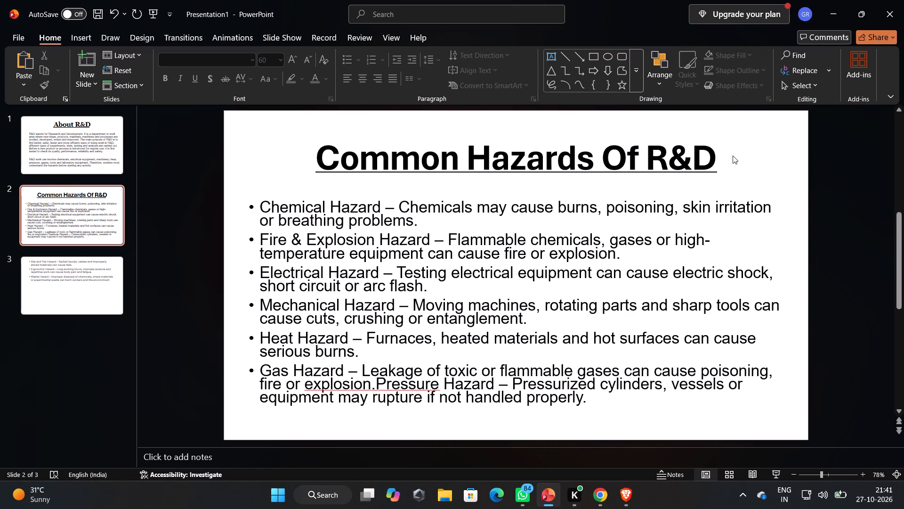
pyautogui.click(733, 158)
pyautogui.click(720, 159)
pyautogui.moveTo(720, 159); pyautogui.dragTo(715, 159)
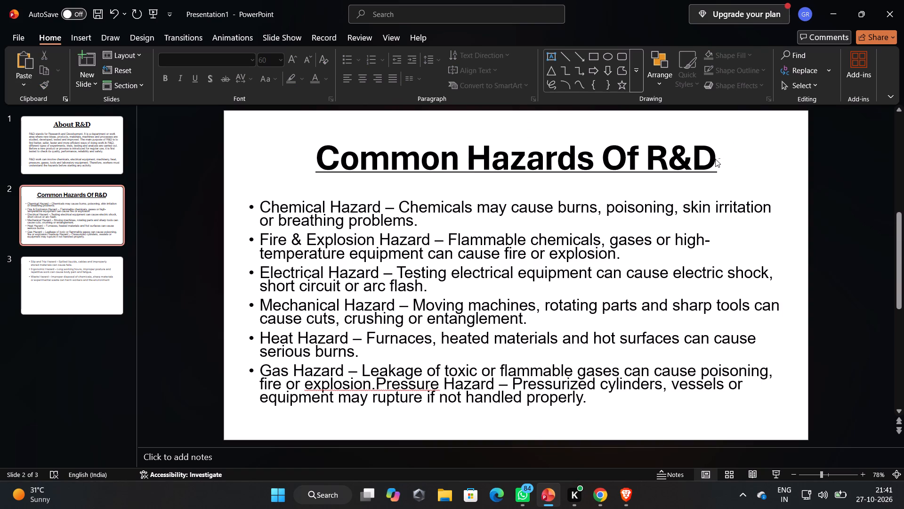
pyautogui.moveTo(715, 159); pyautogui.dragTo(710, 159)
pyautogui.click(710, 159)
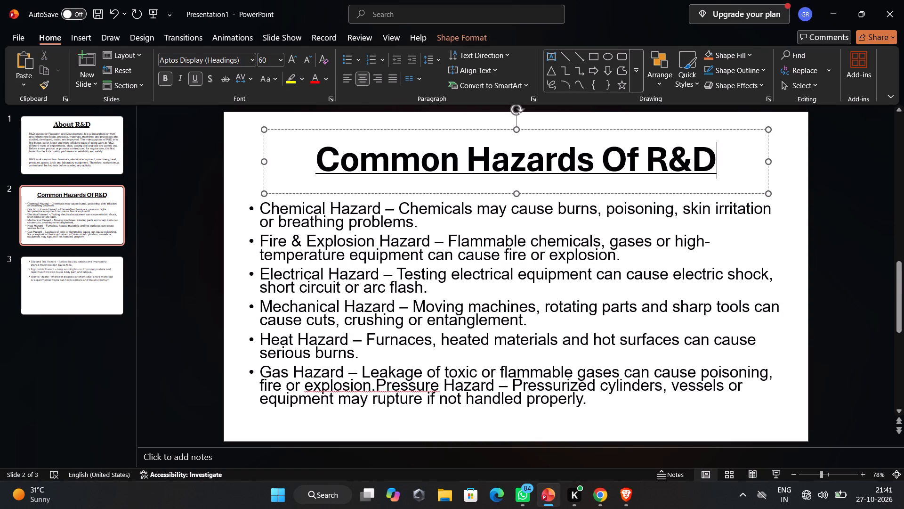
pyautogui.hotkey('shift', 'Left')
pyautogui.hotkey('shift', 'Left')
pyautogui.hotkey('shift', 'Left')
pyautogui.hotkey('shift', 'Left')
pyautogui.hotkey('shift', 'Left')
pyautogui.hotkey('shift', 'Left')
pyautogui.hotkey('shift', 'Left')
pyautogui.hotkey('shift', 'Left')
pyautogui.hotkey('shift', 'Left')
pyautogui.hotkey('shift', 'Left')
pyautogui.hotkey('shift', 'Left')
pyautogui.hotkey('shift', 'Left')
pyautogui.hotkey('shift', 'Left')
pyautogui.hotkey('shift', 'Left')
pyautogui.hotkey('shift', 'Left')
pyautogui.hotkey('shift', 'Left')
pyautogui.hotkey('shift', 'Left')
pyautogui.hotkey('shift', 'Left')
pyautogui.hotkey('shift', 'Left')
pyautogui.hotkey('shift', 'Left')
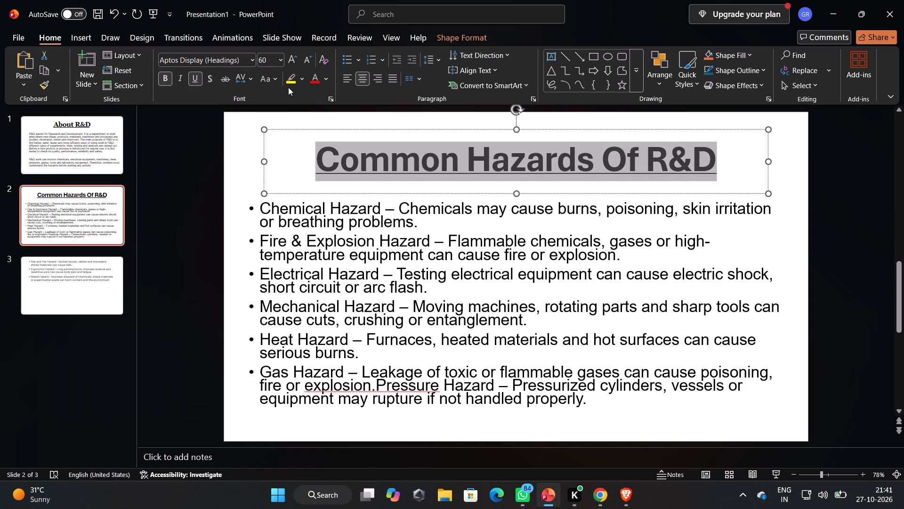
pyautogui.click(250, 61)
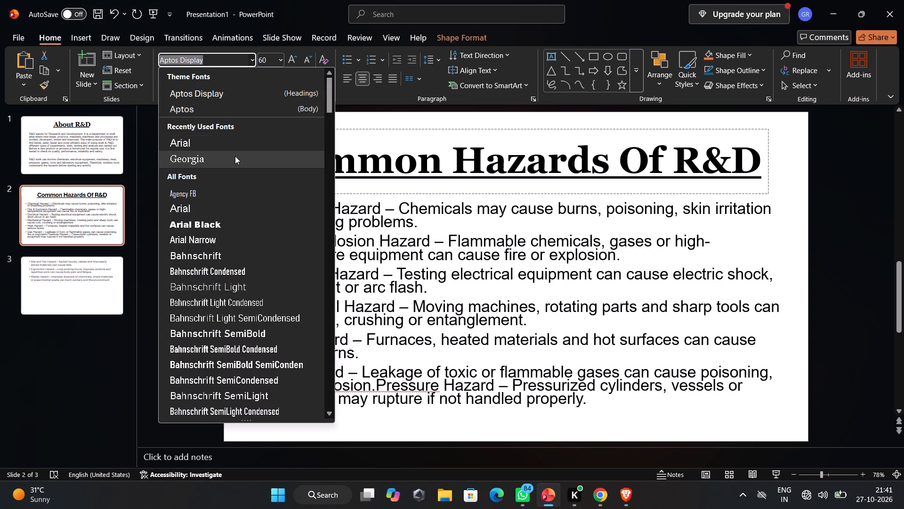
pyautogui.click(235, 158)
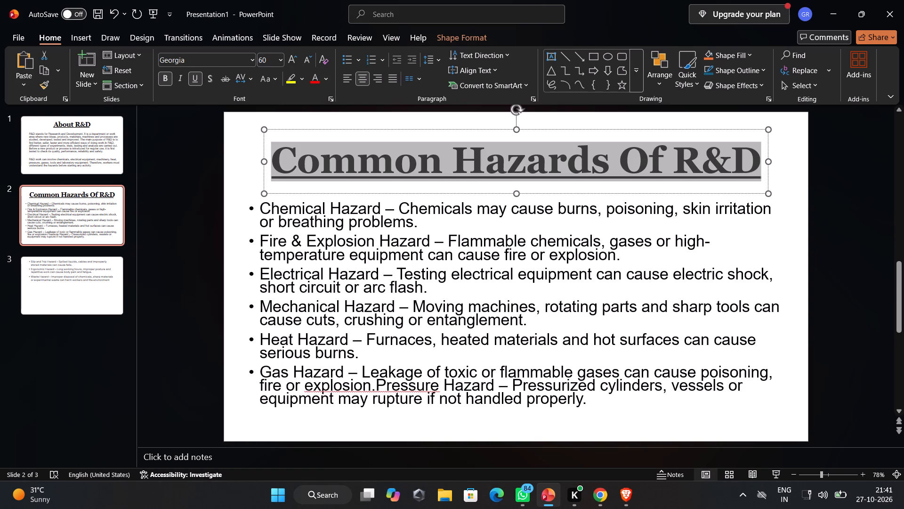
# Remove the bullet from the empty last line below the Gas Hazard bullet on the second slide.
pyautogui.click(320, 258)
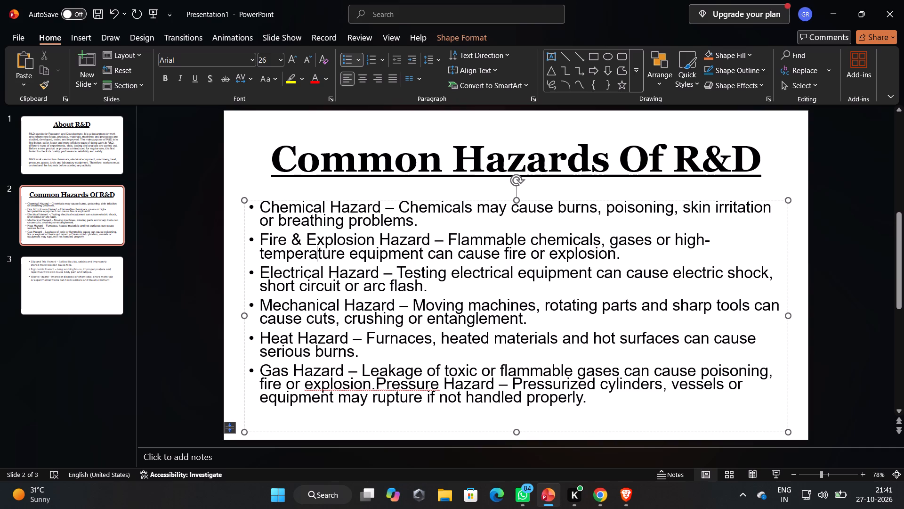
pyautogui.click(612, 406)
pyautogui.press('BackSpace')
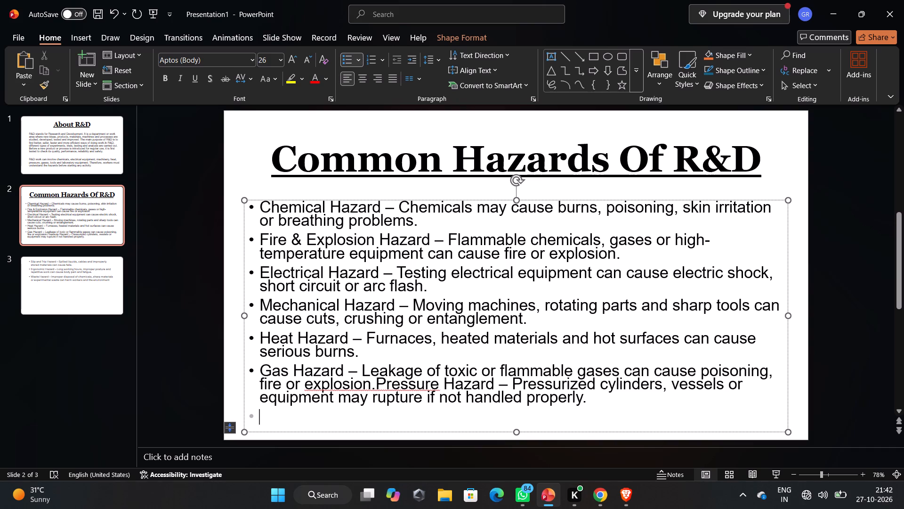
# Check the font and font size of all six hazard bullets on the second slide.
pyautogui.click(607, 406)
pyautogui.moveTo(607, 406); pyautogui.dragTo(297, 244)
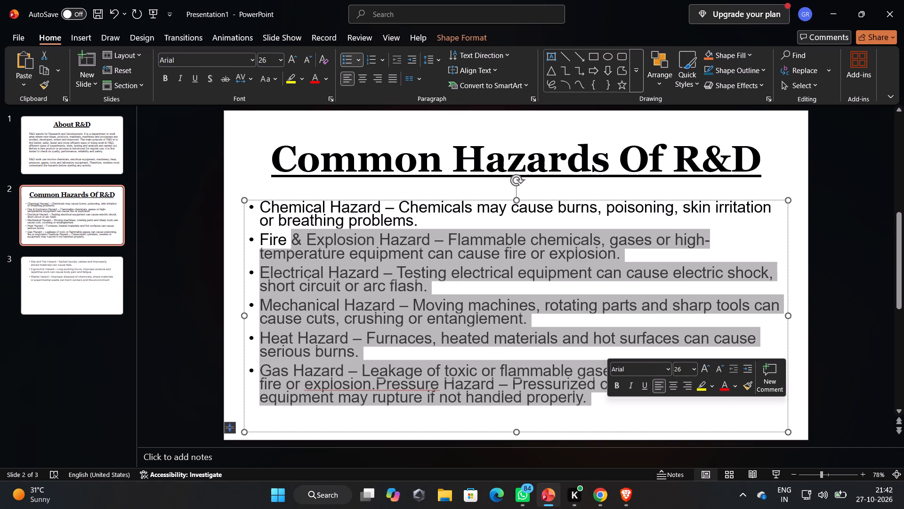
pyautogui.moveTo(297, 244); pyautogui.dragTo(258, 206)
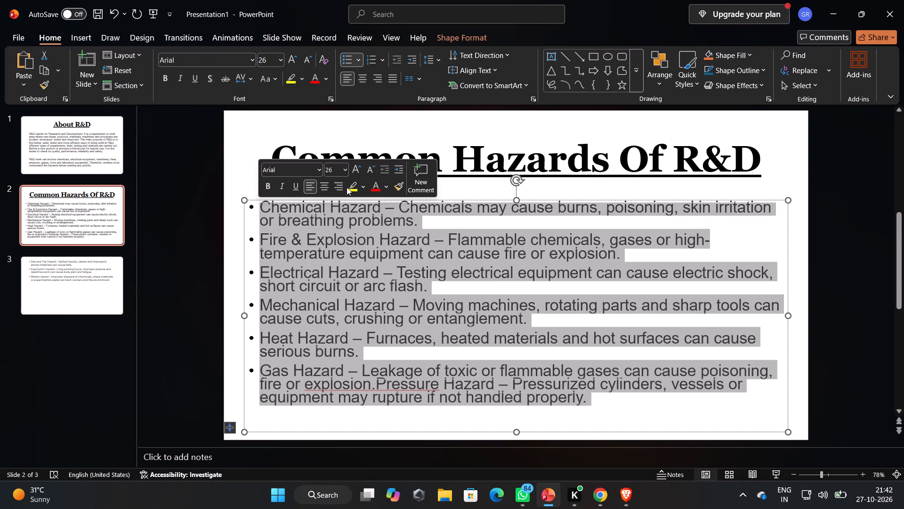
pyautogui.click(320, 173)
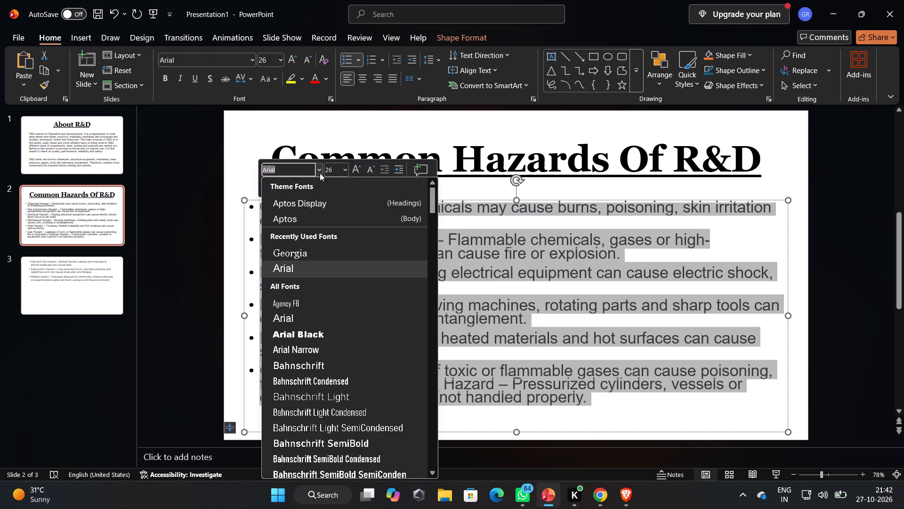
pyautogui.click(344, 172)
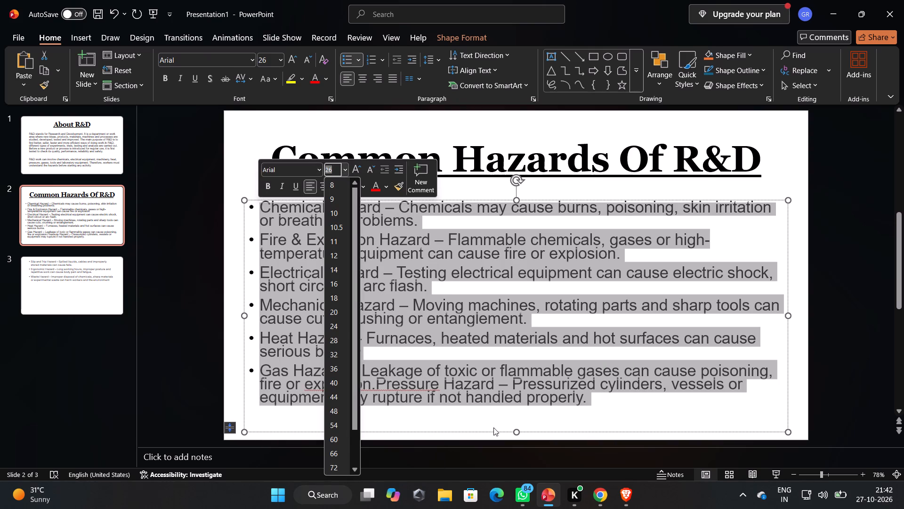
pyautogui.click(601, 407)
pyautogui.click(601, 407)
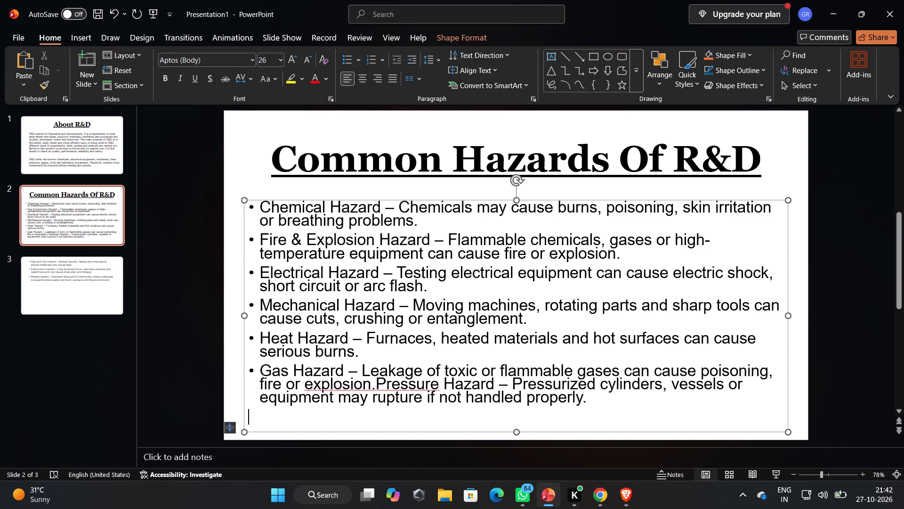
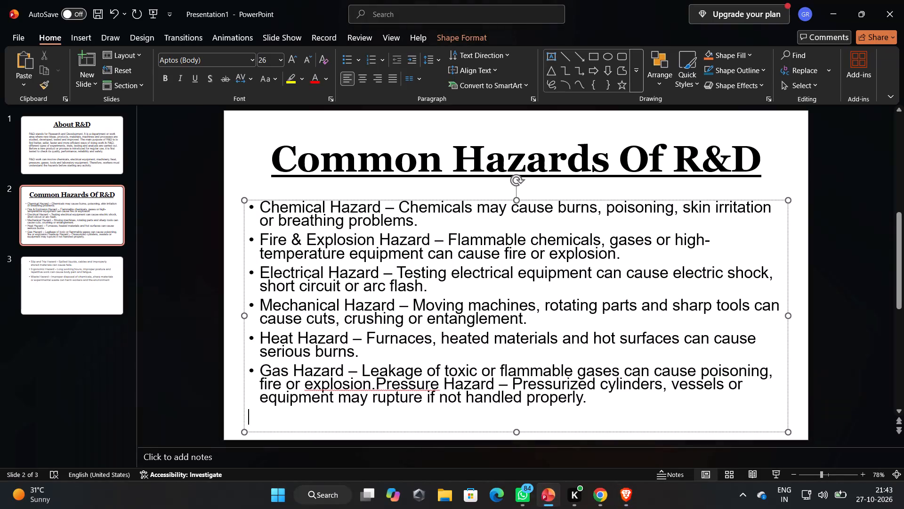
# Place the text cursor at the end of the last bullet on the second slide, after "handled properly.".
pyautogui.click(617, 405)
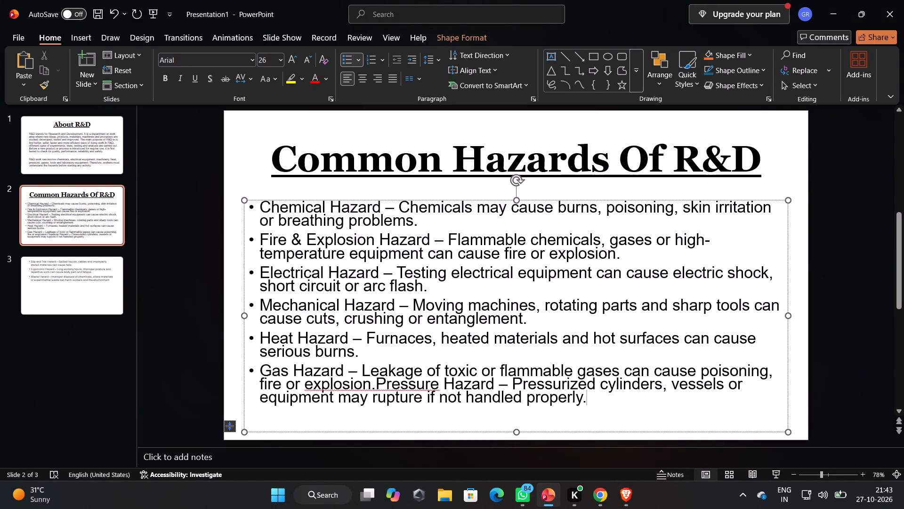
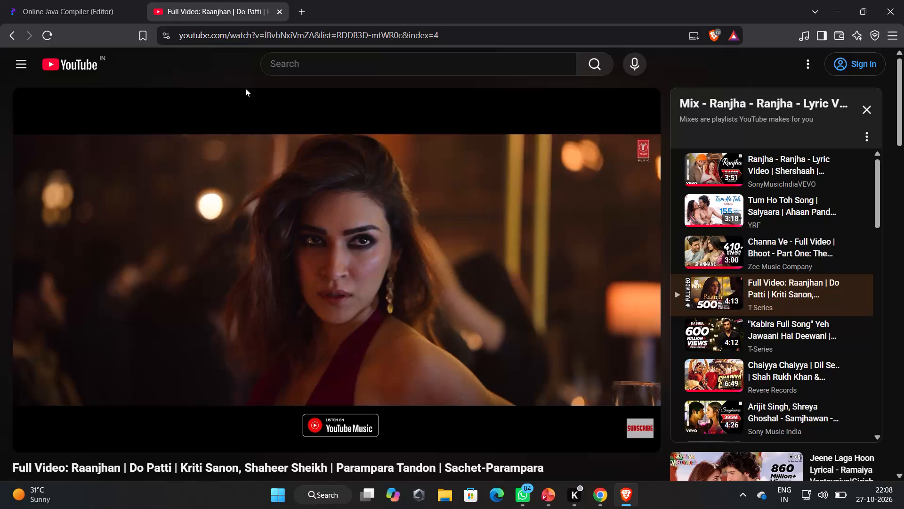
# Switch to the PowerPoint presentation and look through its three slides, finishing on the first slide, "About R&D".
pyautogui.click(550, 504)
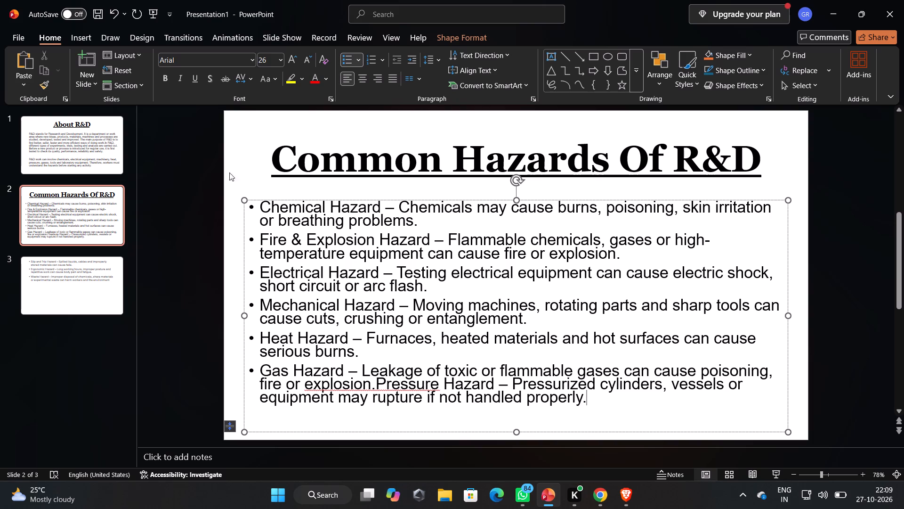
pyautogui.click(111, 152)
pyautogui.click(111, 230)
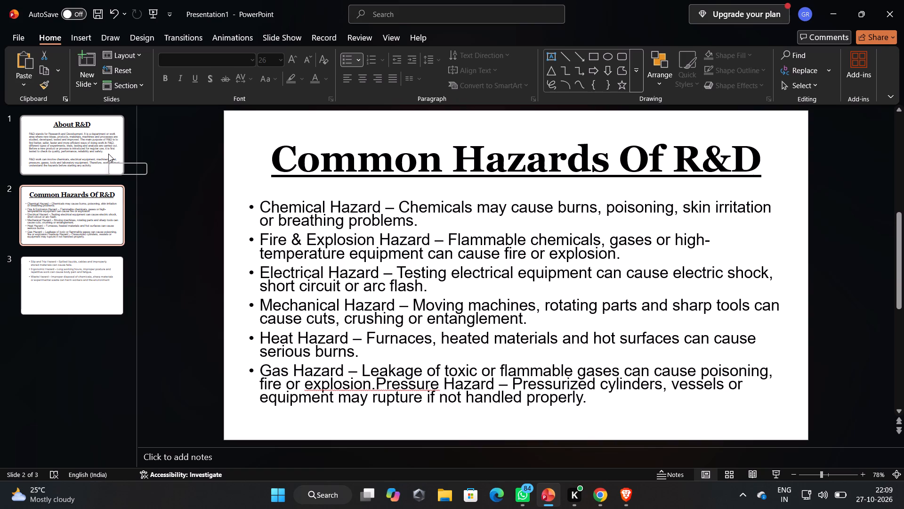
pyautogui.click(85, 152)
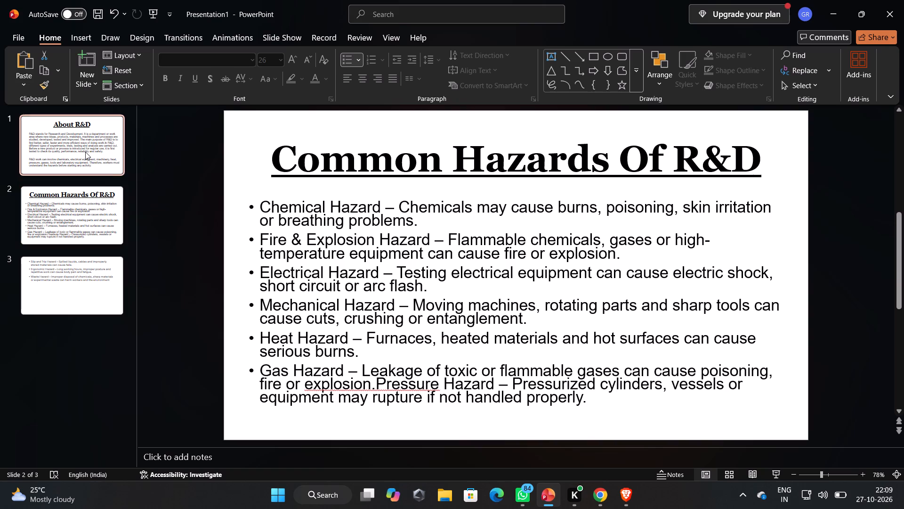
pyautogui.click(108, 235)
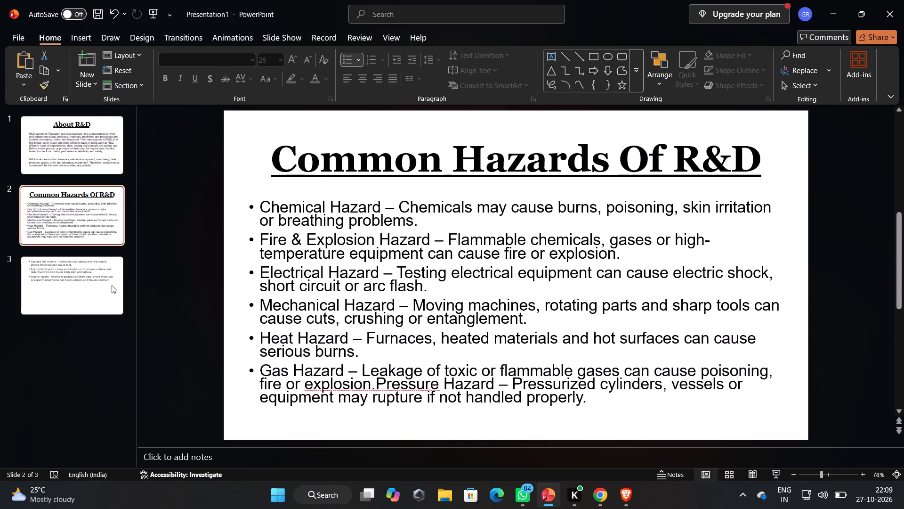
pyautogui.click(112, 290)
pyautogui.click(101, 235)
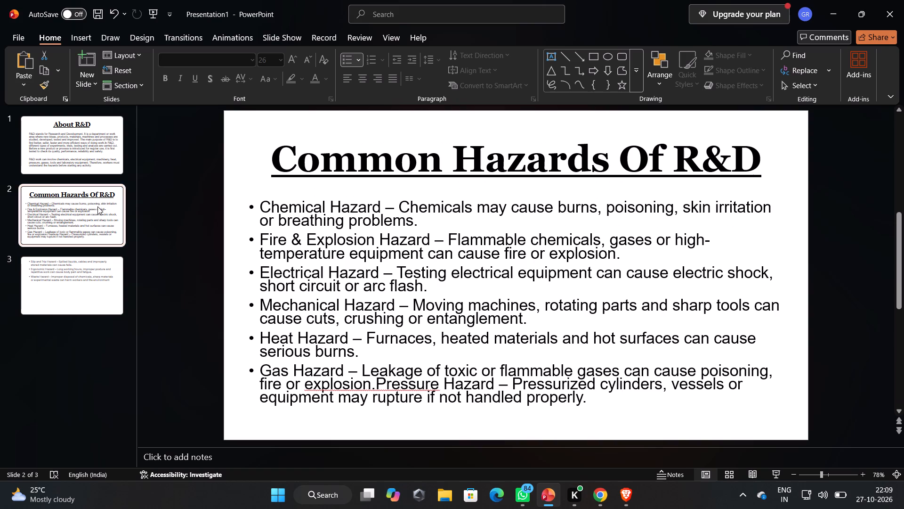
pyautogui.click(91, 161)
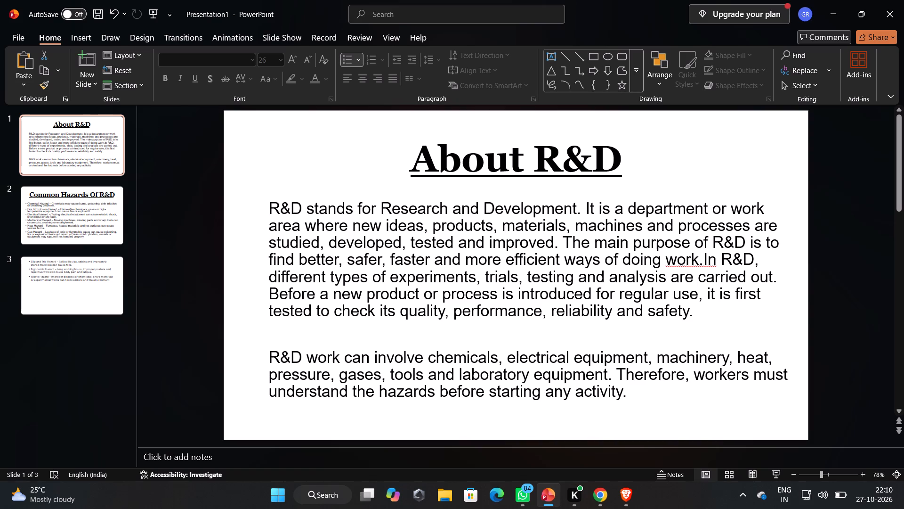
# Move the body text box on the "About R&D" slide slightly left so it is centred horizontally beneath the title.
pyautogui.moveTo(268, 205); pyautogui.dragTo(210, 130)
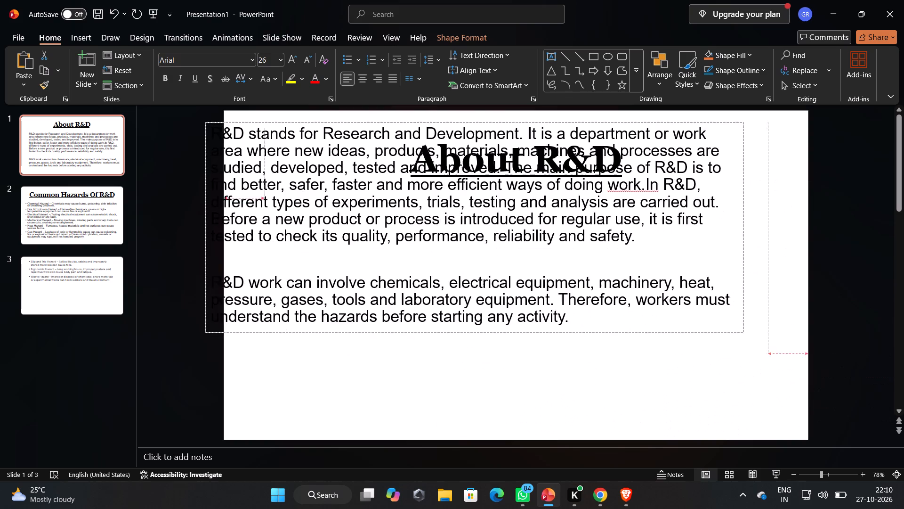
pyautogui.moveTo(210, 130); pyautogui.dragTo(253, 203)
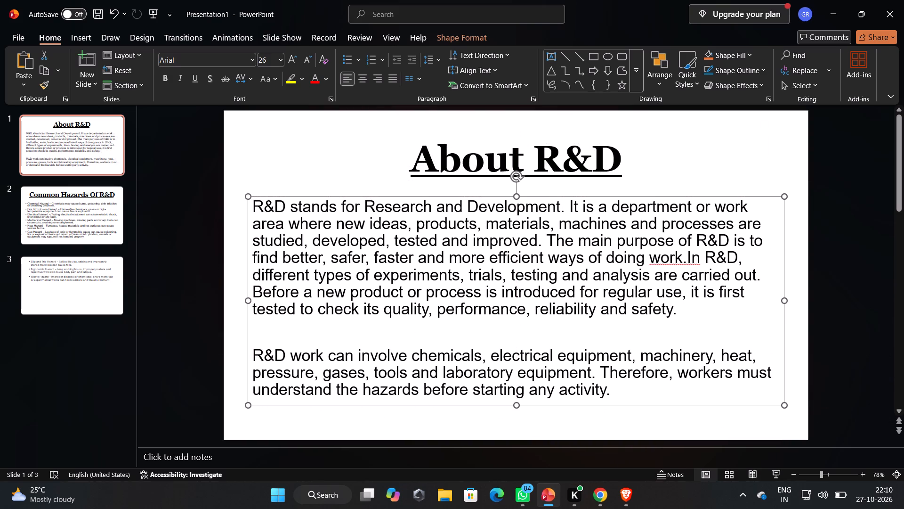
pyautogui.click(393, 83)
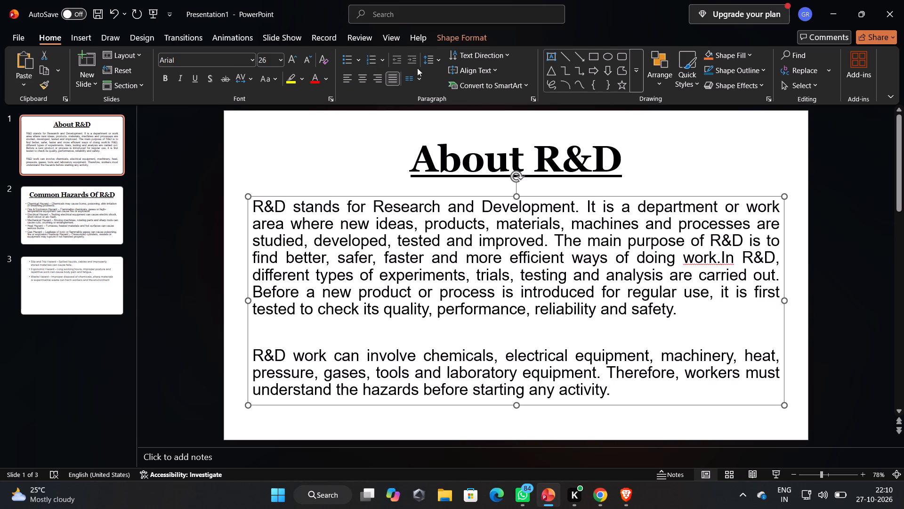
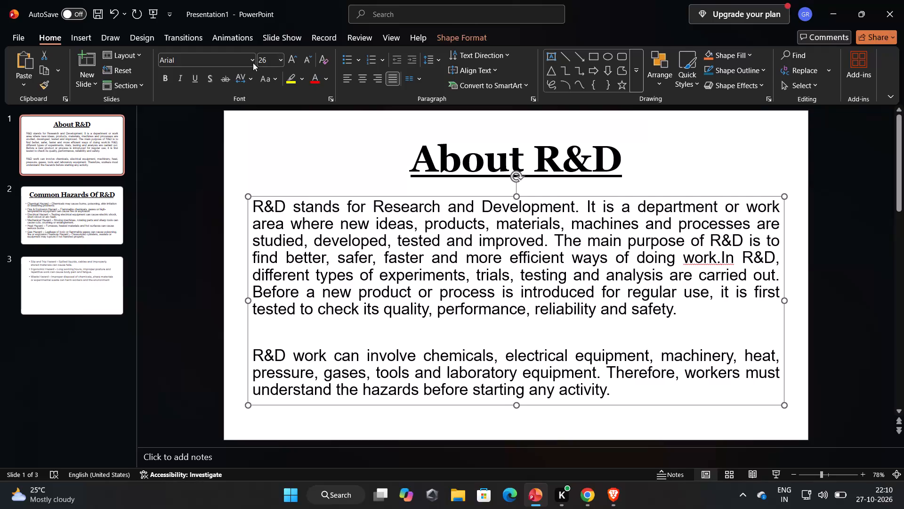
# Change the font of the body text box below the "About R&D" title on the first slide to Georgia.
pyautogui.click(253, 63)
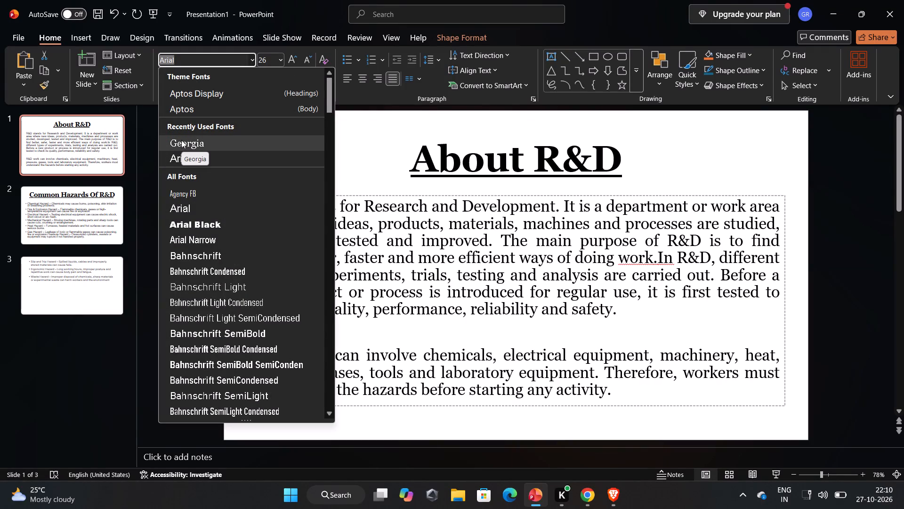
pyautogui.click(181, 140)
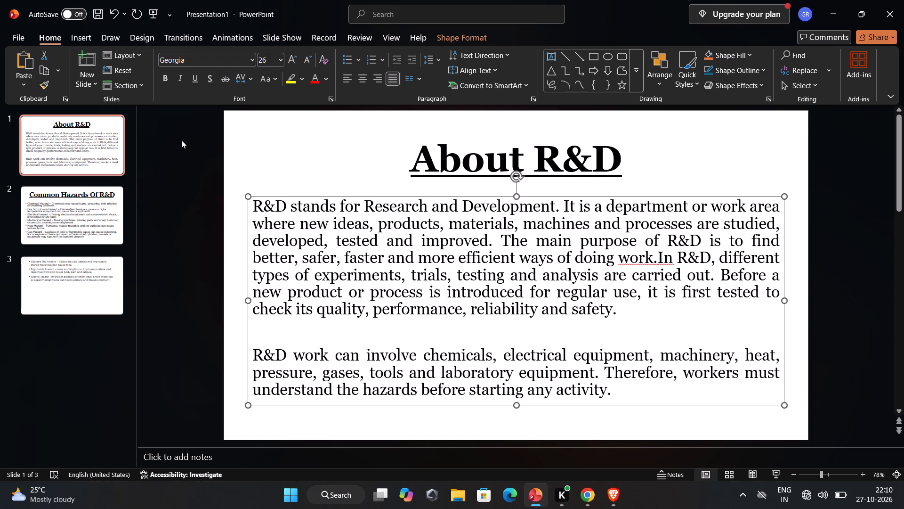
# Place the text cursor in the "About R&D" title on the first slide.
pyautogui.click(453, 167)
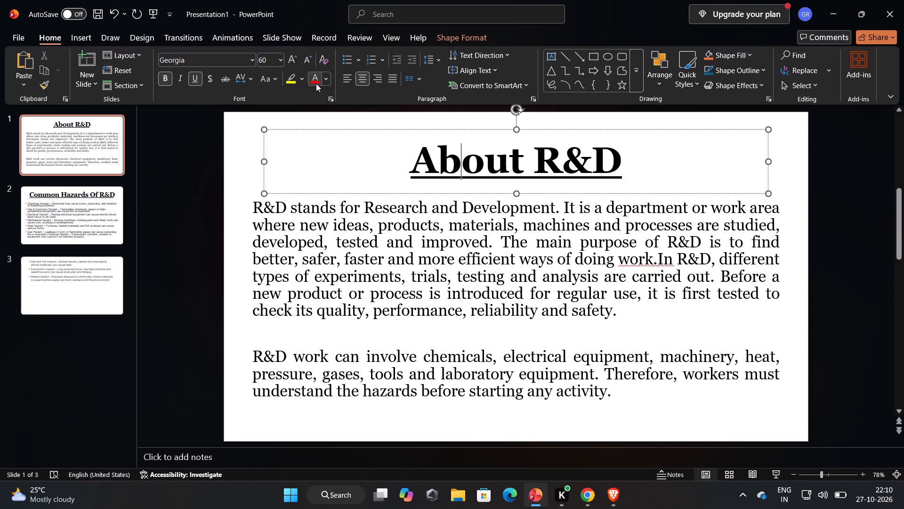
# Set the font size of the word "About" in the first slide's title to 54.
pyautogui.click(281, 60)
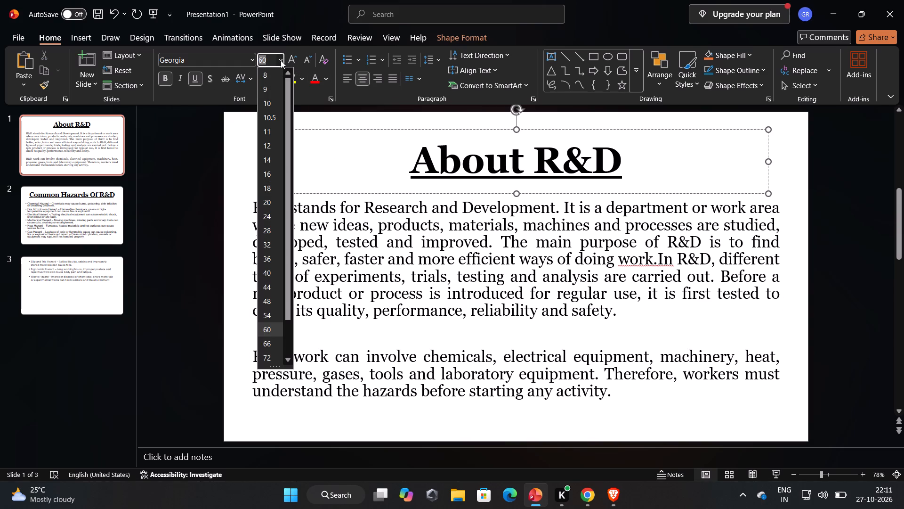
pyautogui.click(266, 316)
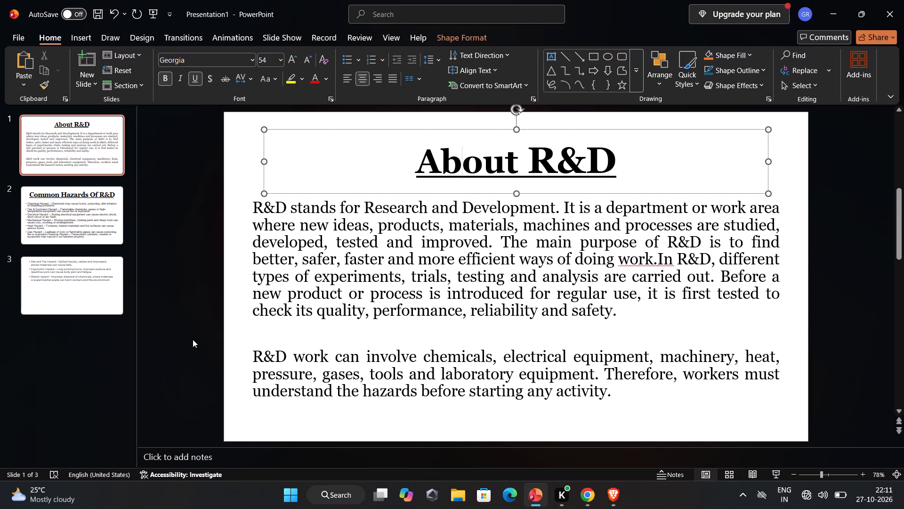
# On the second slide, set the font size of the word "Common" in the title to 54.
pyautogui.click(100, 190)
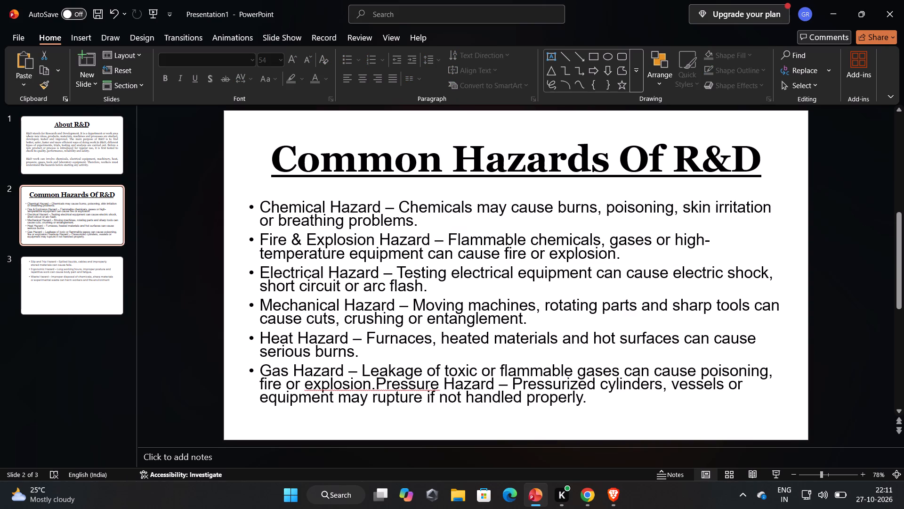
pyautogui.click(330, 172)
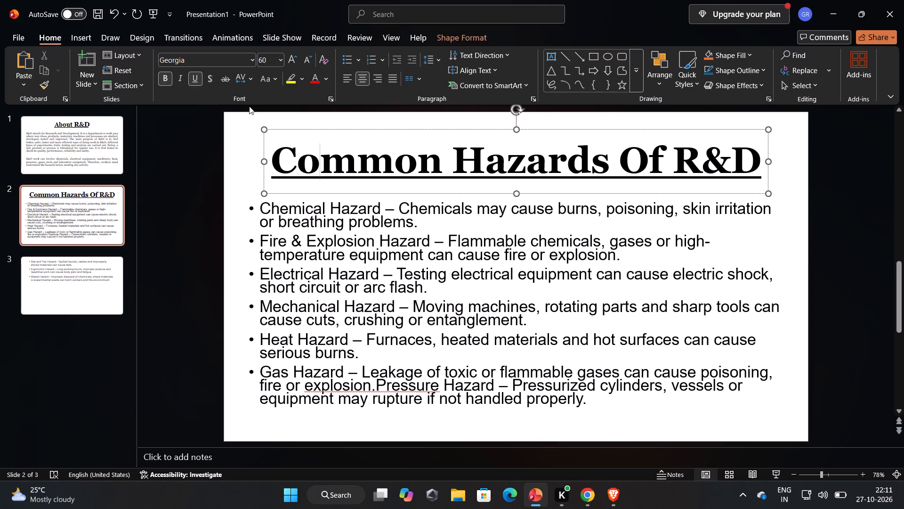
pyautogui.click(279, 58)
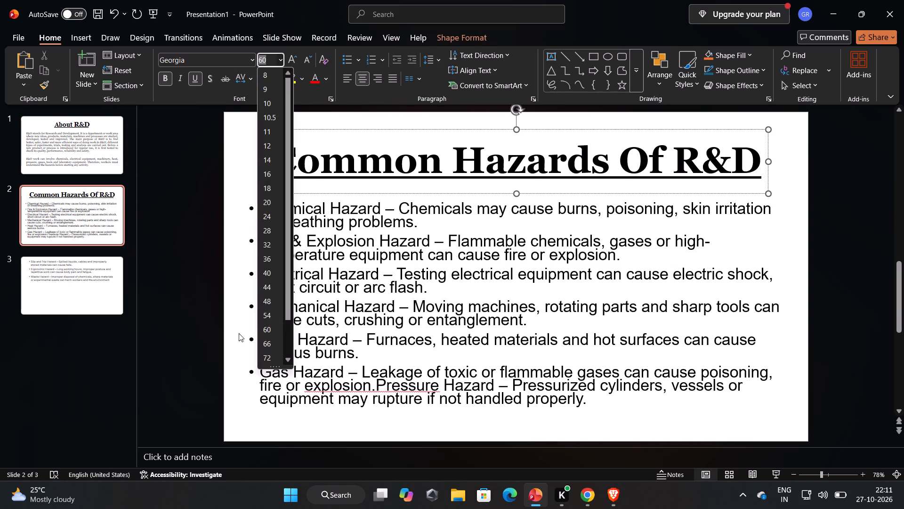
pyautogui.click(267, 312)
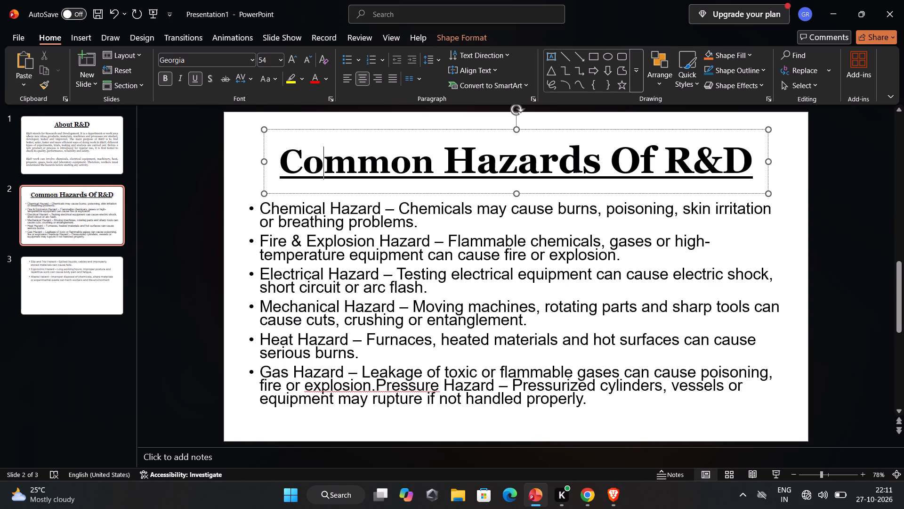
# Set the Electrical Hazard bullet on the second slide to 1.0 line spacing and justified alignment.
pyautogui.click(270, 266)
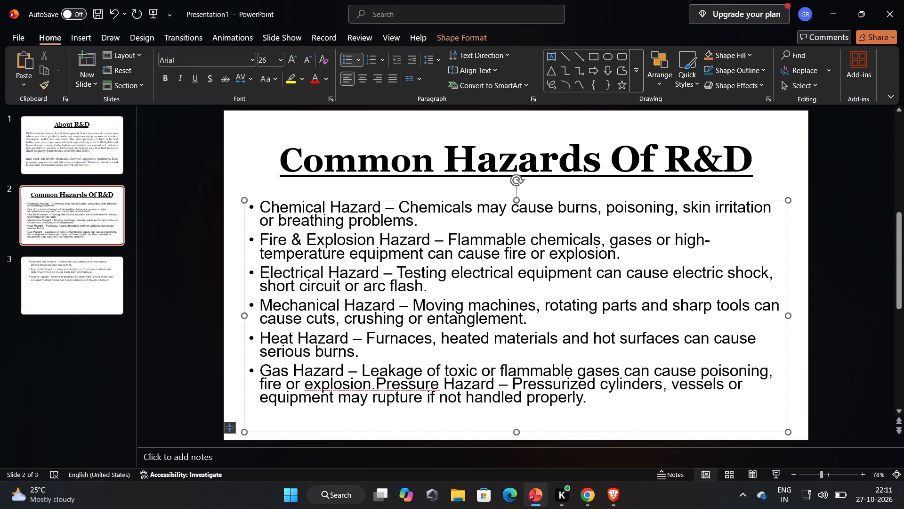
pyautogui.click(438, 65)
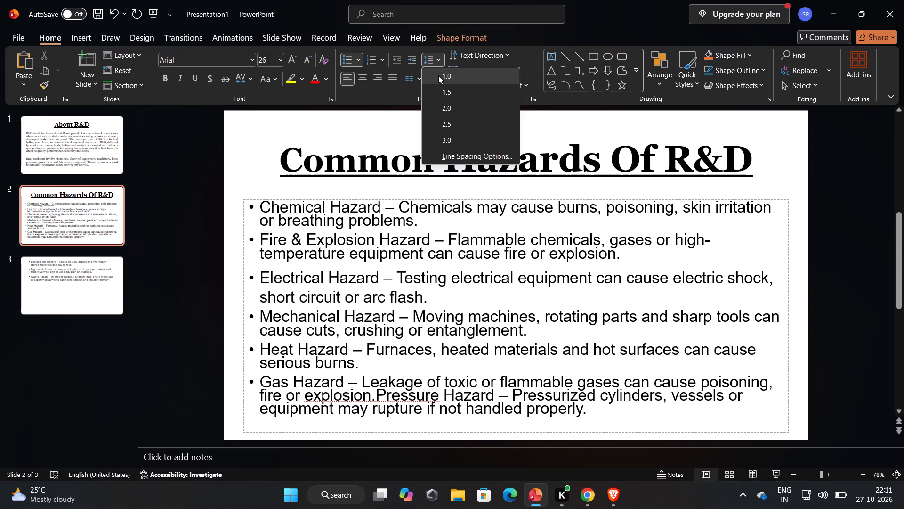
pyautogui.click(438, 75)
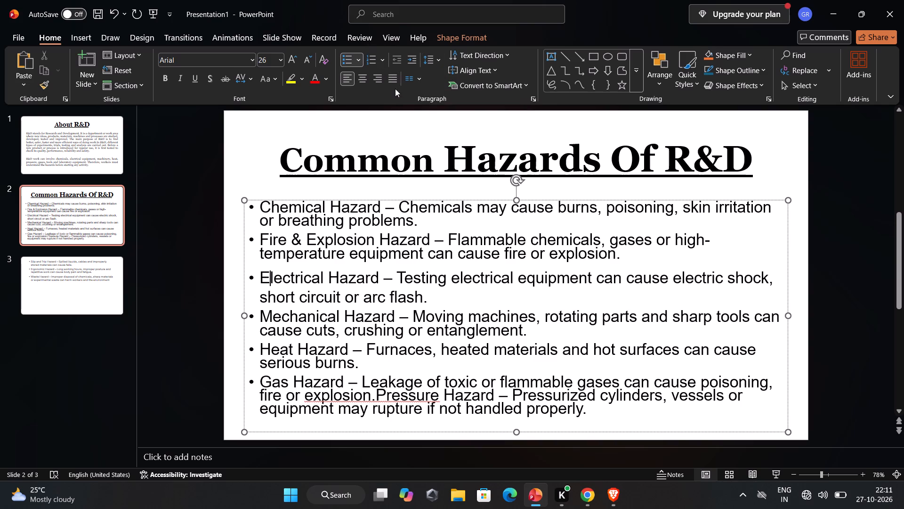
pyautogui.click(394, 81)
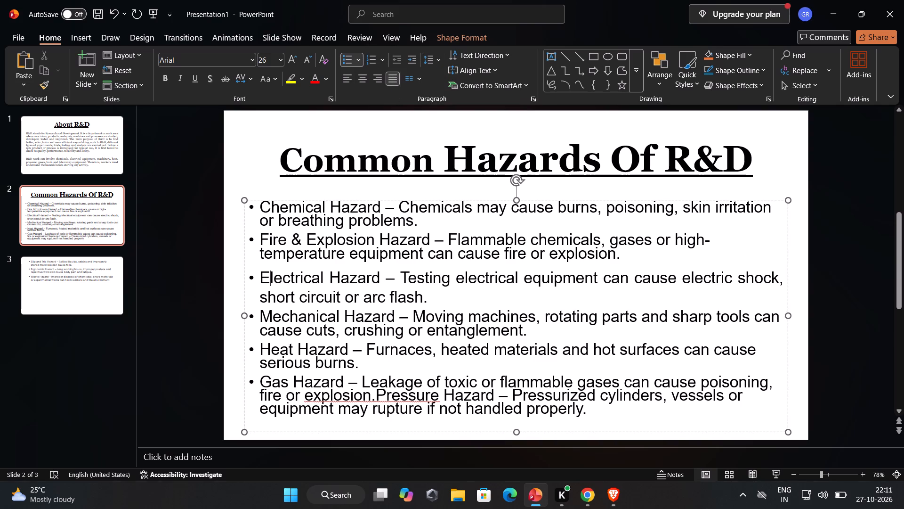
# Bold the hazard names "Chemical Hazard" and "Fire & Explosion Hazard" at the start of their bullets, without italics.
pyautogui.click(436, 220)
pyautogui.moveTo(383, 207); pyautogui.dragTo(285, 199)
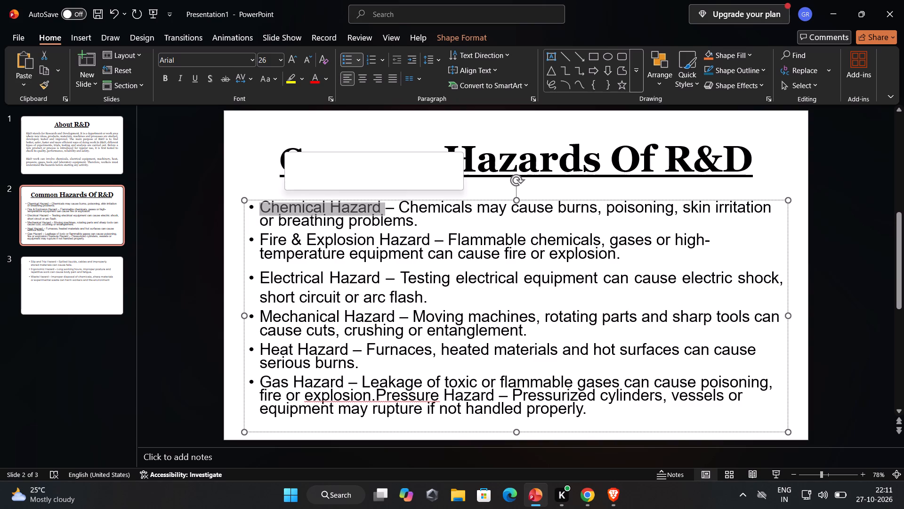
pyautogui.click(295, 182)
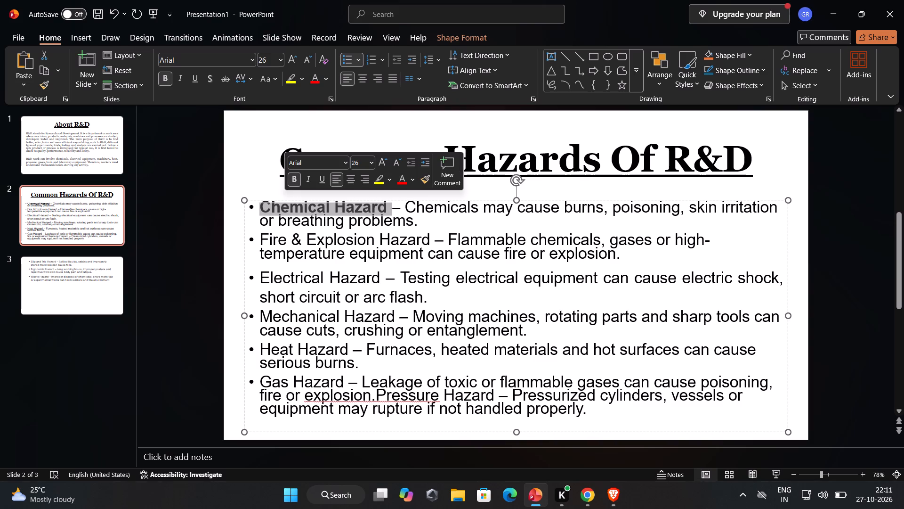
pyautogui.moveTo(431, 241); pyautogui.dragTo(333, 246)
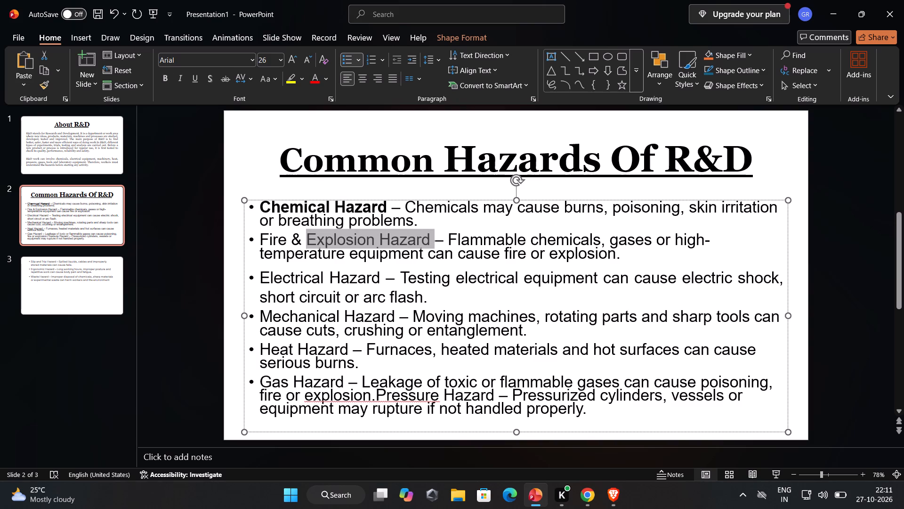
pyautogui.moveTo(333, 246); pyautogui.dragTo(281, 178)
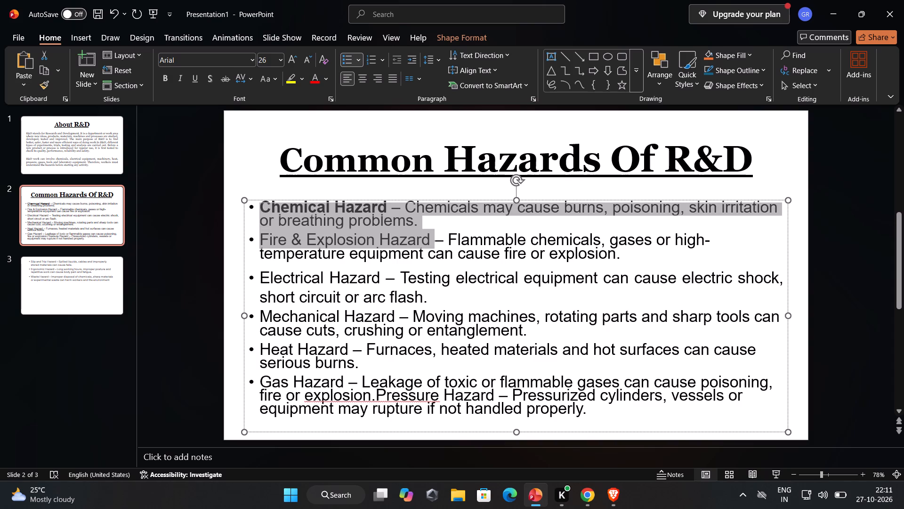
pyautogui.moveTo(281, 178); pyautogui.dragTo(276, 236)
pyautogui.click(289, 220)
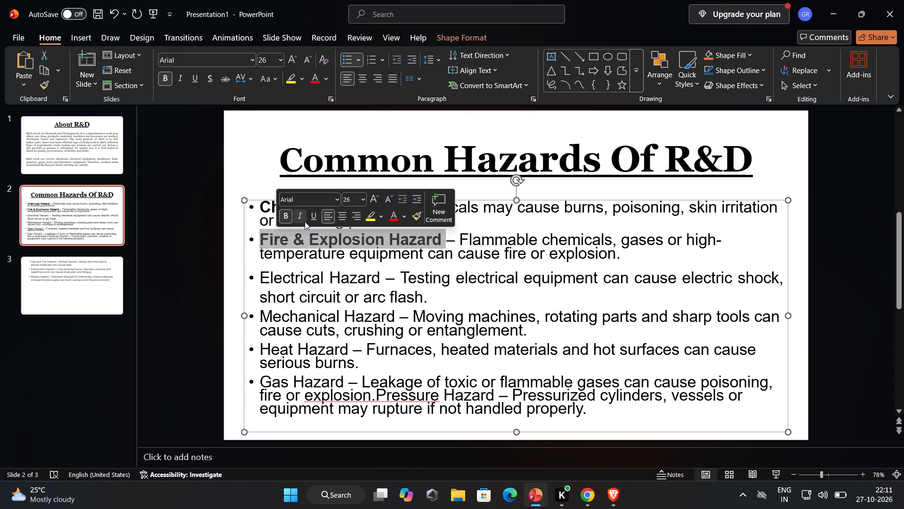
pyautogui.click(303, 220)
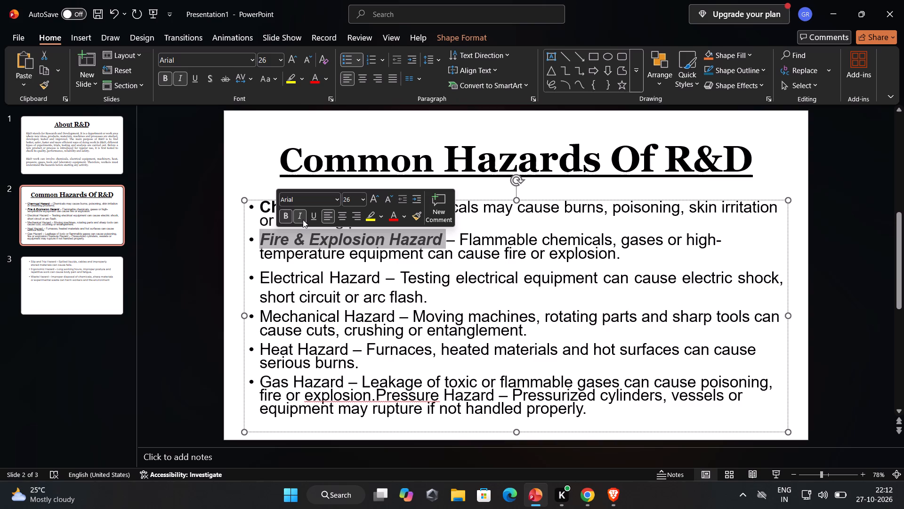
pyautogui.click(298, 217)
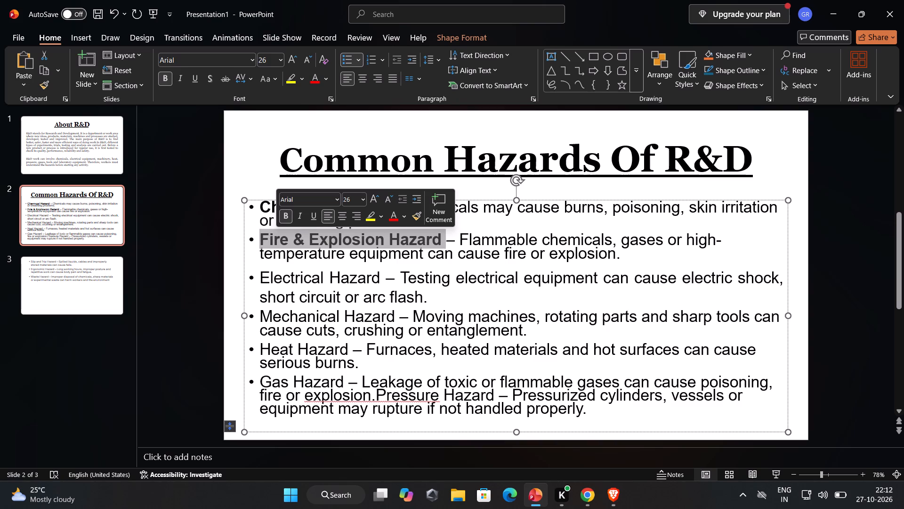
# Bold the hazard names "Electrical Hazard", "Mechanical Hazard", "Heat Hazard" and "Gas Hazard" at the start of their bullets.
pyautogui.moveTo(379, 281); pyautogui.dragTo(280, 283)
pyautogui.click(290, 265)
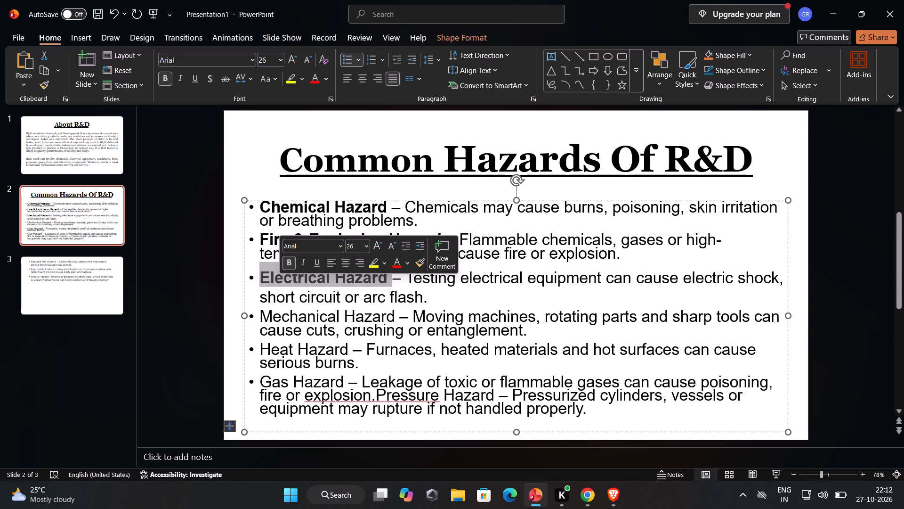
pyautogui.moveTo(394, 317); pyautogui.dragTo(282, 318)
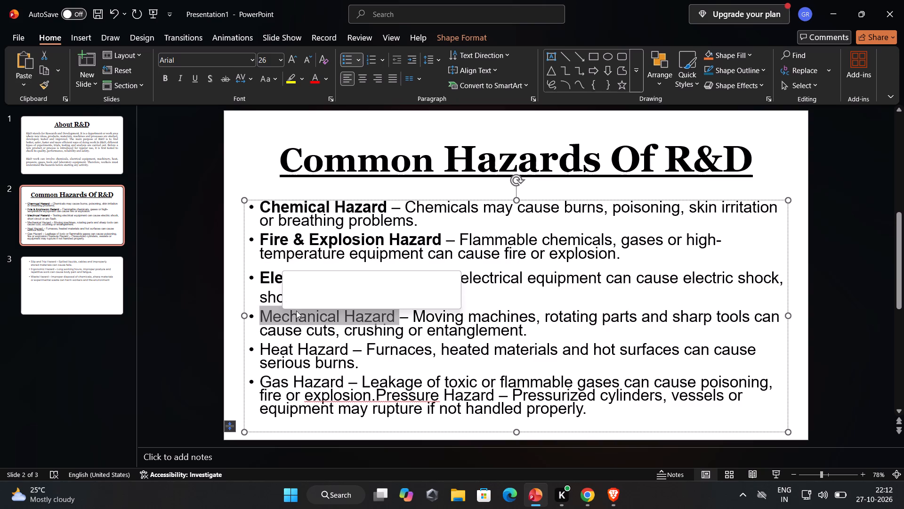
pyautogui.click(291, 304)
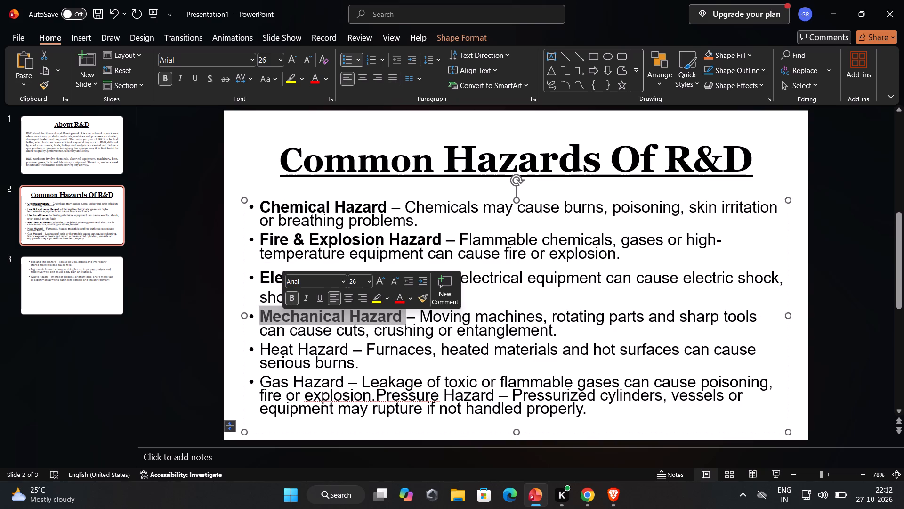
pyautogui.moveTo(350, 350); pyautogui.dragTo(331, 350)
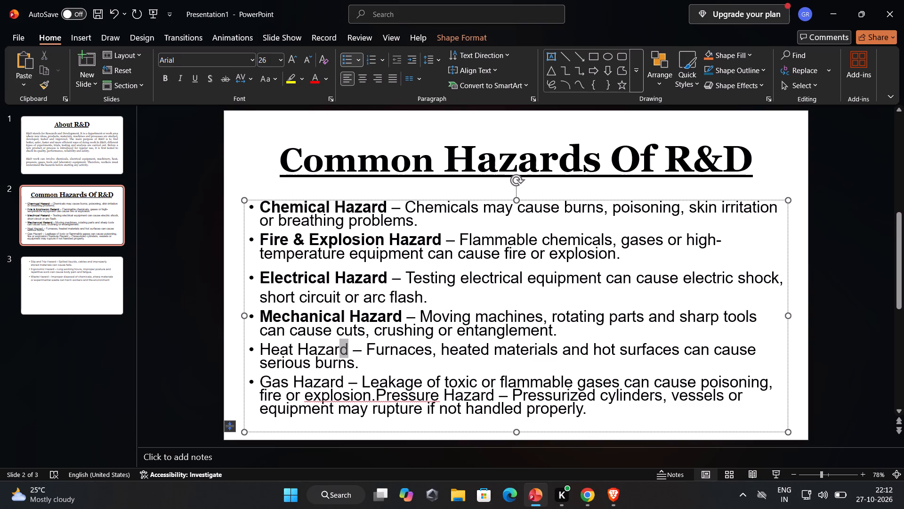
pyautogui.moveTo(331, 350); pyautogui.dragTo(279, 352)
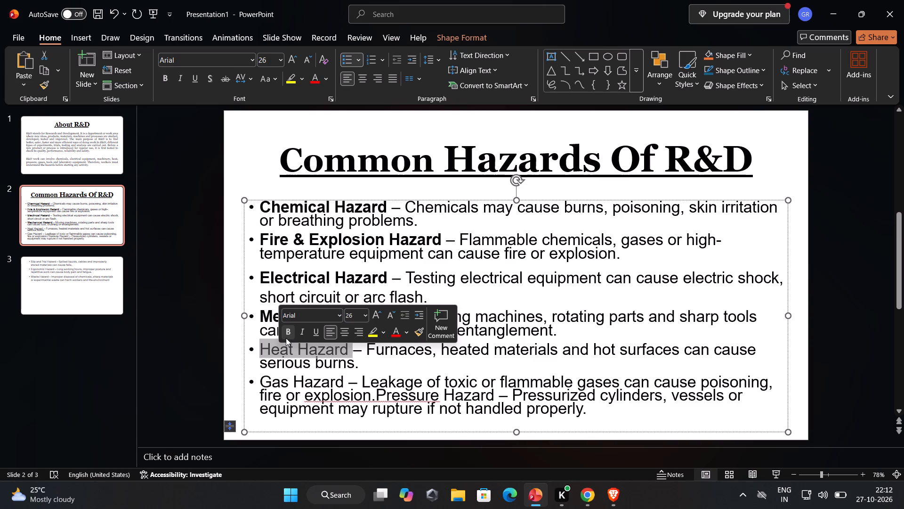
pyautogui.click(286, 337)
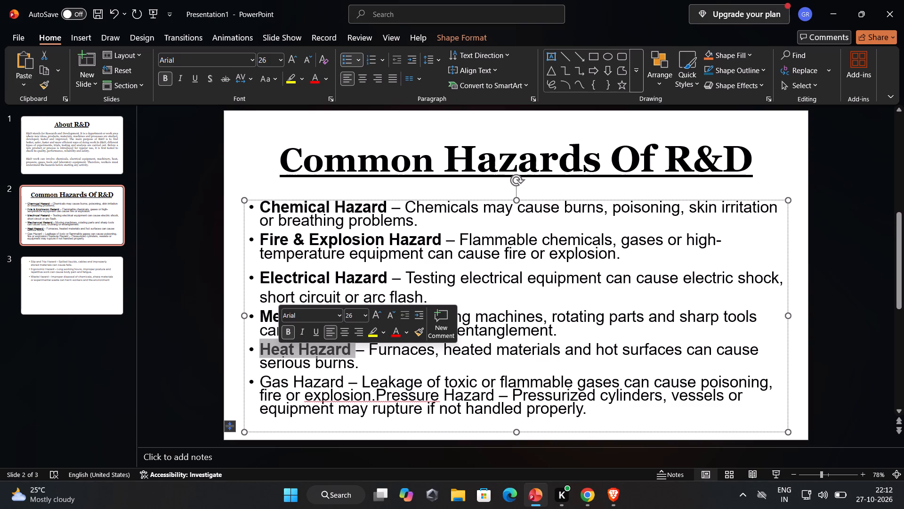
pyautogui.moveTo(344, 382); pyautogui.dragTo(249, 384)
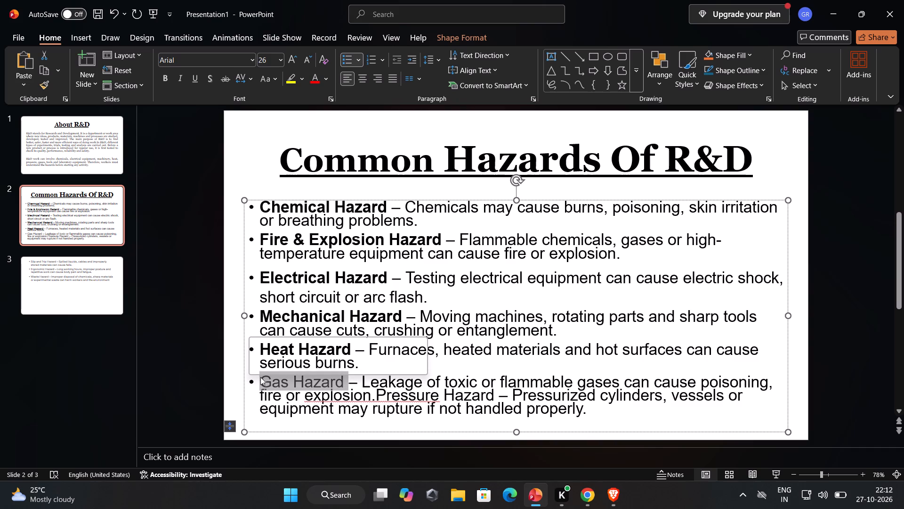
pyautogui.click(256, 368)
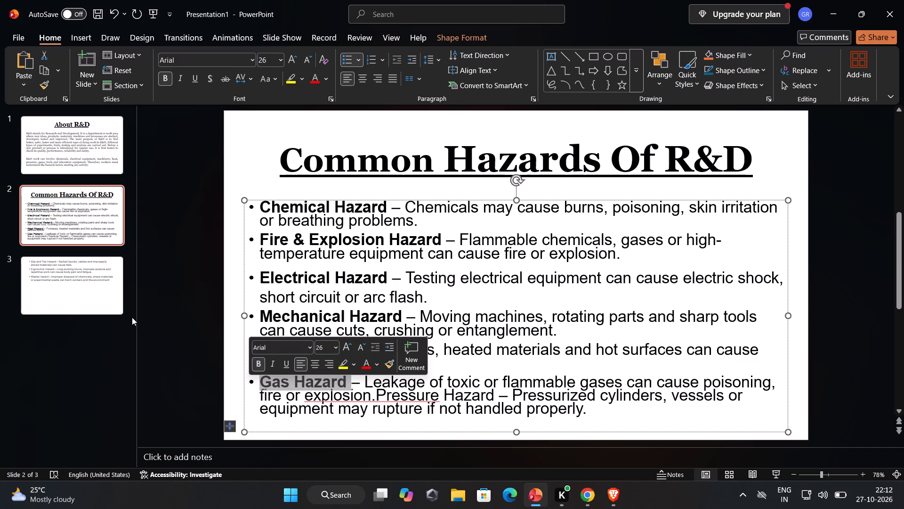
# Check the first slide's body font and set the word "Electrical" in the second slide's Electrical Hazard bullet to Georgia.
pyautogui.click(81, 290)
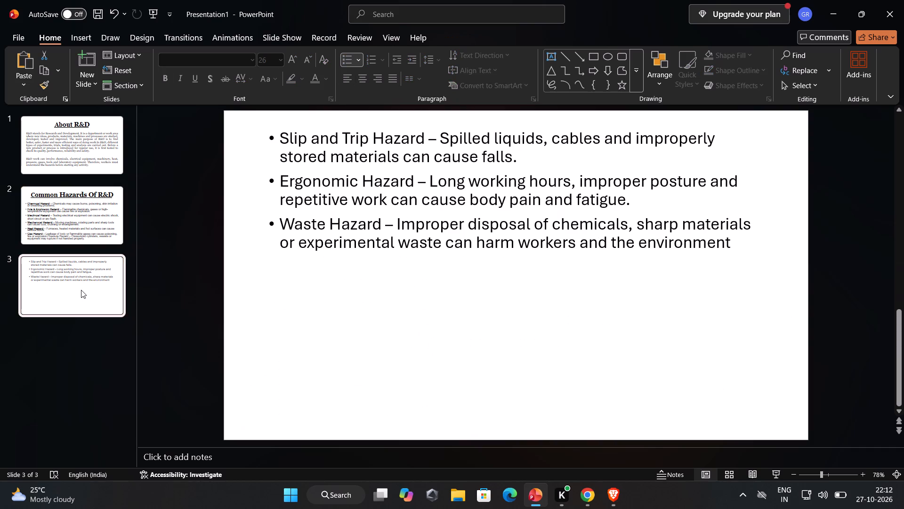
pyautogui.click(390, 189)
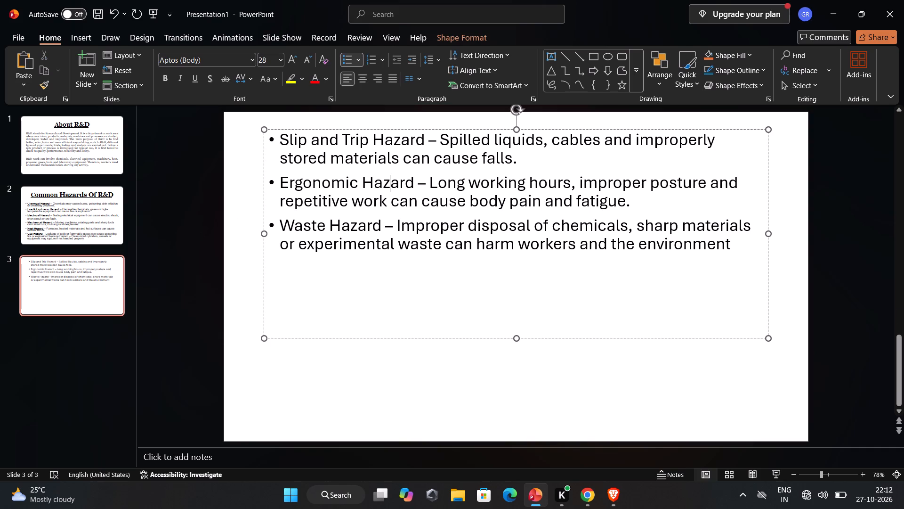
pyautogui.click(105, 203)
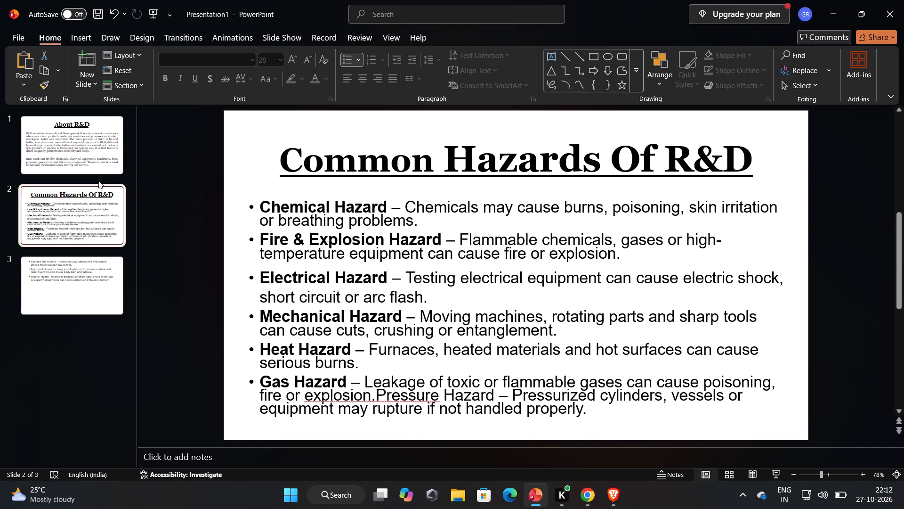
pyautogui.click(93, 159)
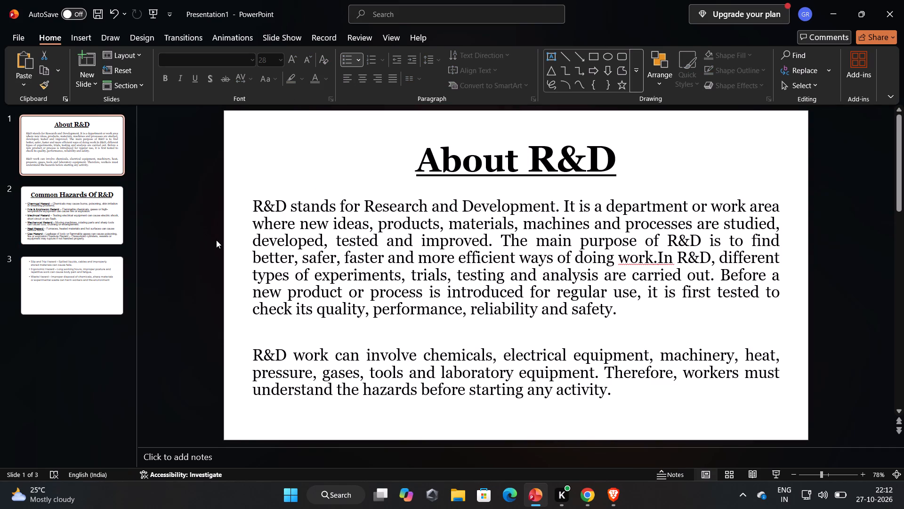
pyautogui.click(275, 254)
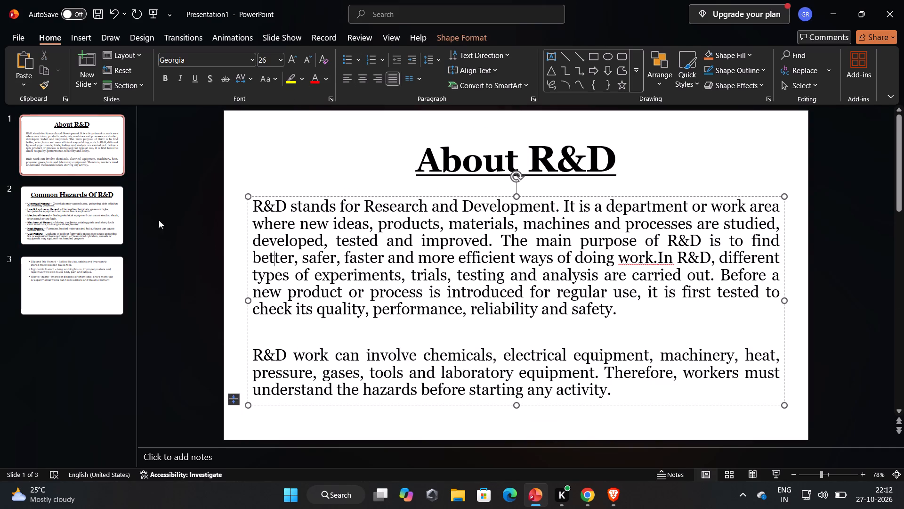
pyautogui.click(102, 210)
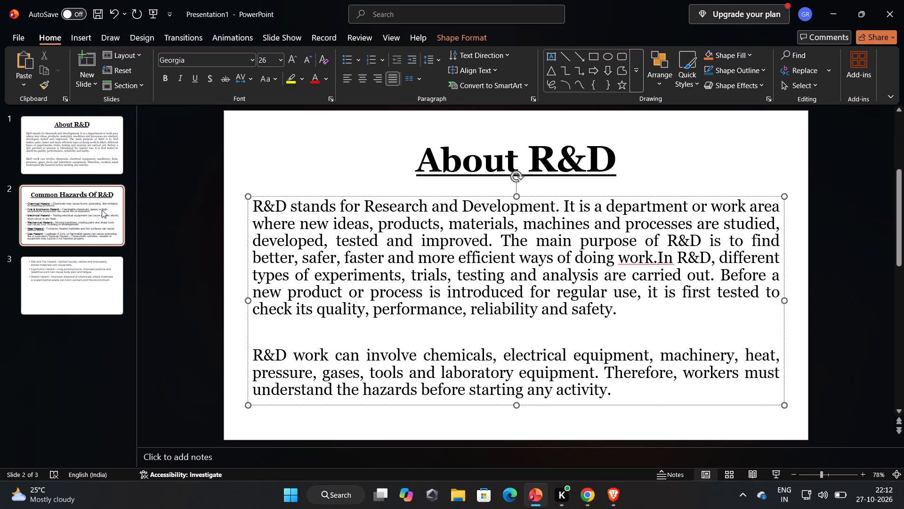
pyautogui.click(307, 279)
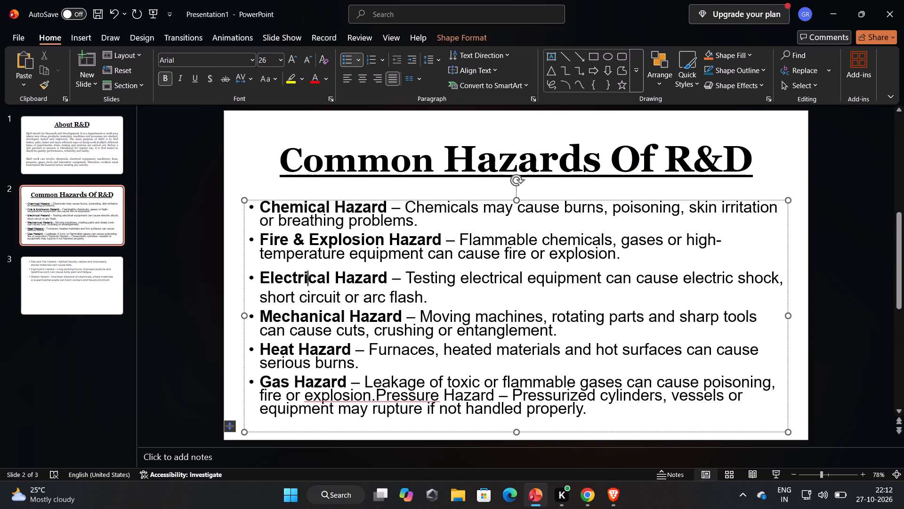
pyautogui.click(255, 58)
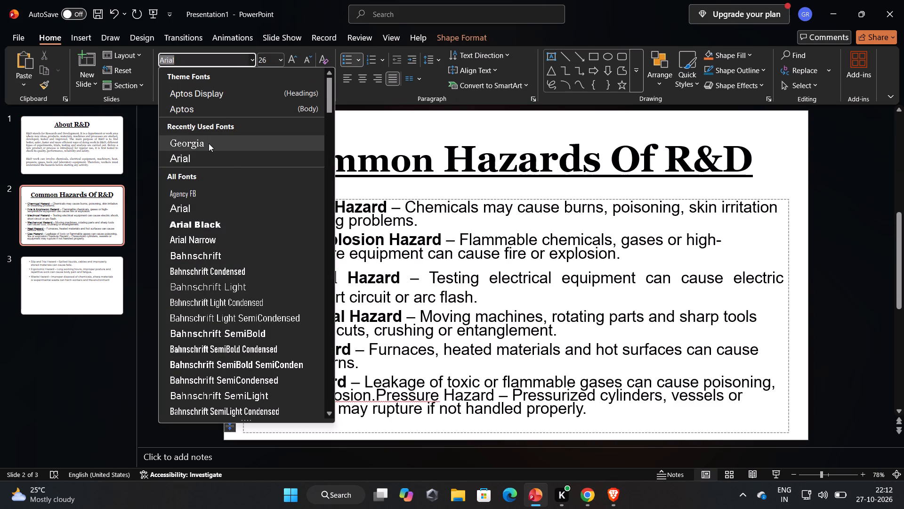
pyautogui.click(209, 143)
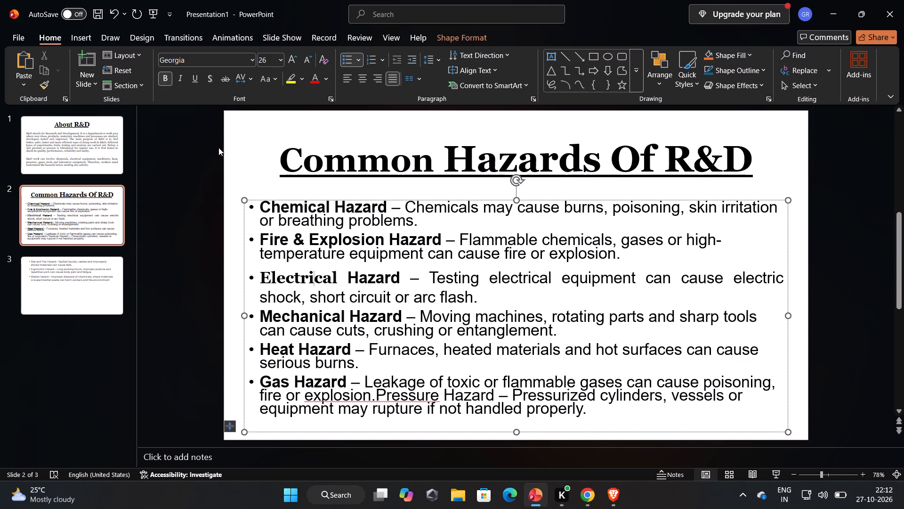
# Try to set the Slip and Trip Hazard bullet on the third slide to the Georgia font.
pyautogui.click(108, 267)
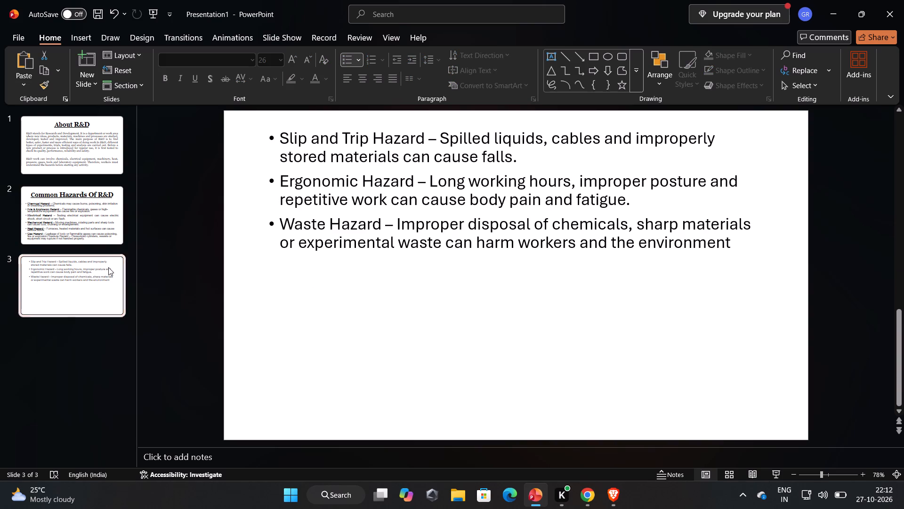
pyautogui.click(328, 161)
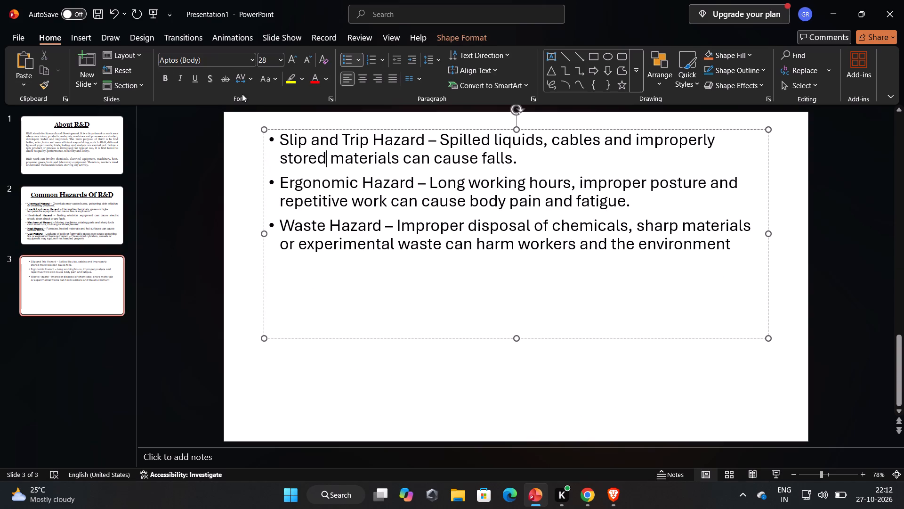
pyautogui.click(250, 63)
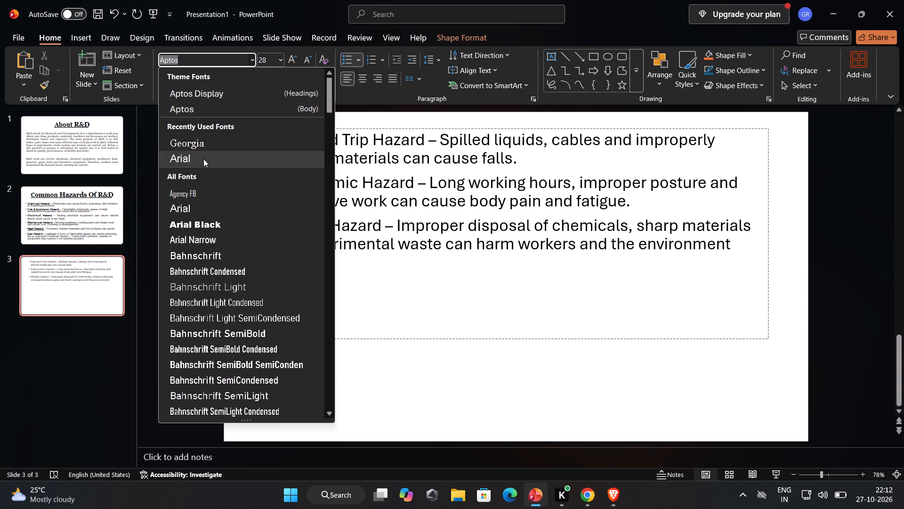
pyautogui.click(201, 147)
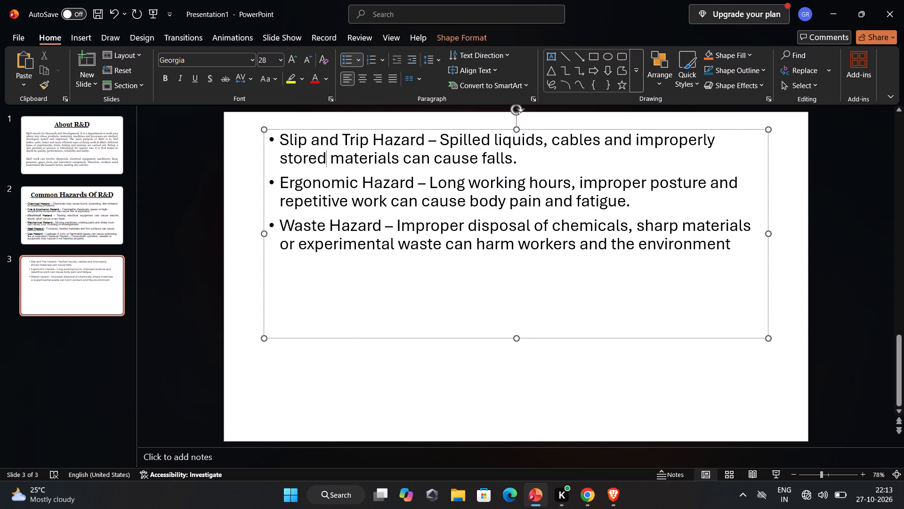
# Justify the Slip and Trip, Ergonomic and Waste Hazard bullets on the third slide.
pyautogui.click(392, 83)
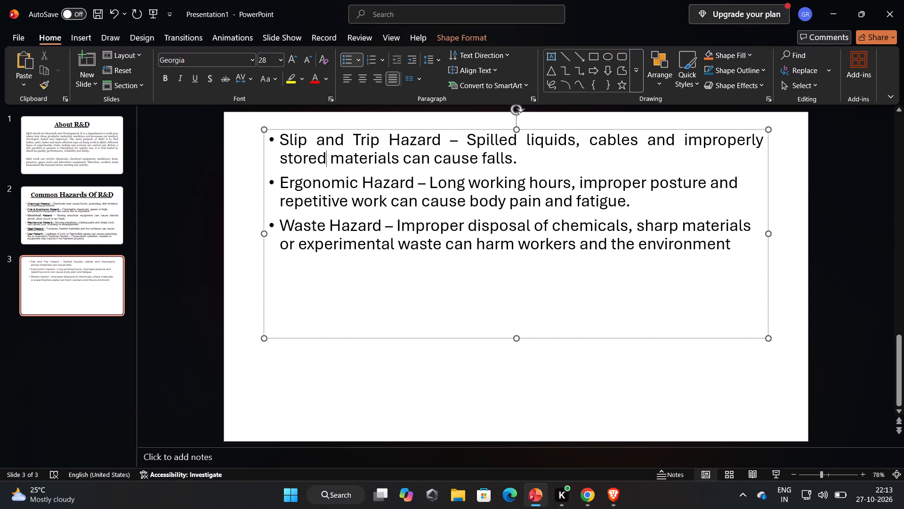
pyautogui.moveTo(281, 138); pyautogui.dragTo(289, 147)
pyautogui.moveTo(289, 147); pyautogui.dragTo(672, 247)
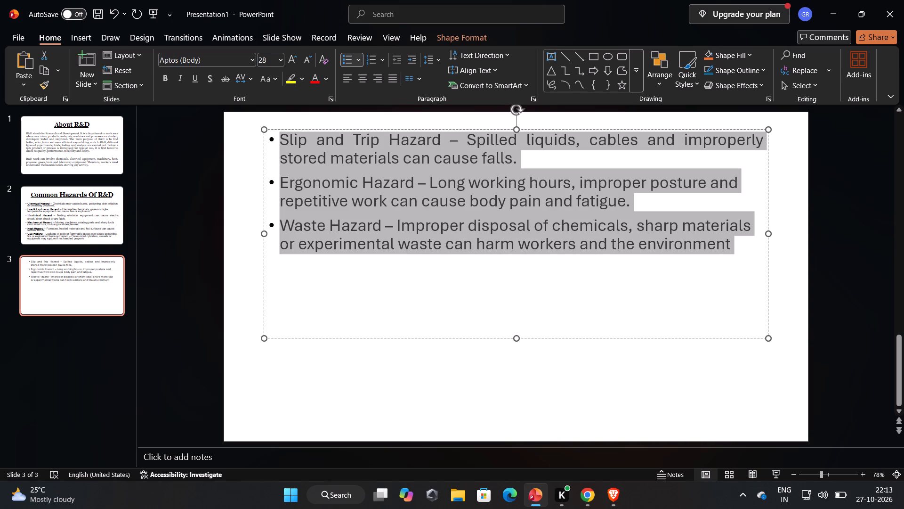
pyautogui.moveTo(672, 247); pyautogui.dragTo(692, 249)
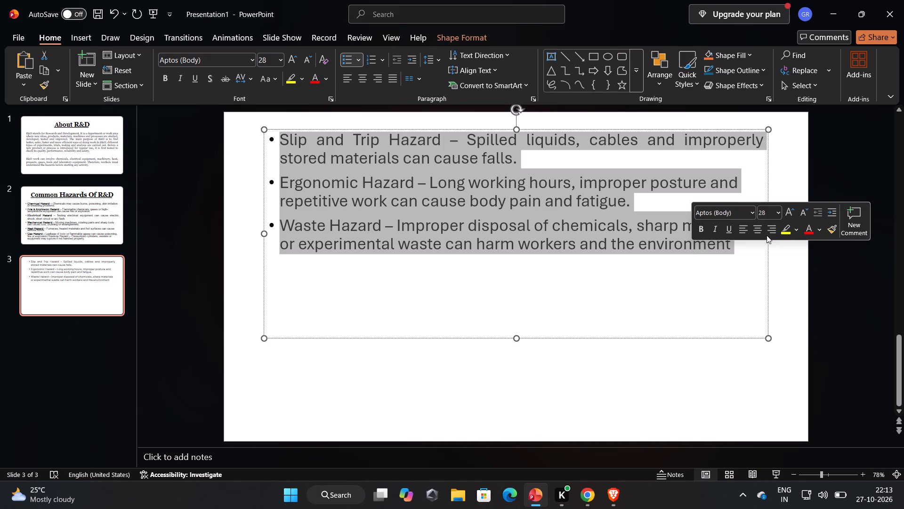
pyautogui.click(393, 78)
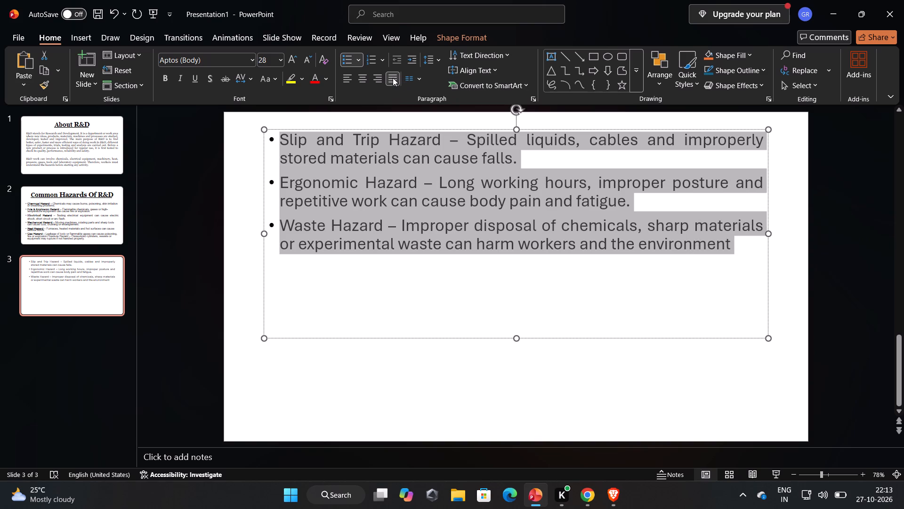
# Justify all the hazard bullets in the body text of the "Common Hazards Of R&D" slide.
pyautogui.click(95, 215)
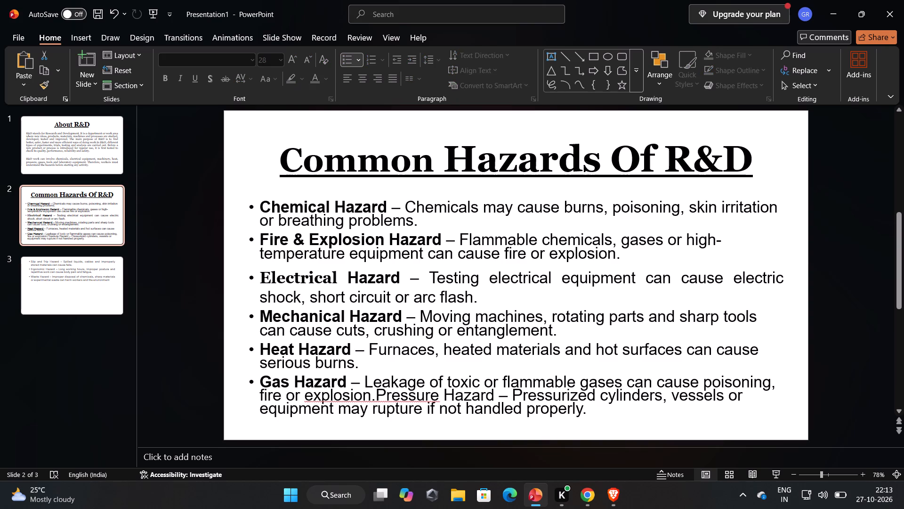
pyautogui.click(260, 206)
pyautogui.moveTo(260, 206); pyautogui.dragTo(400, 296)
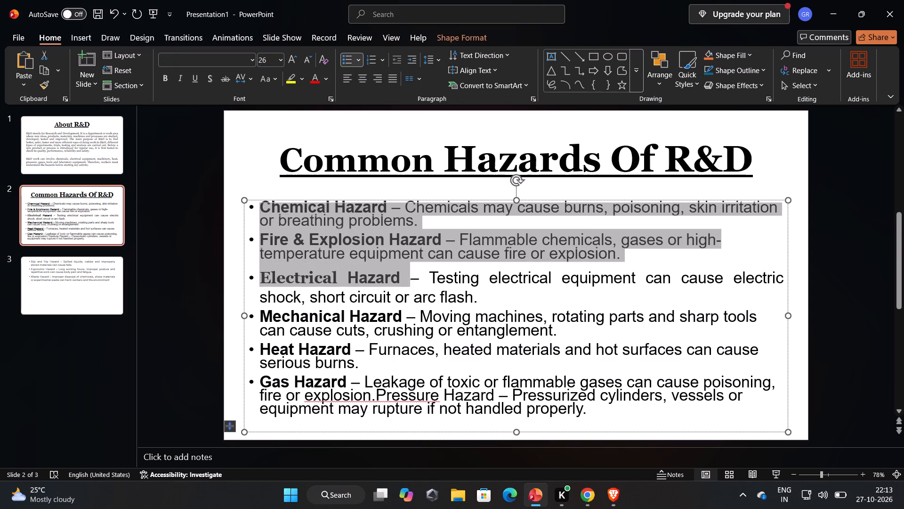
pyautogui.moveTo(400, 296); pyautogui.dragTo(457, 483)
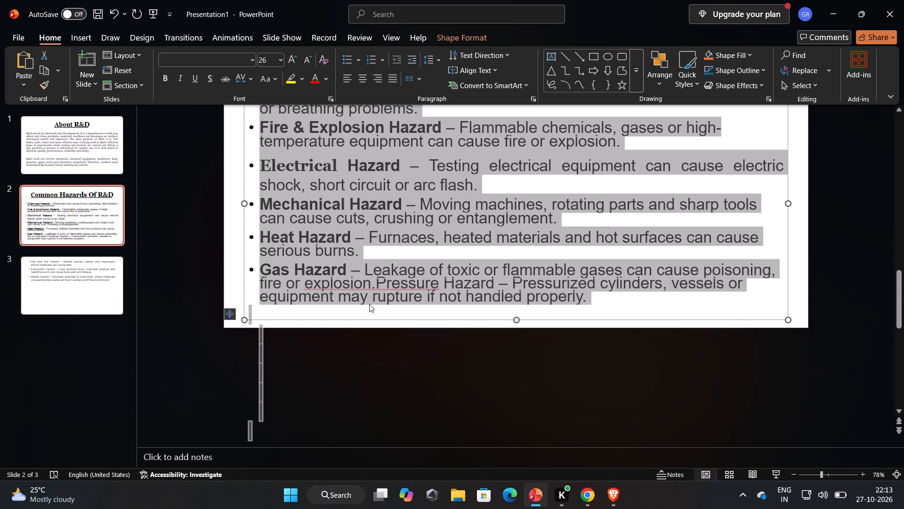
pyautogui.click(397, 77)
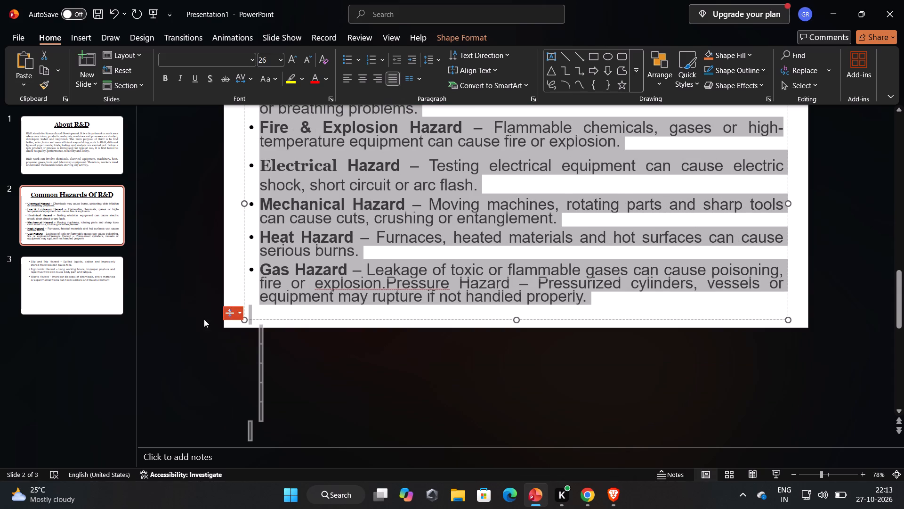
pyautogui.click(103, 301)
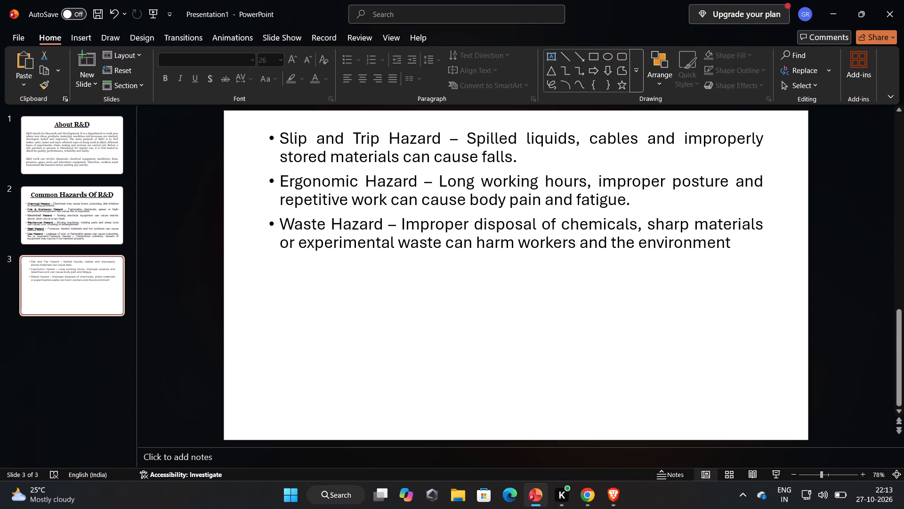
pyautogui.click(333, 209)
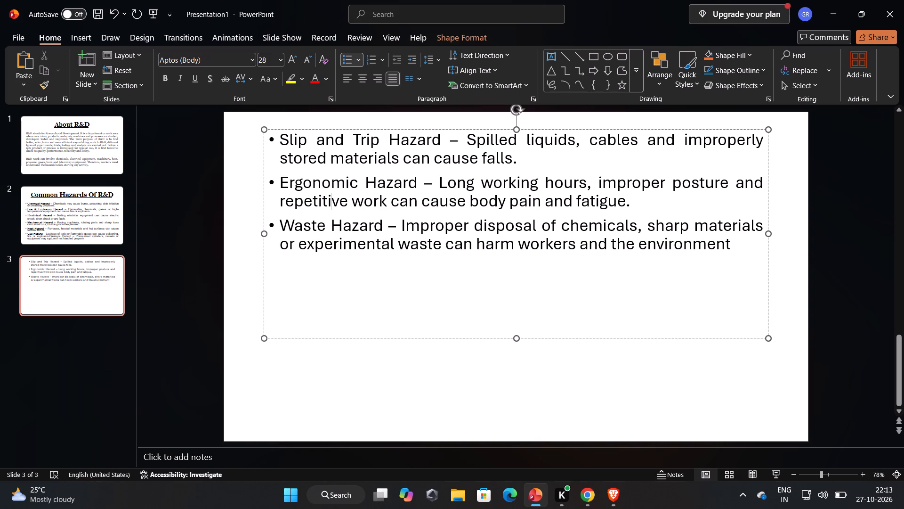
pyautogui.moveTo(442, 143); pyautogui.dragTo(305, 126)
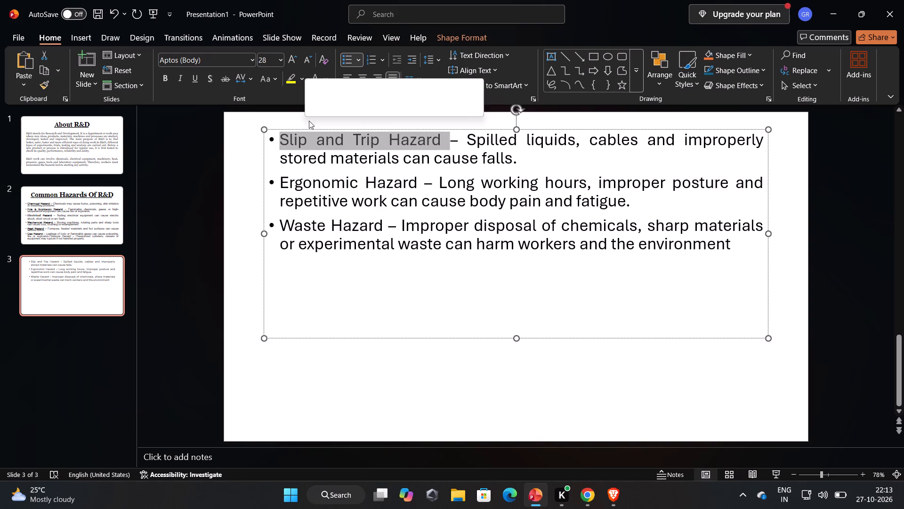
pyautogui.click(317, 105)
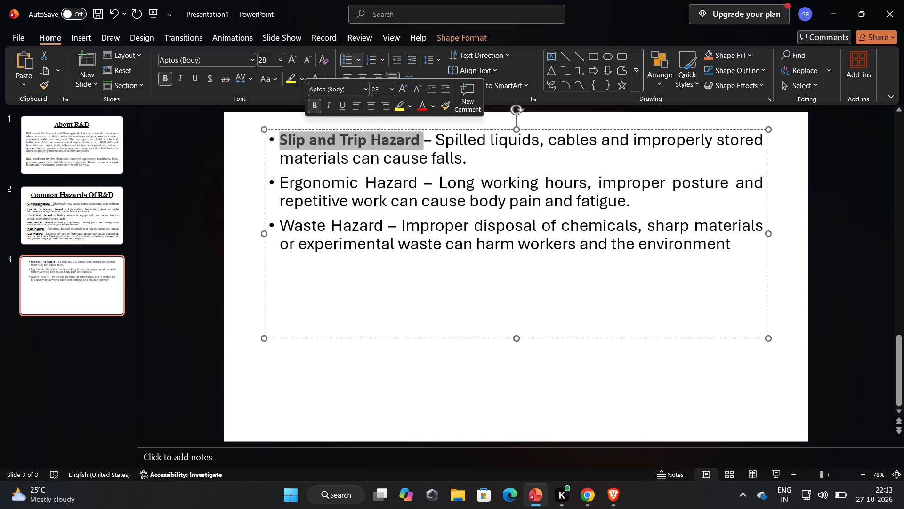
pyautogui.moveTo(418, 183); pyautogui.dragTo(416, 183)
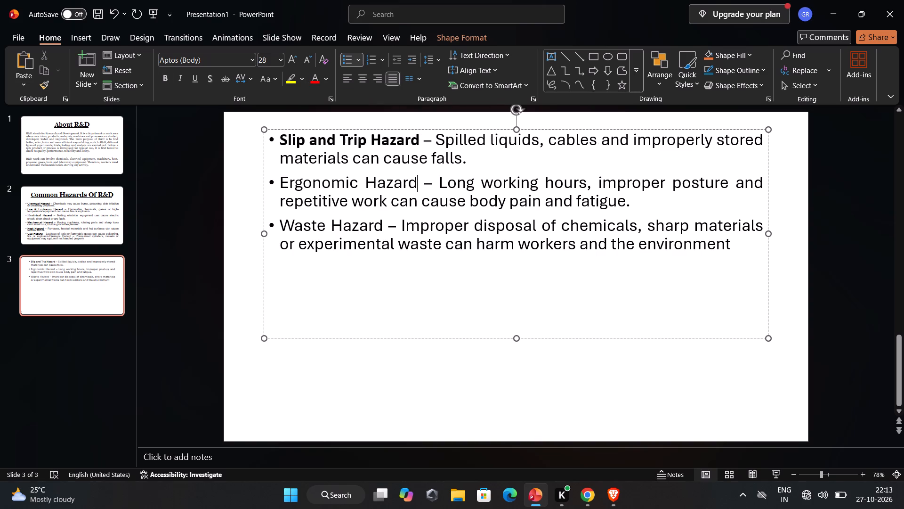
pyautogui.moveTo(416, 183); pyautogui.dragTo(294, 186)
pyautogui.click(305, 169)
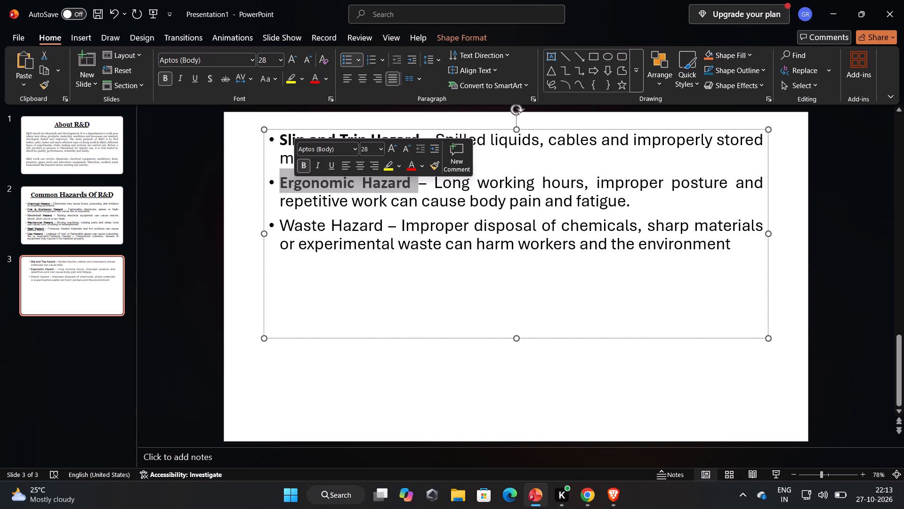
pyautogui.moveTo(384, 231); pyautogui.dragTo(283, 225)
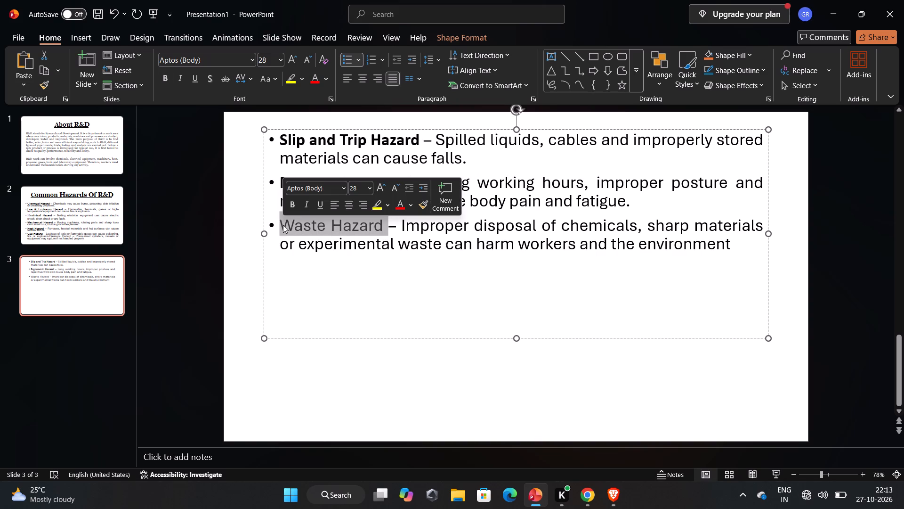
pyautogui.click(295, 208)
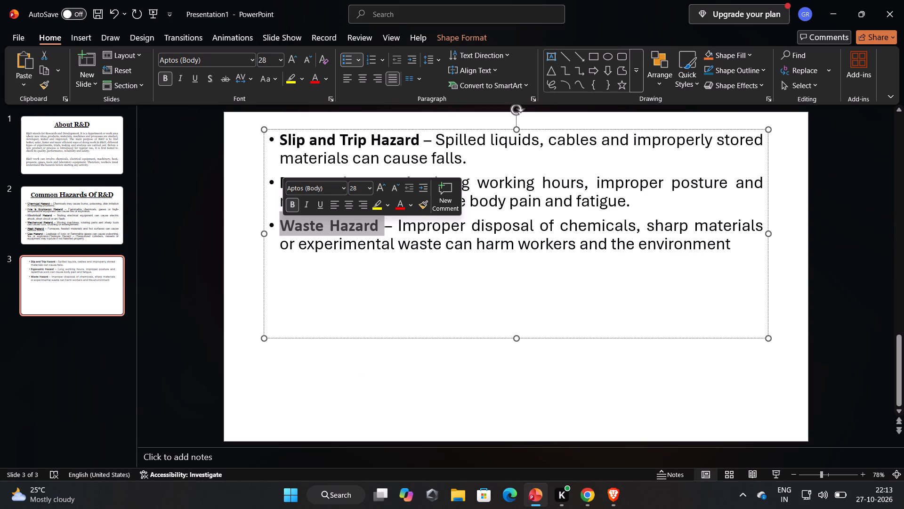
# Set the Waste Hazard bullet on the third slide to 1.0 line spacing.
pyautogui.click(441, 64)
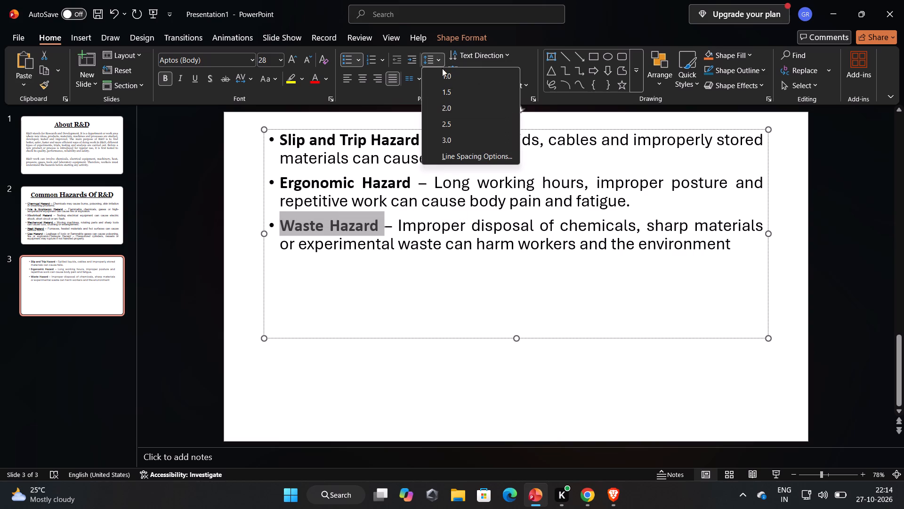
pyautogui.click(444, 80)
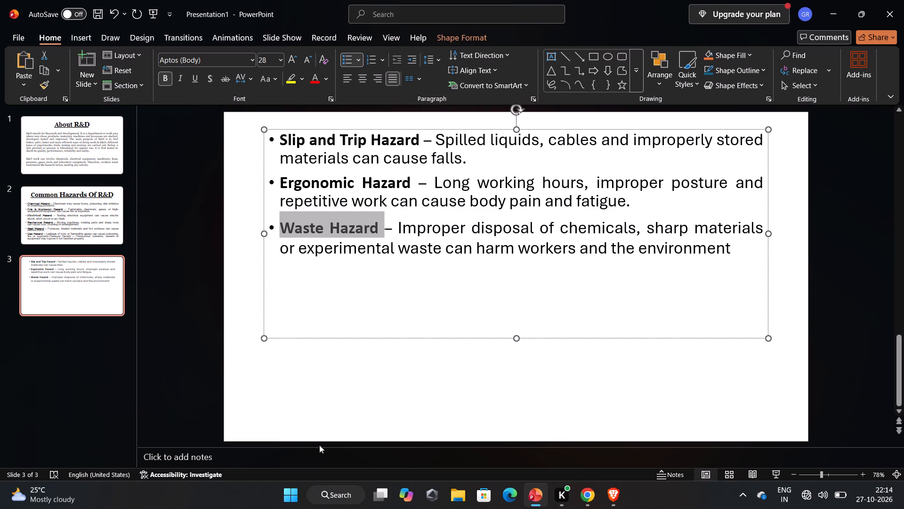
pyautogui.click(319, 445)
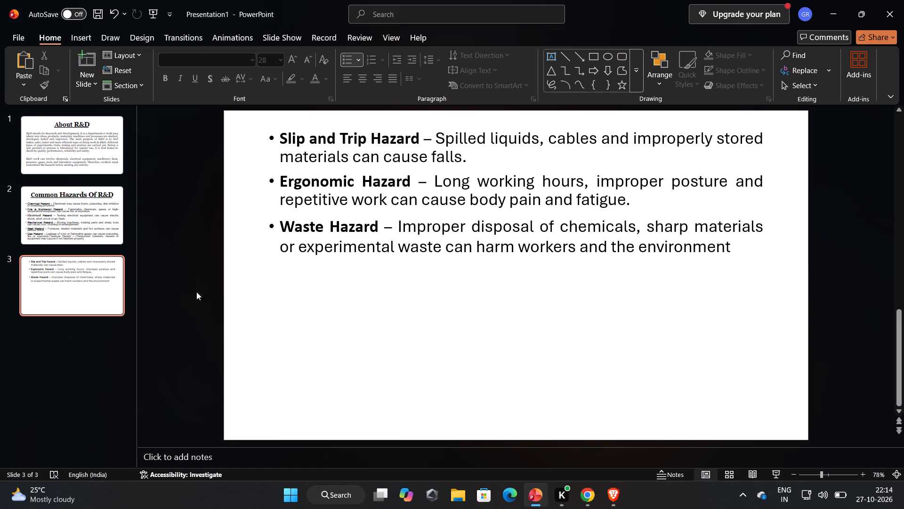
# Make the phrase "Research and Development" in the first slide's opening sentence bold and italic.
pyautogui.click(57, 144)
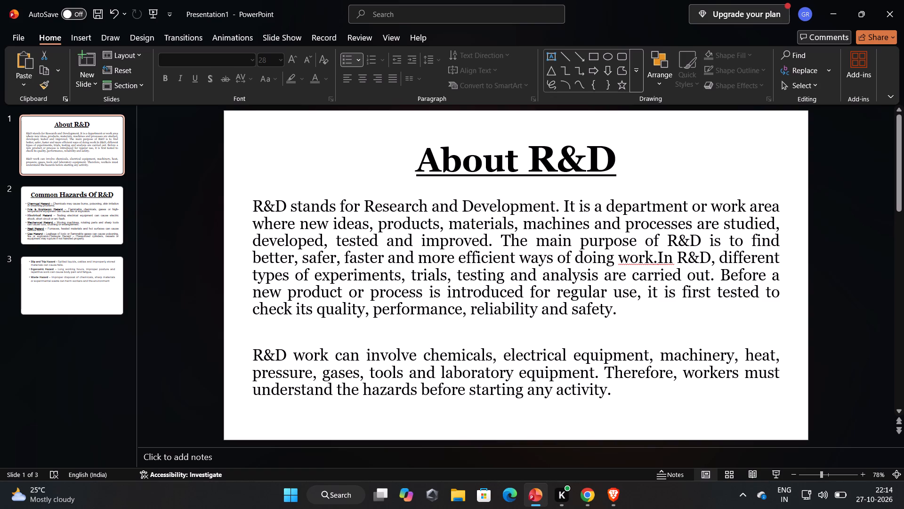
pyautogui.moveTo(366, 203); pyautogui.dragTo(395, 203)
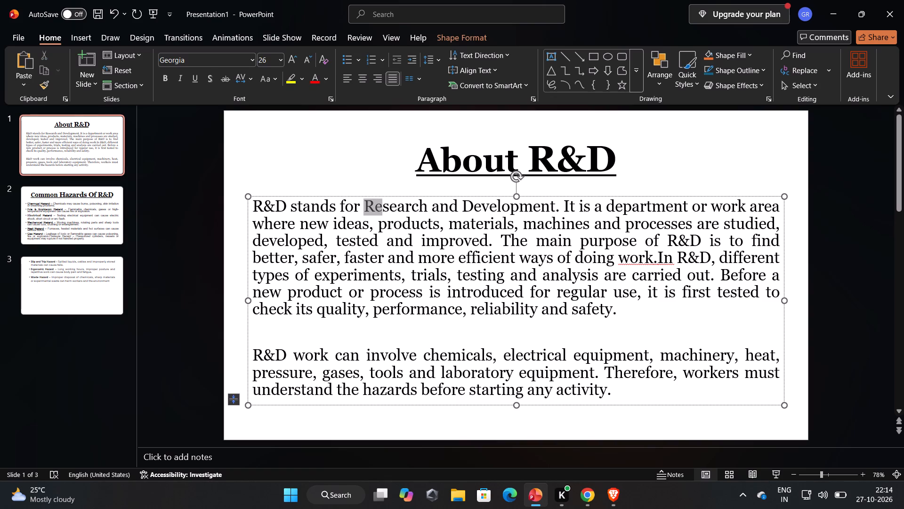
pyautogui.moveTo(395, 203); pyautogui.dragTo(507, 208)
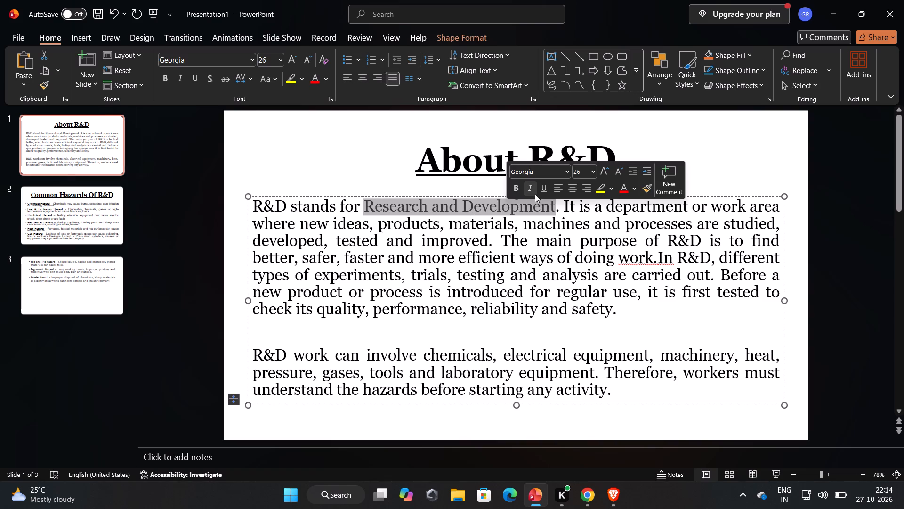
pyautogui.click(530, 189)
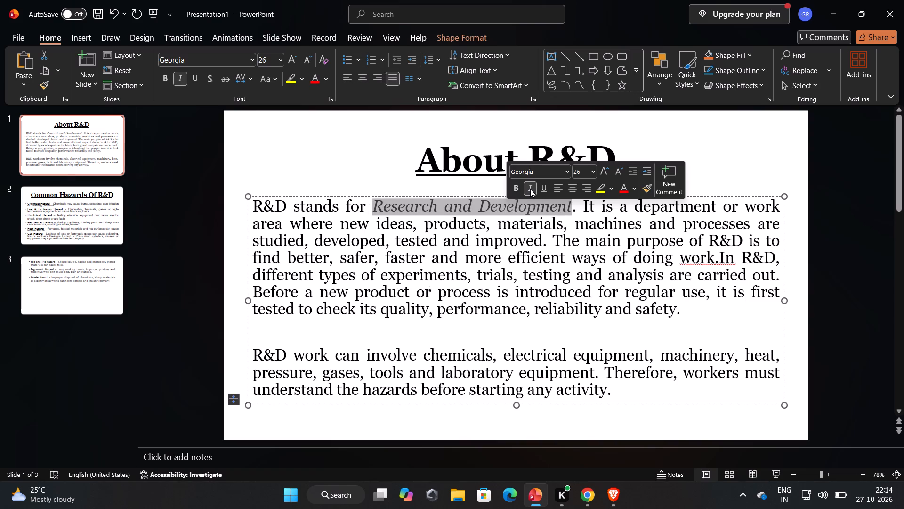
pyautogui.click(514, 185)
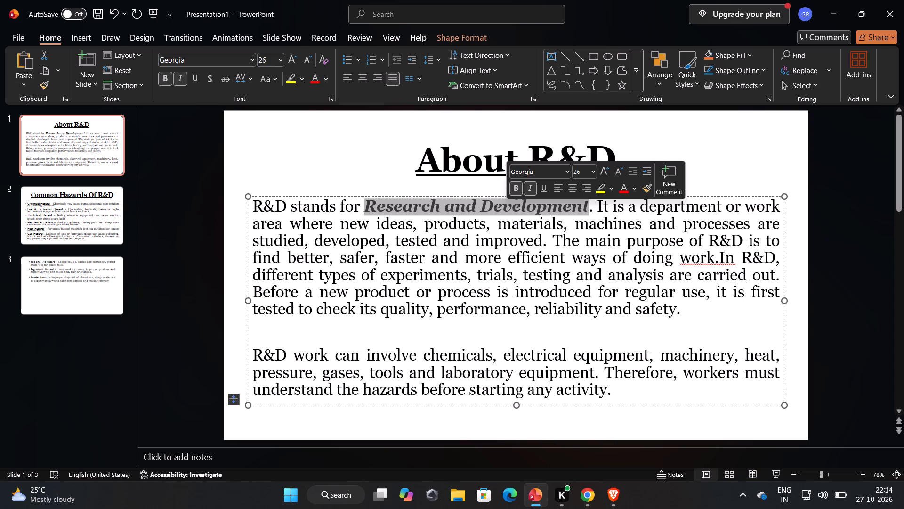
# Insert the missing space between "work." and "In" in the first slide's opening paragraph.
pyautogui.moveTo(623, 343); pyautogui.dragTo(643, 335)
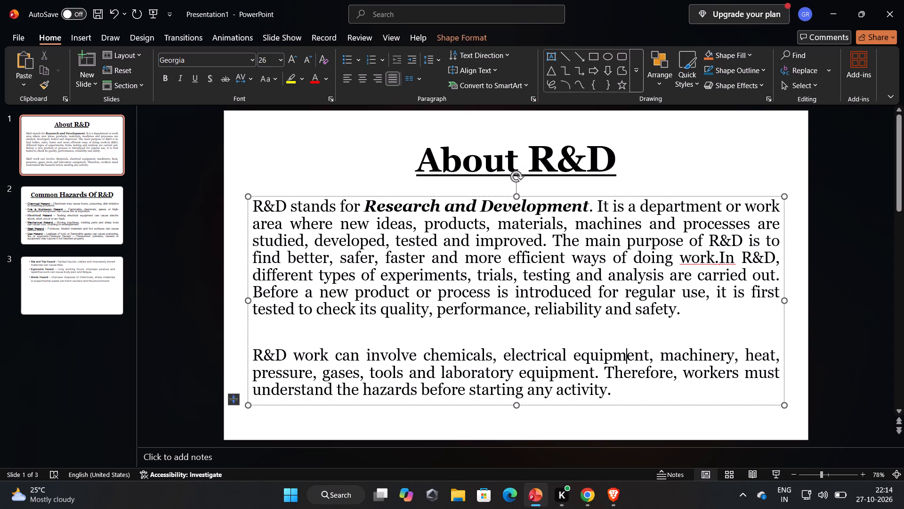
pyautogui.moveTo(643, 335); pyautogui.dragTo(718, 295)
pyautogui.click(712, 254)
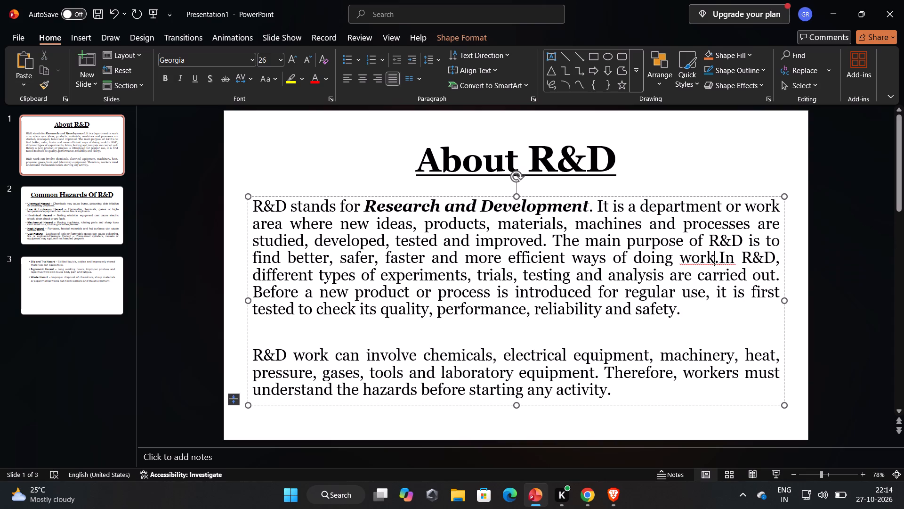
pyautogui.click(719, 256)
pyautogui.press('space')
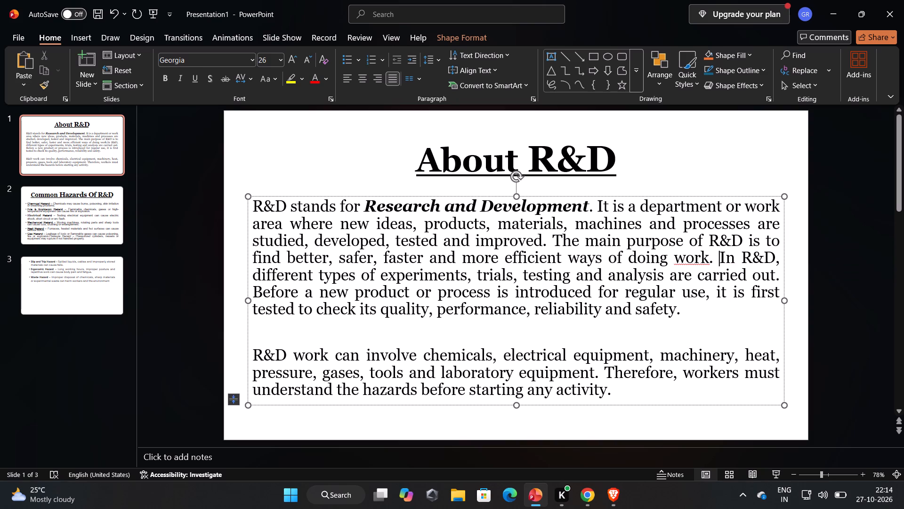
pyautogui.click(703, 254)
# Run the spelling check and change "explosion.Pressure" in the second slide's Gas Hazard bullet to "explosion. Pressure".
pyautogui.click(351, 42)
pyautogui.click(21, 68)
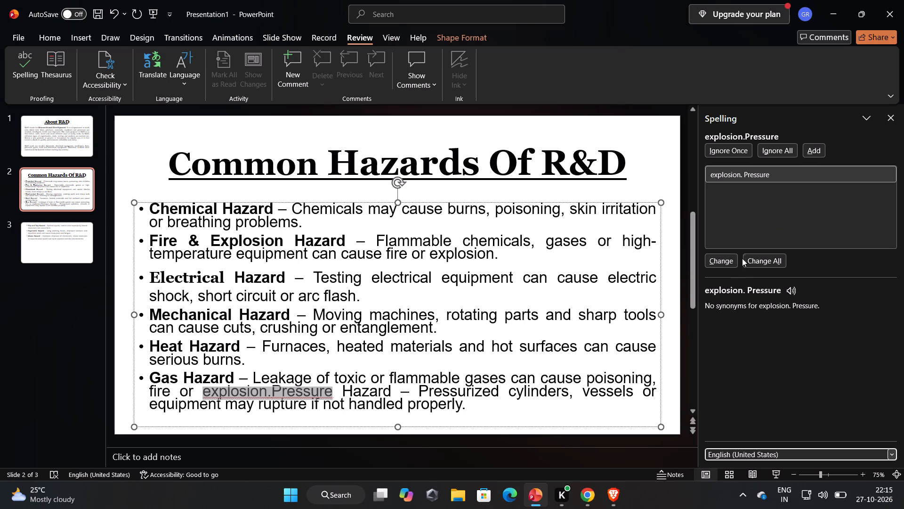
pyautogui.click(722, 262)
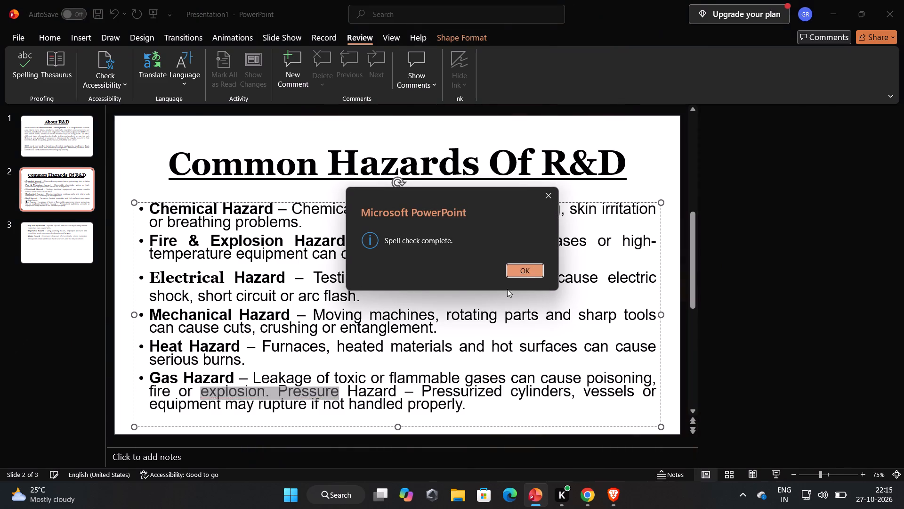
# Split the Pressure Hazard text off the Gas Hazard bullet on the second slide into its own bullet.
pyautogui.click(517, 270)
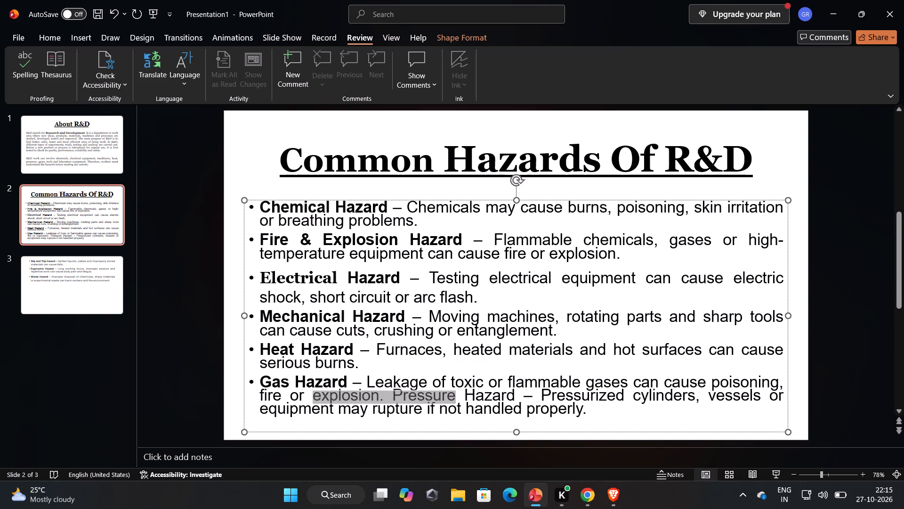
pyautogui.click(387, 394)
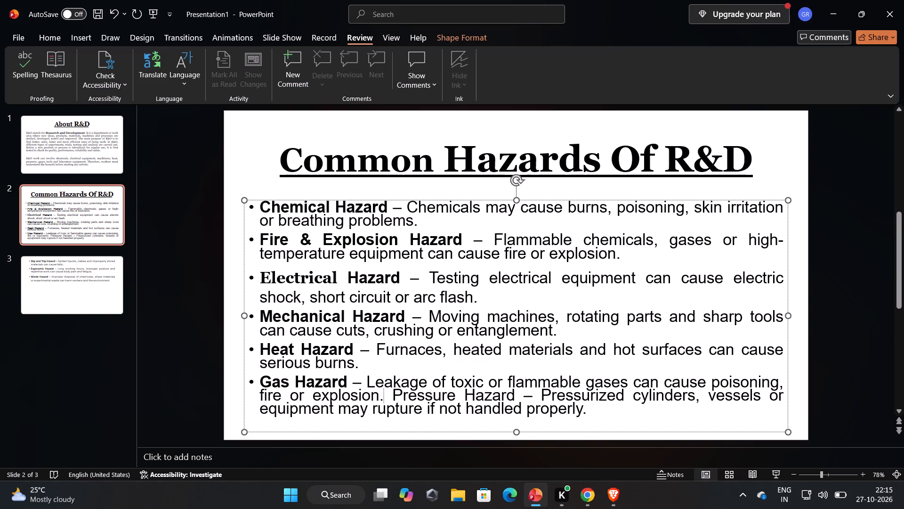
pyautogui.press('Return')
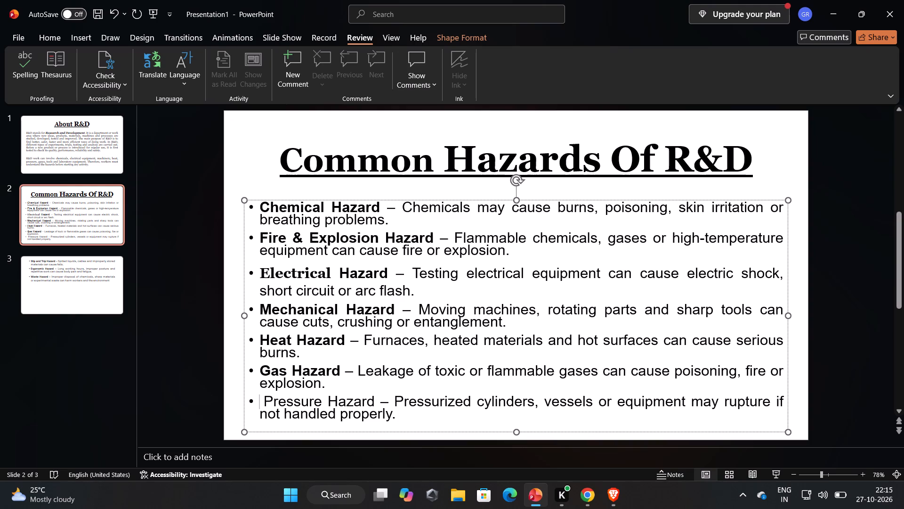
# Make the hazard name "Pressure Hazard" bold in its bullet on the second slide.
pyautogui.moveTo(375, 401); pyautogui.dragTo(322, 405)
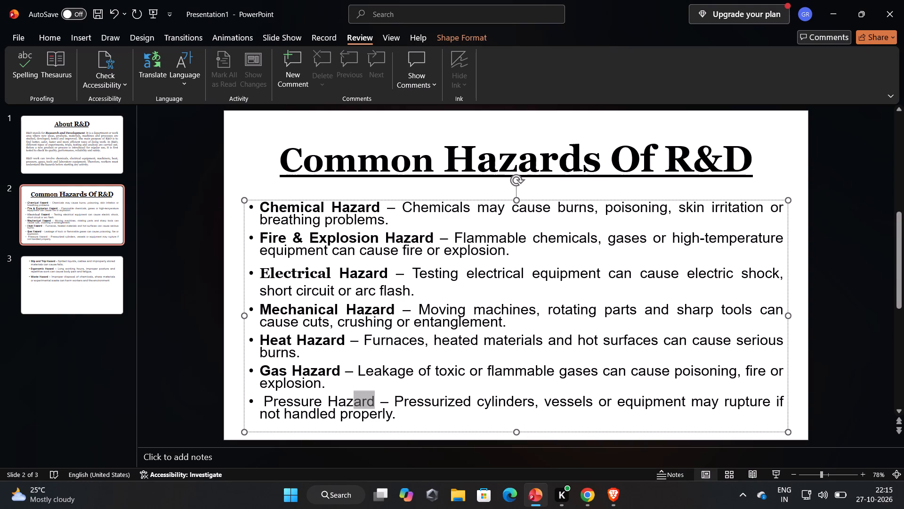
pyautogui.moveTo(322, 405); pyautogui.dragTo(257, 404)
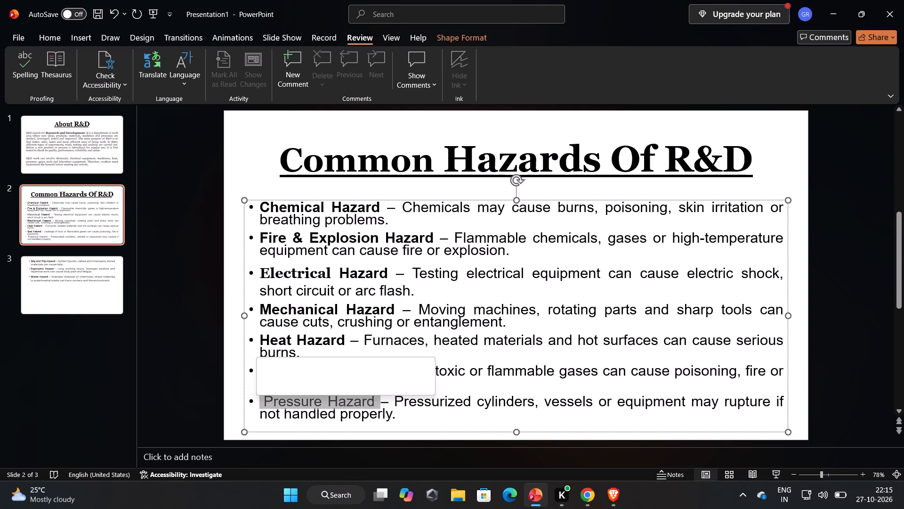
pyautogui.click(265, 386)
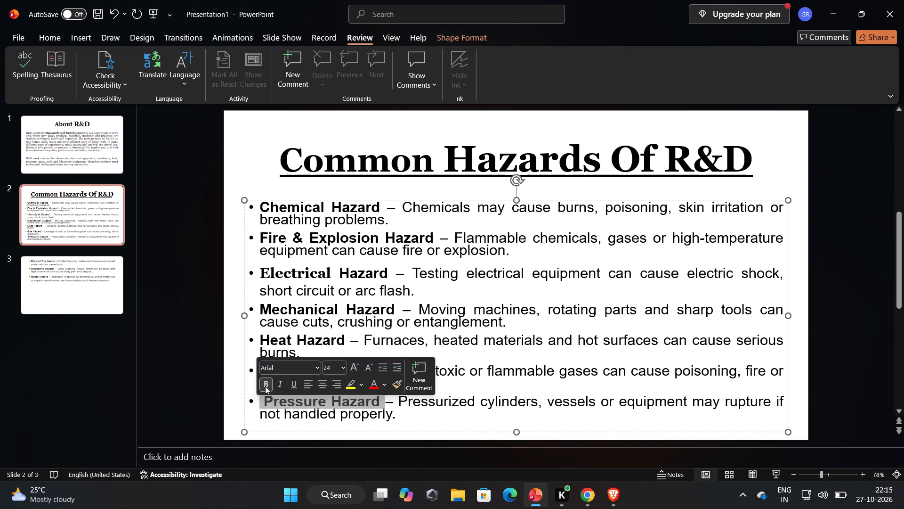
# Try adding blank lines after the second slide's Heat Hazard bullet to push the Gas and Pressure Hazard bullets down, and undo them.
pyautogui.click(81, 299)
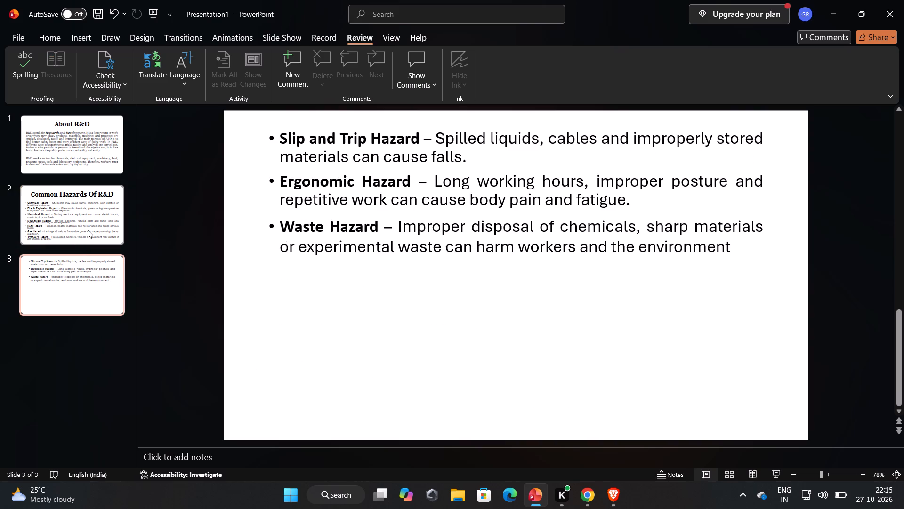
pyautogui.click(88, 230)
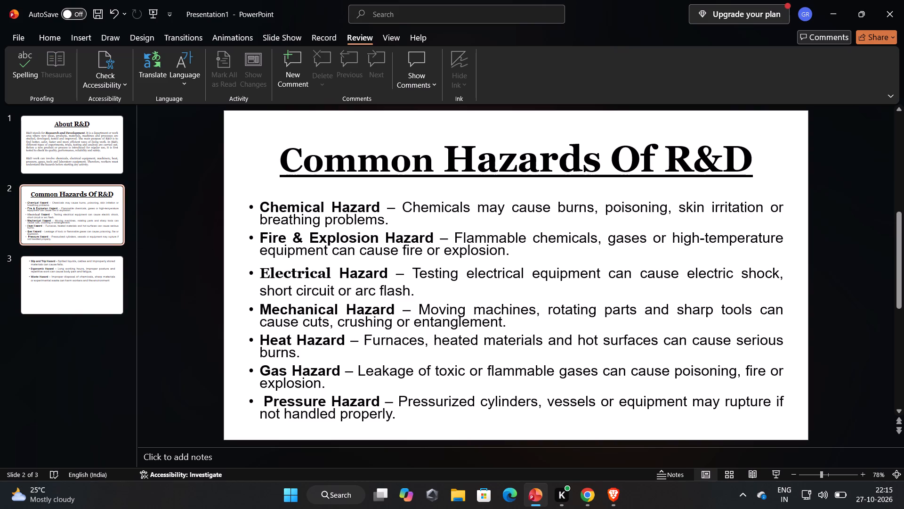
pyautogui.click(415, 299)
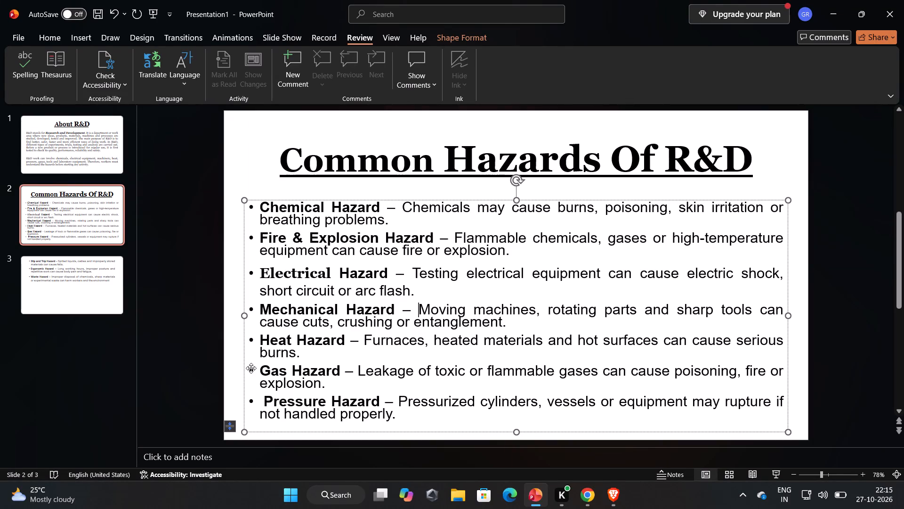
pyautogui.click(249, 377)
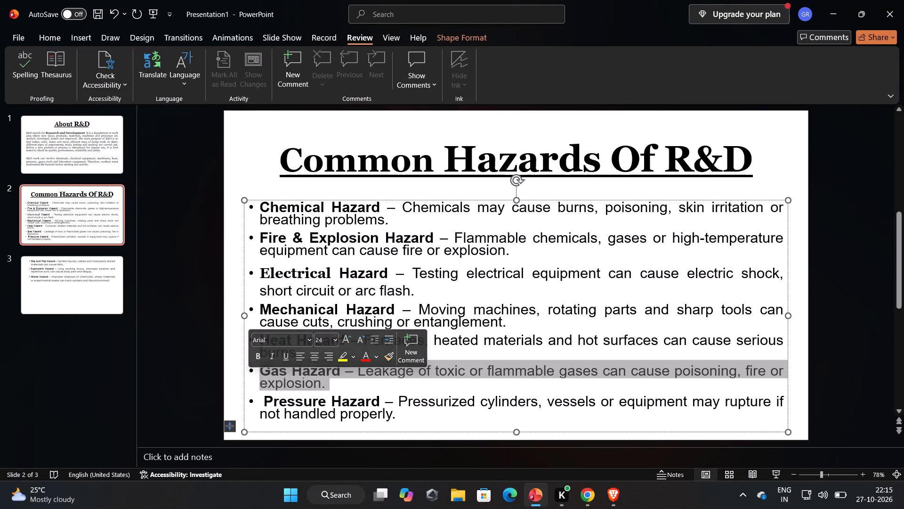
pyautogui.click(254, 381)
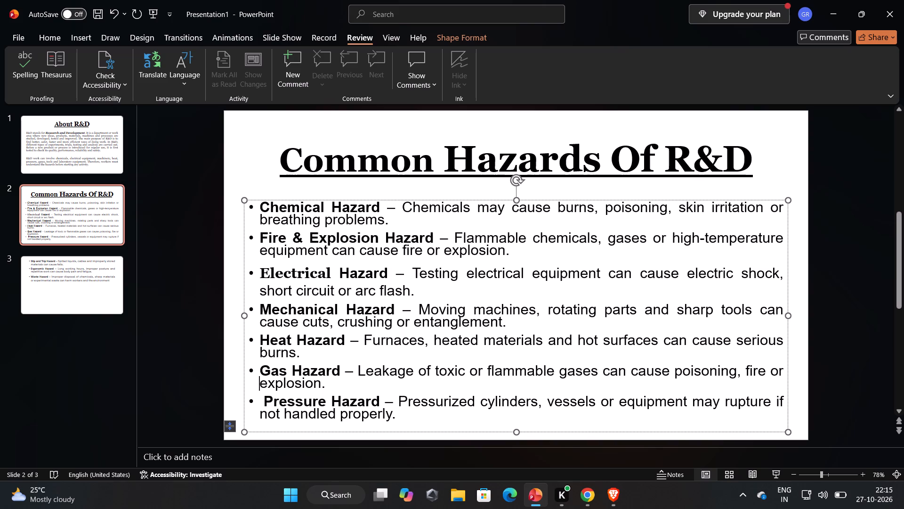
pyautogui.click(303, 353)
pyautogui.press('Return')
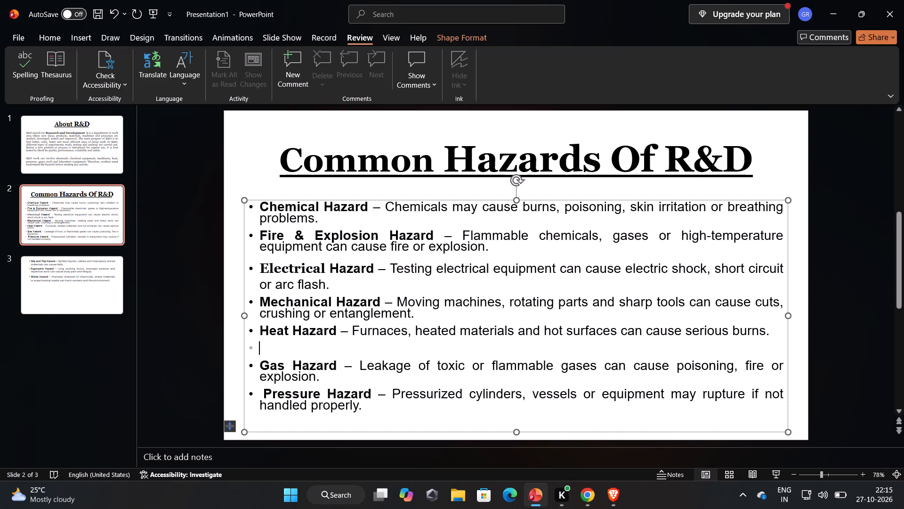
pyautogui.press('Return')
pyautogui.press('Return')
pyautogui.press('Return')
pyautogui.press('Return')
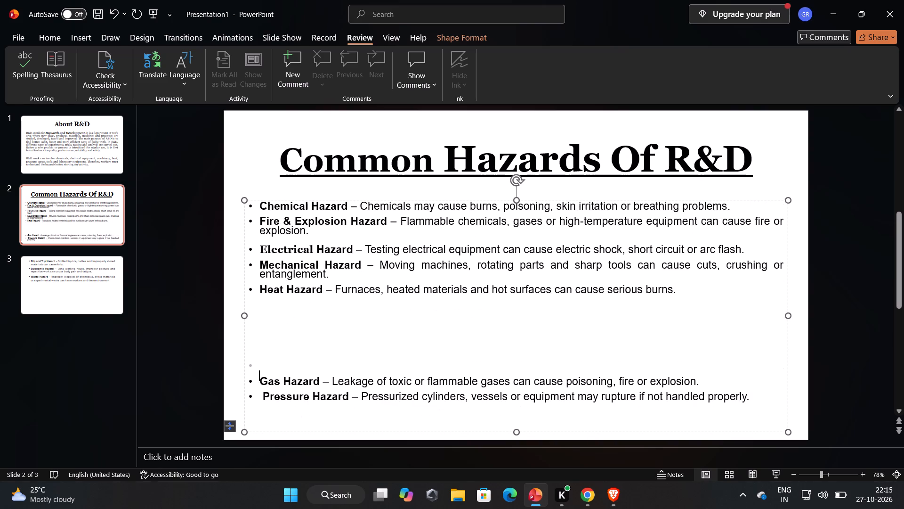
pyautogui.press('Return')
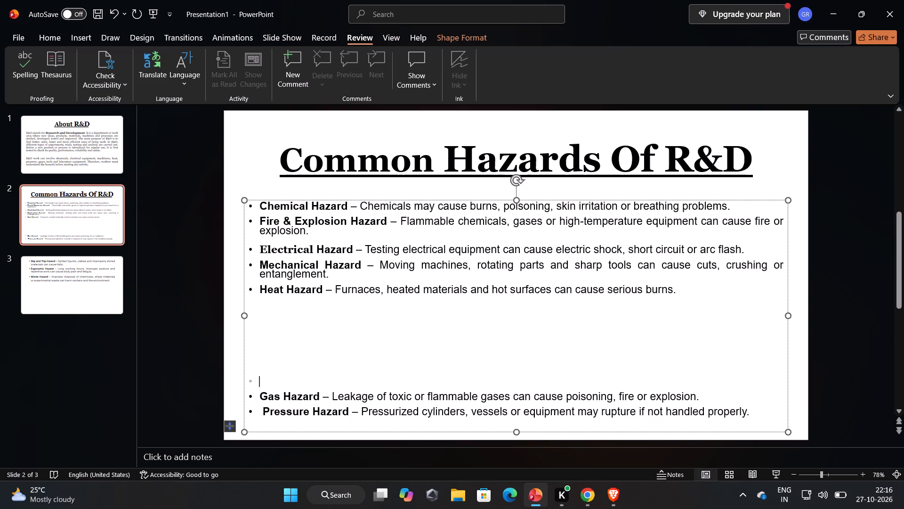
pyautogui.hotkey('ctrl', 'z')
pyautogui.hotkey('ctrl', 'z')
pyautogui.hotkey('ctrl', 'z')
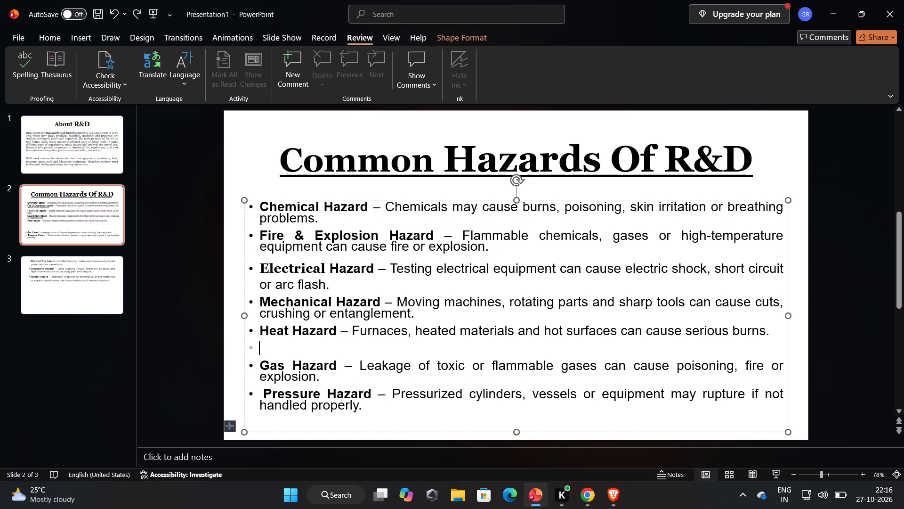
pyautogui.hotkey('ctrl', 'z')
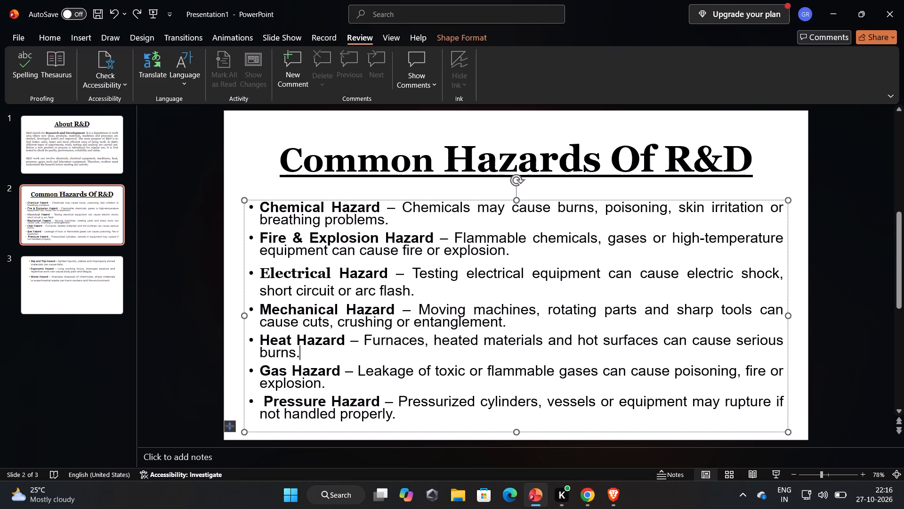
# Move the Gas Hazard and Pressure Hazard bullets from the second slide to the top of the third slide's list, above Slip and Trip Hazard.
pyautogui.moveTo(258, 368); pyautogui.dragTo(479, 433)
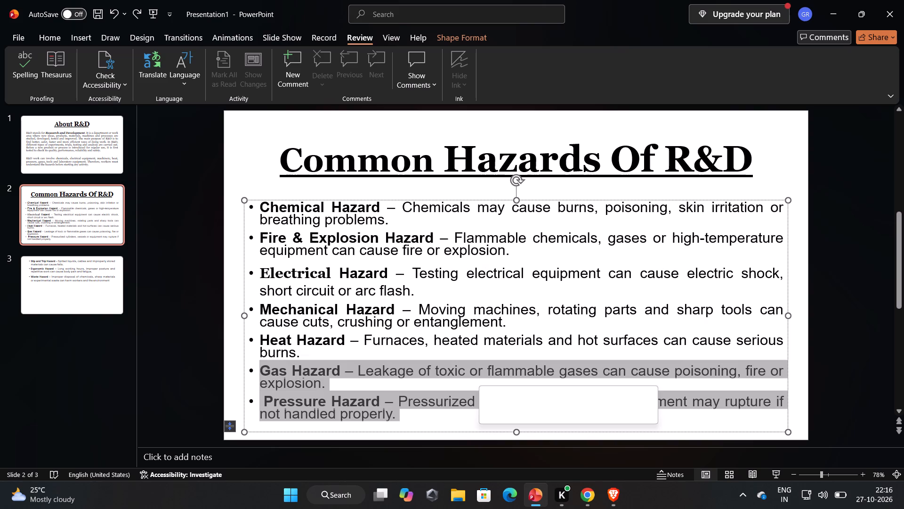
pyautogui.hotkey('ctrl', 'x')
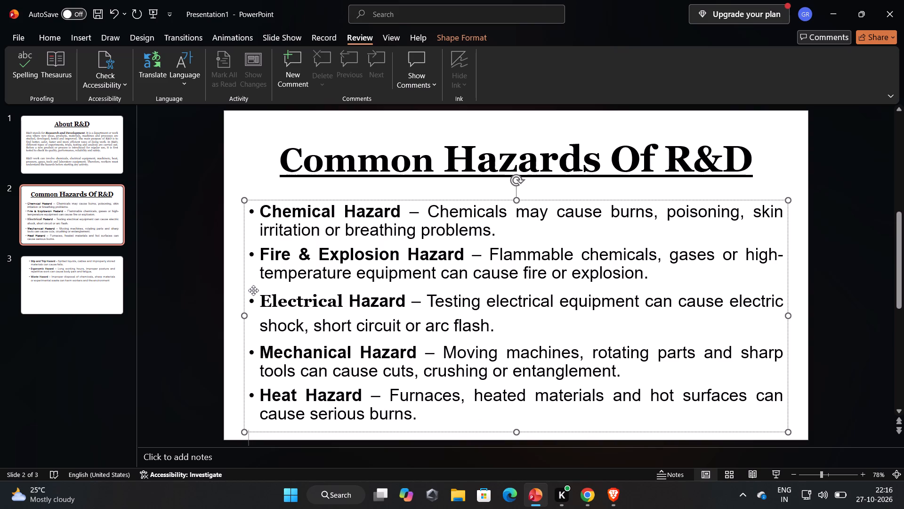
pyautogui.click(81, 295)
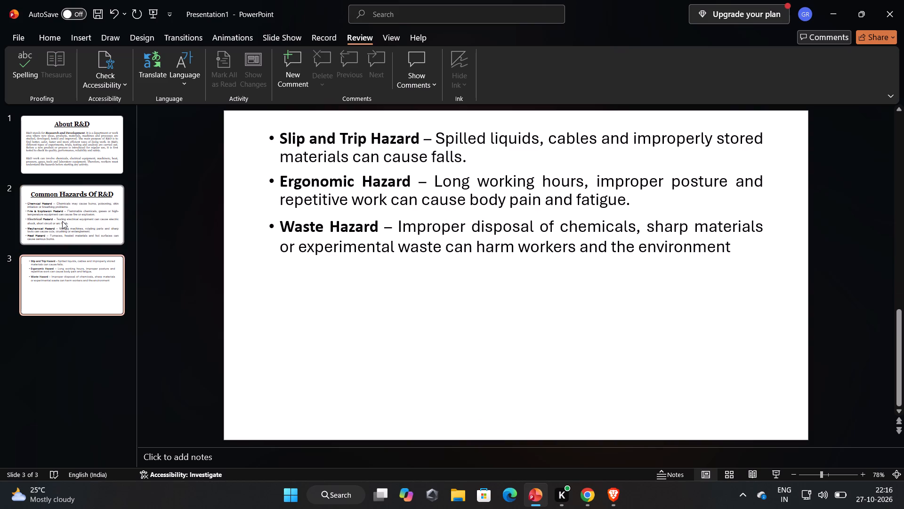
pyautogui.click(278, 139)
pyautogui.press('Return')
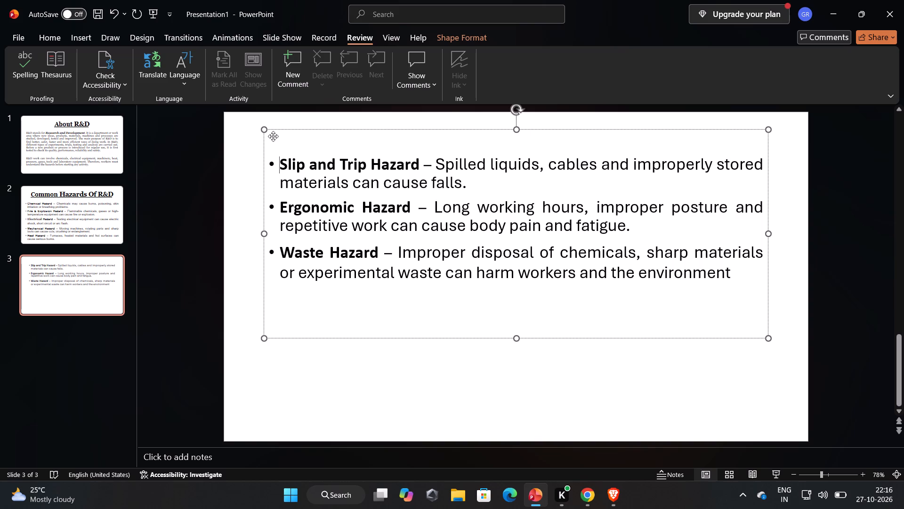
pyautogui.click(273, 136)
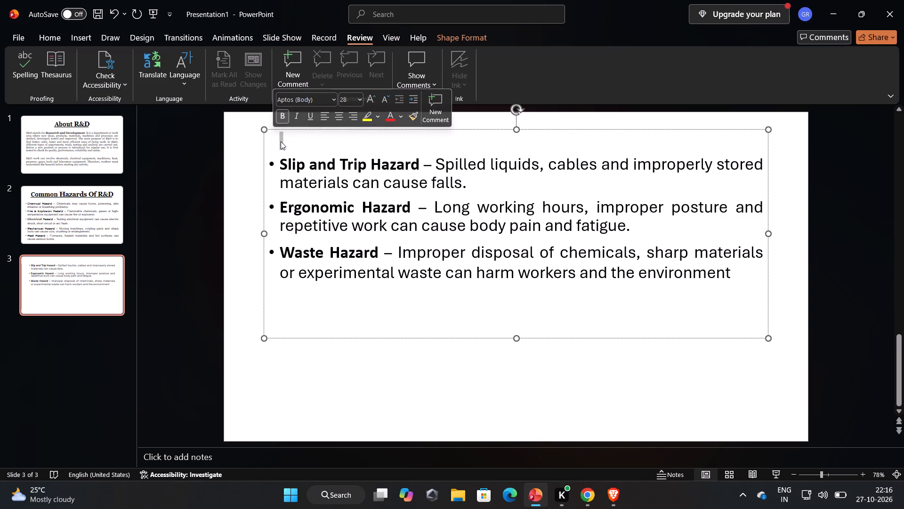
pyautogui.hotkey('ctrl', 'v')
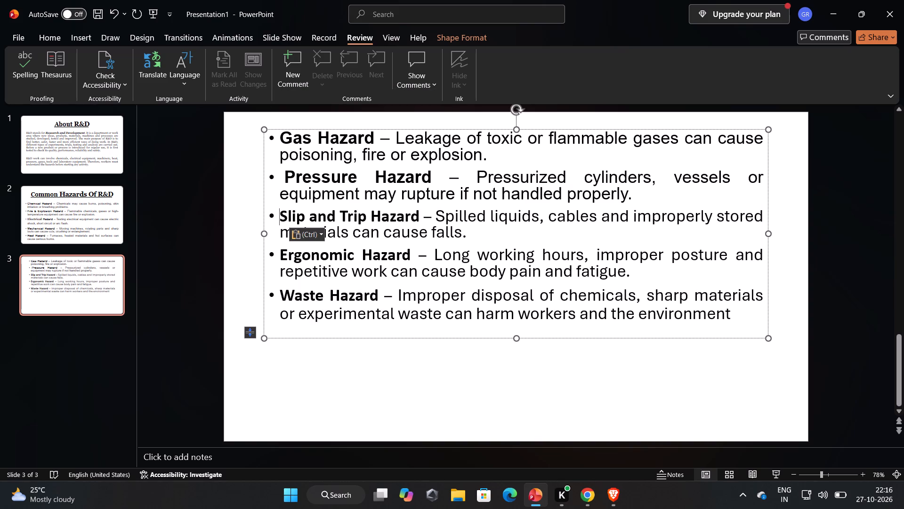
pyautogui.click(375, 400)
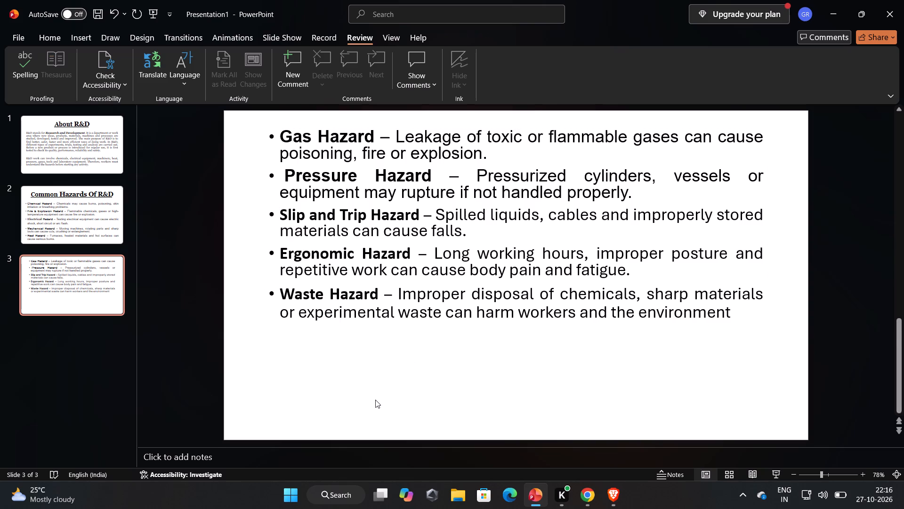
# Slightly reduce the width and height of the "Common Hazards Of R&D" title box on the second slide.
pyautogui.click(71, 218)
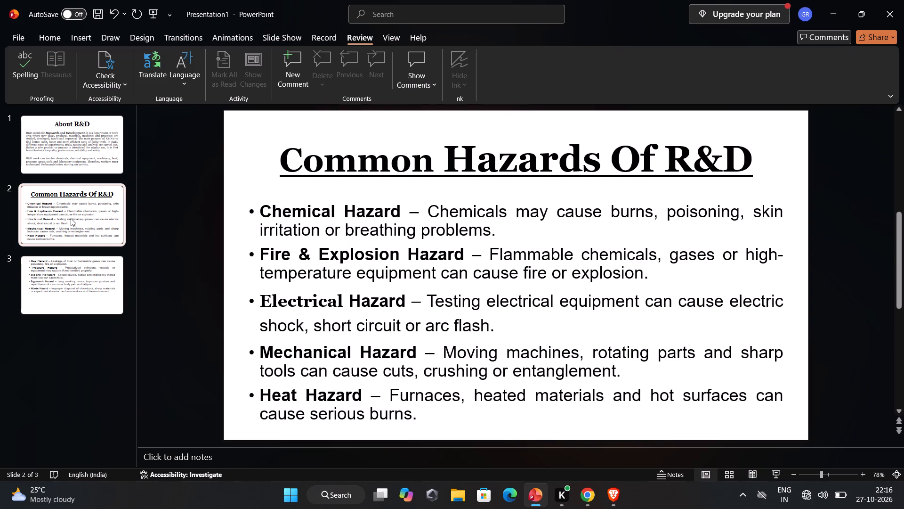
pyautogui.click(405, 175)
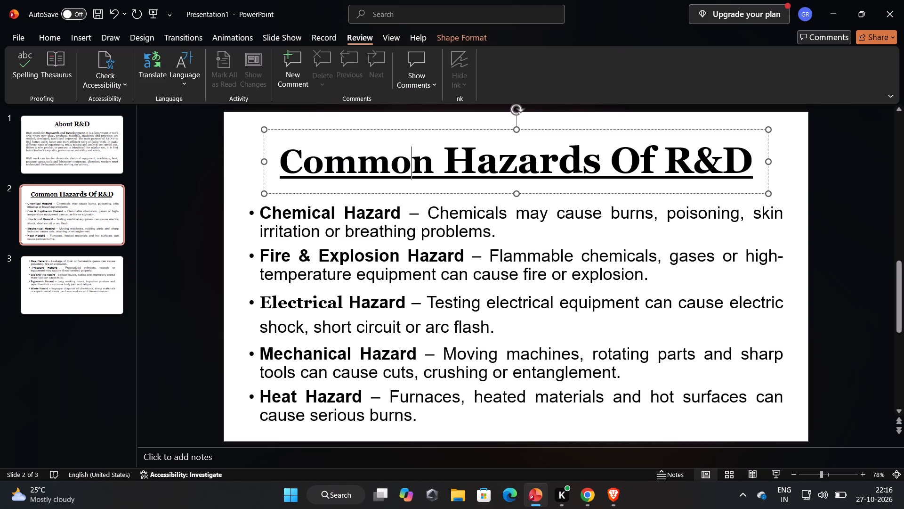
pyautogui.click(60, 41)
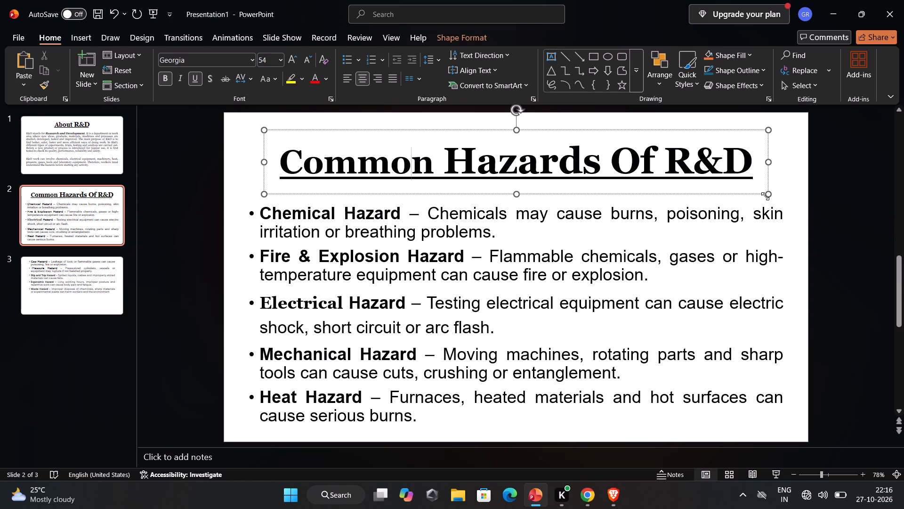
pyautogui.moveTo(769, 196); pyautogui.dragTo(760, 183)
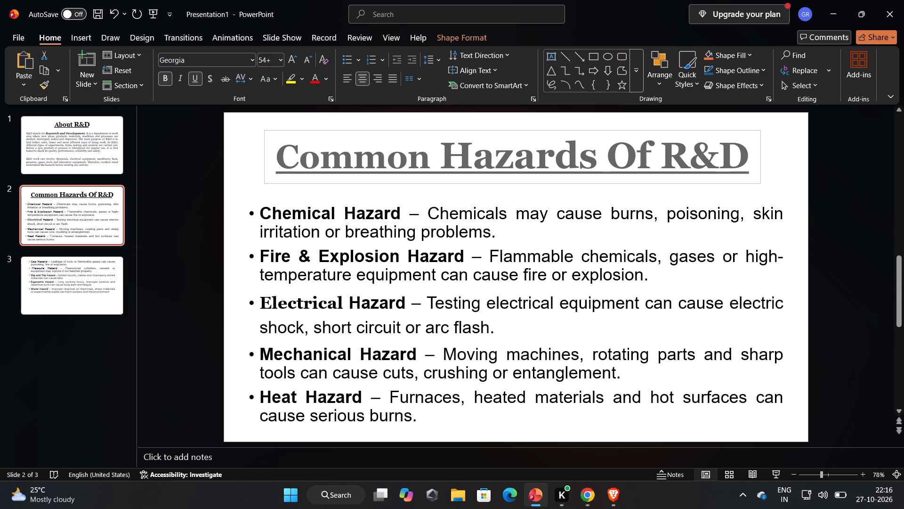
pyautogui.moveTo(760, 183); pyautogui.dragTo(760, 181)
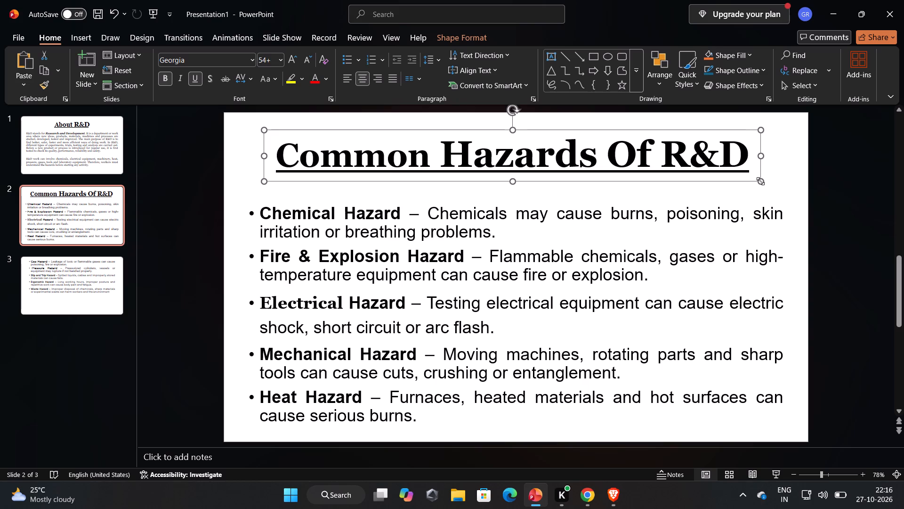
# Set the whole "Common Hazards Of R&D" title to font size 54.
pyautogui.click(279, 59)
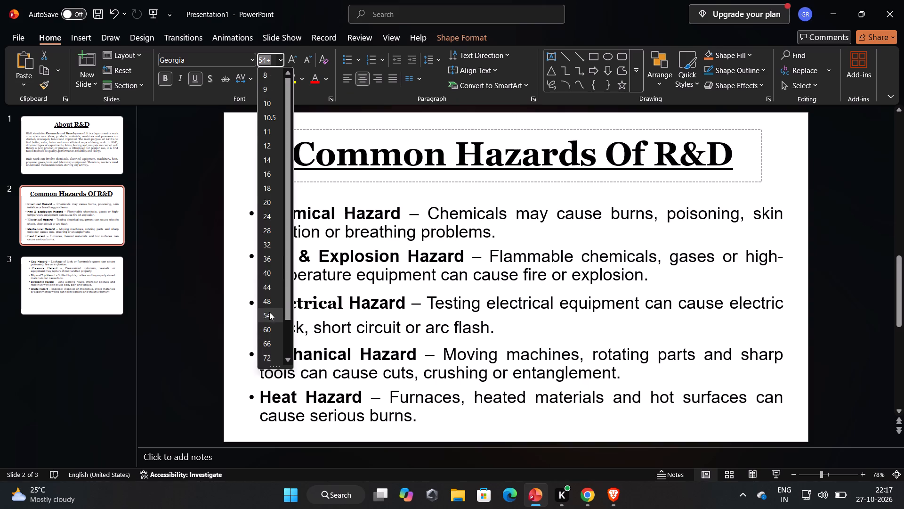
pyautogui.click(269, 312)
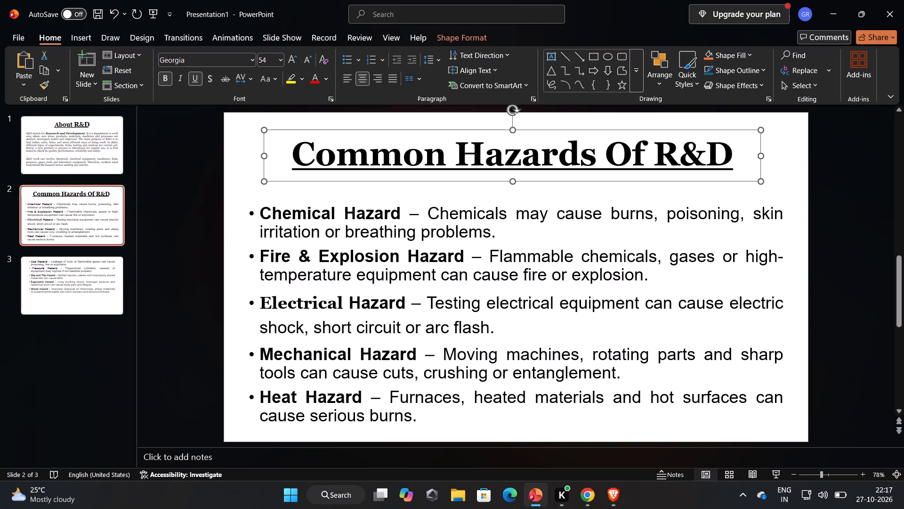
# Change the font of all hazard bullets on the second slide, from Chemical Hazard to Heat Hazard, to Georgia.
pyautogui.click(261, 217)
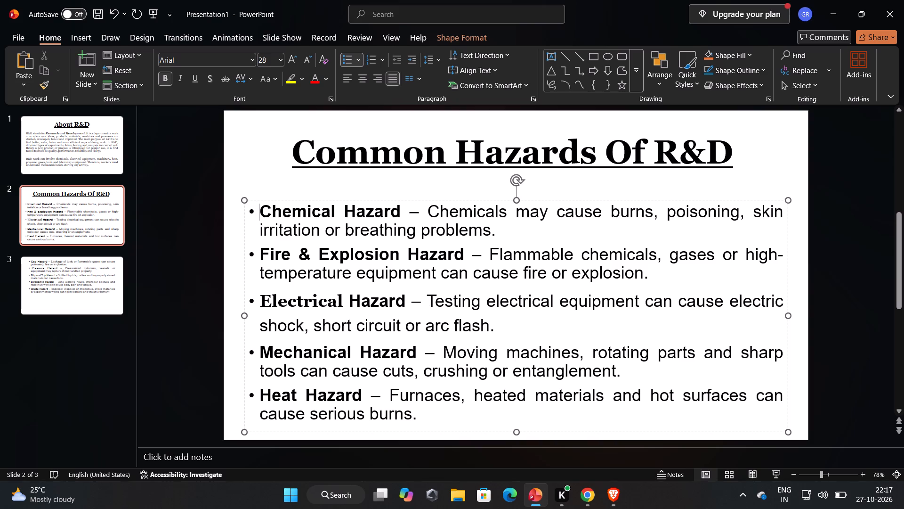
pyautogui.moveTo(259, 212); pyautogui.dragTo(416, 458)
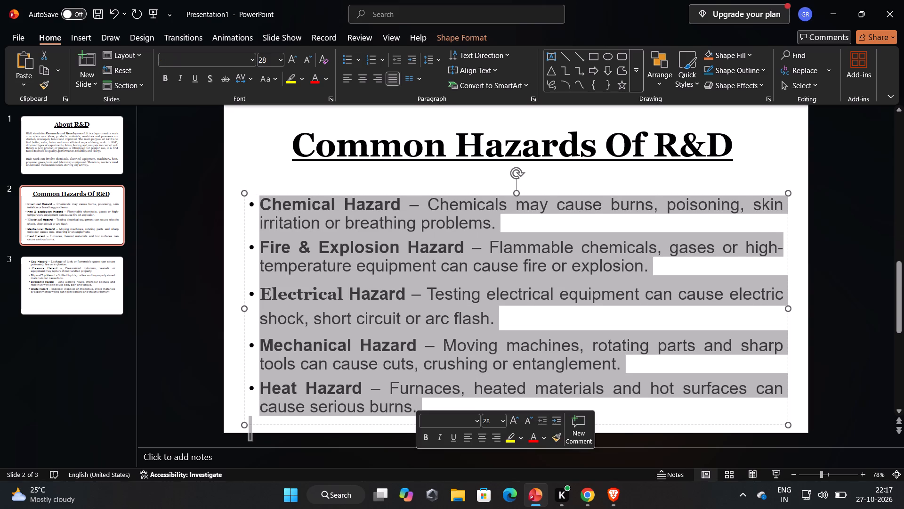
pyautogui.click(253, 61)
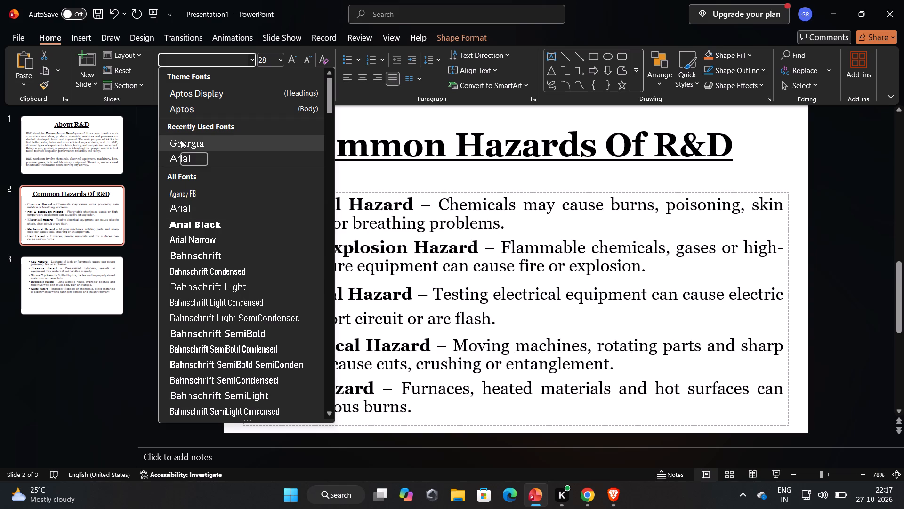
pyautogui.click(181, 140)
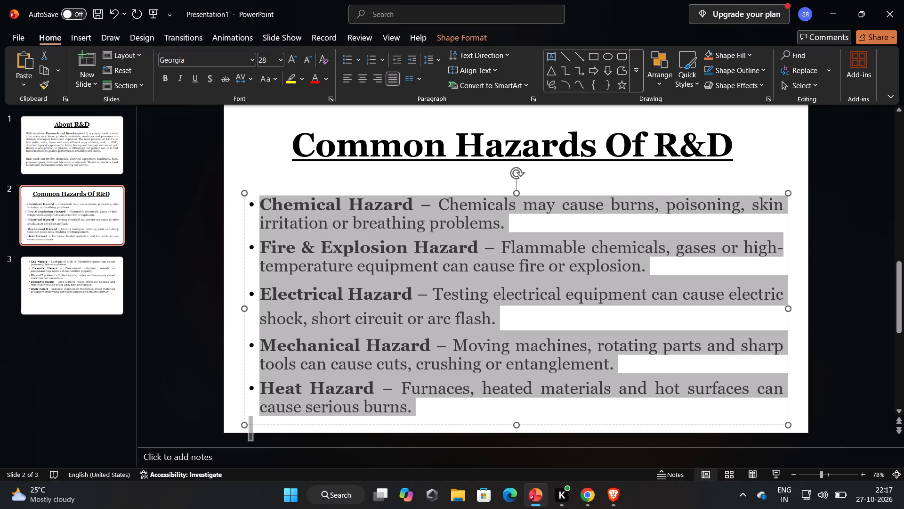
pyautogui.click(270, 162)
pyautogui.click(387, 253)
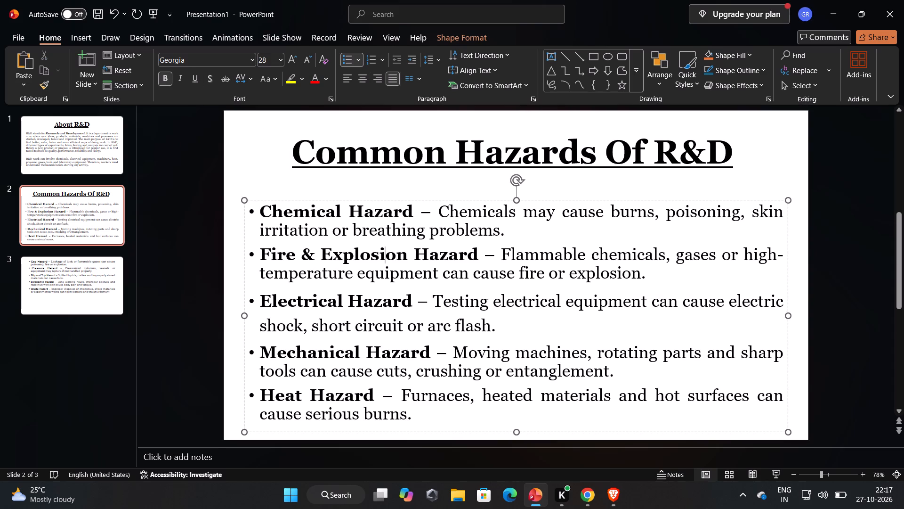
# Move the hazard bullet text box on the second slide slightly upward, closer to the title.
pyautogui.moveTo(485, 201); pyautogui.dragTo(483, 189)
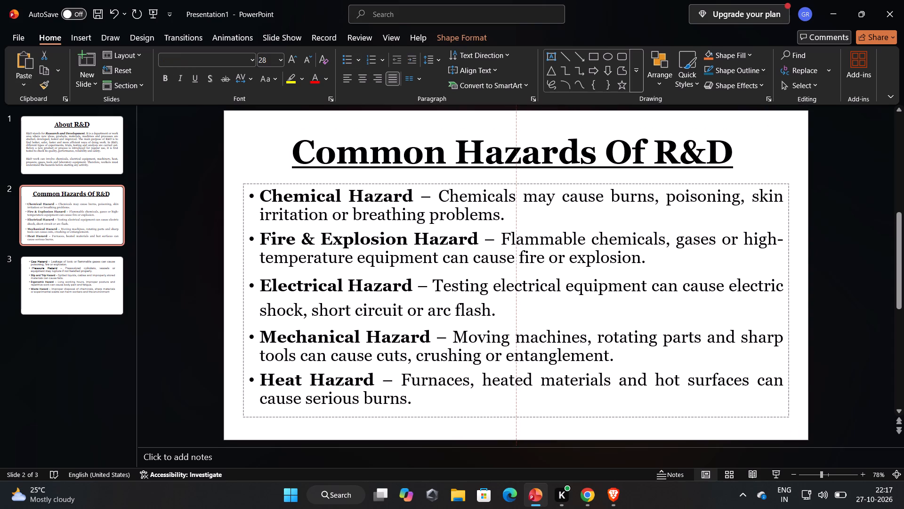
pyautogui.moveTo(483, 189); pyautogui.dragTo(483, 189)
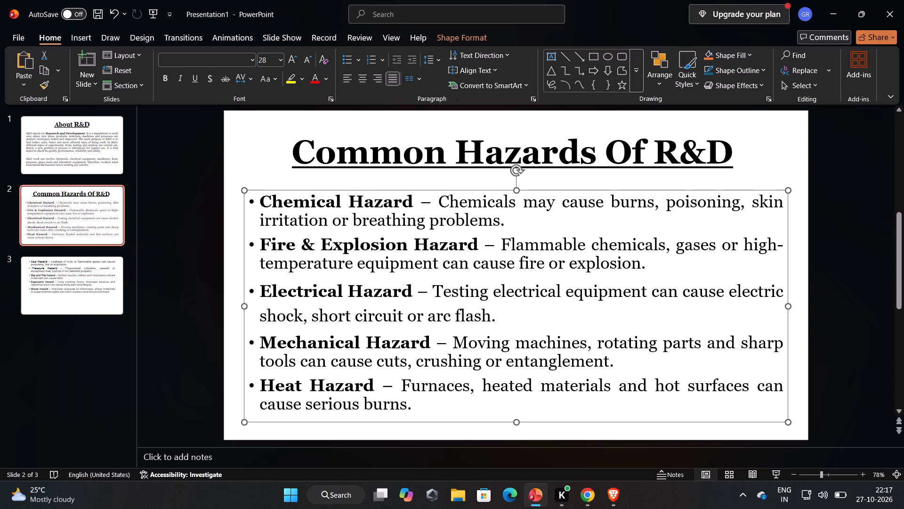
pyautogui.click(283, 167)
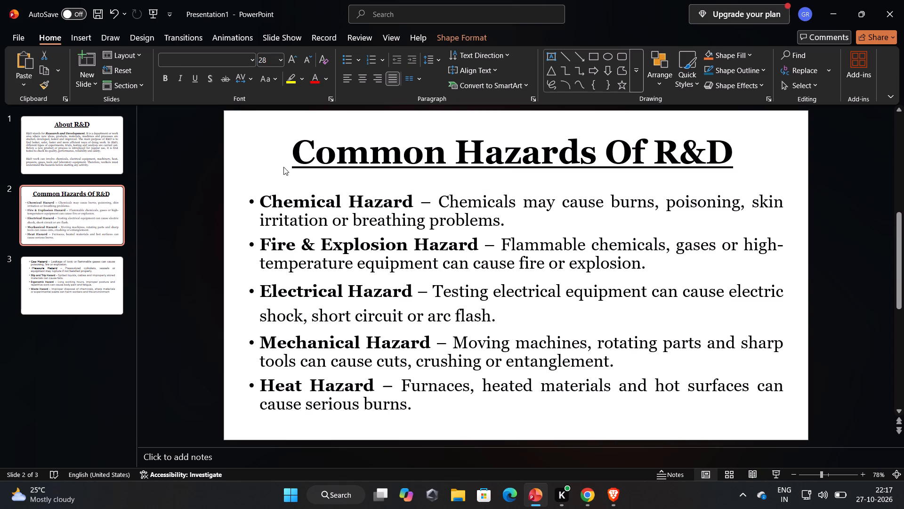
# Enlarge the hazard text box on the third slide by extending its bottom edge downward and widening it slightly on both sides.
pyautogui.click(78, 282)
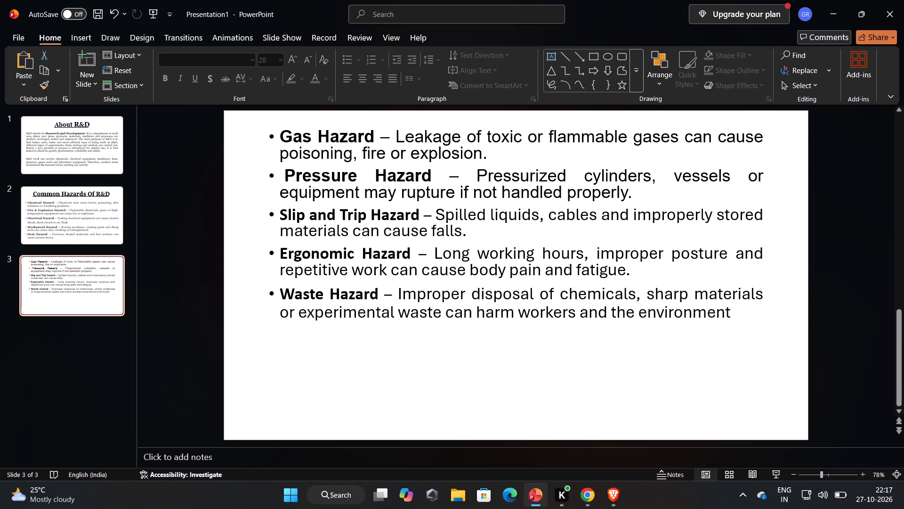
pyautogui.click(422, 189)
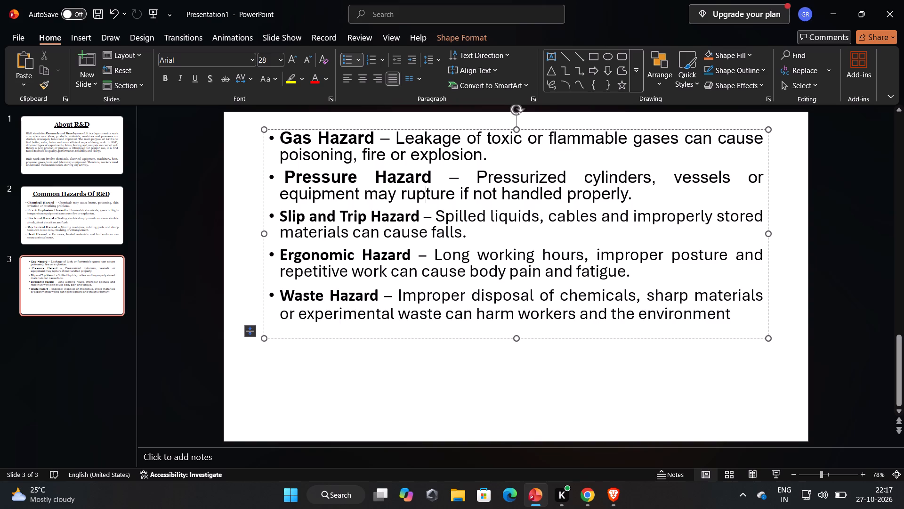
pyautogui.moveTo(517, 338); pyautogui.dragTo(517, 379)
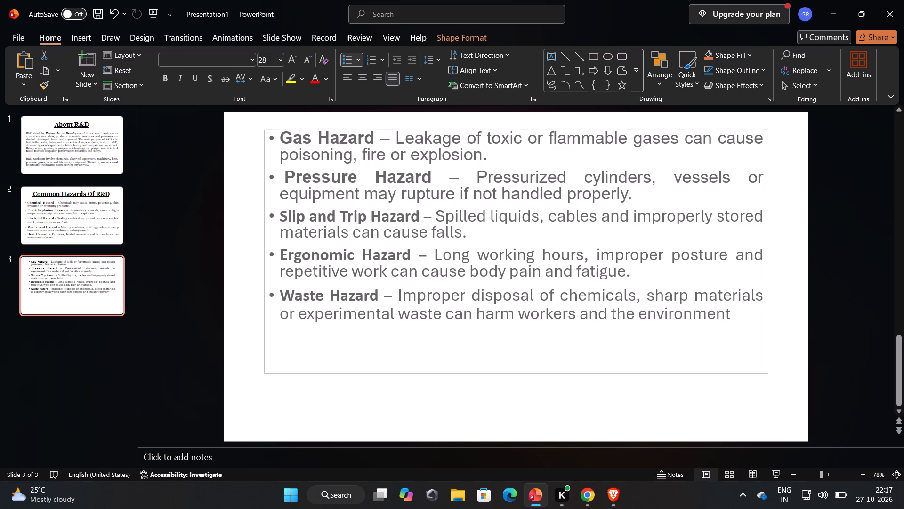
pyautogui.moveTo(517, 379); pyautogui.dragTo(518, 395)
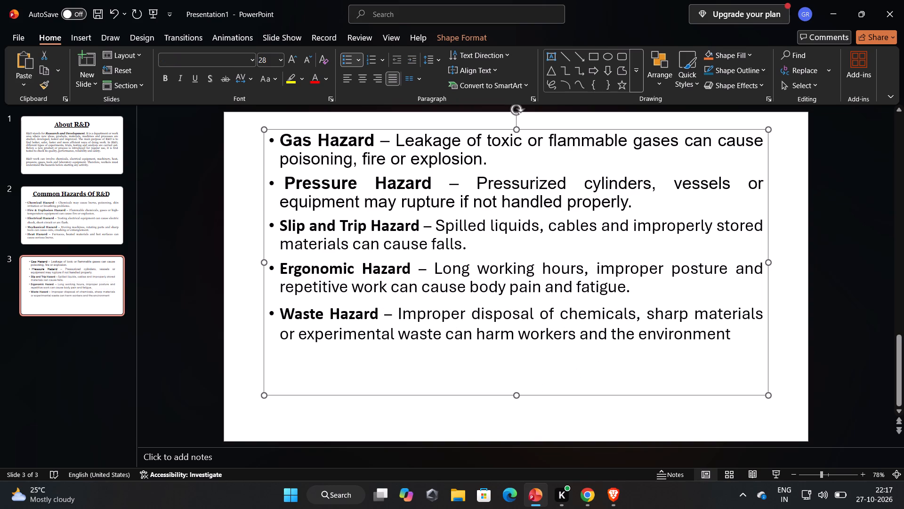
pyautogui.moveTo(767, 265); pyautogui.dragTo(774, 265)
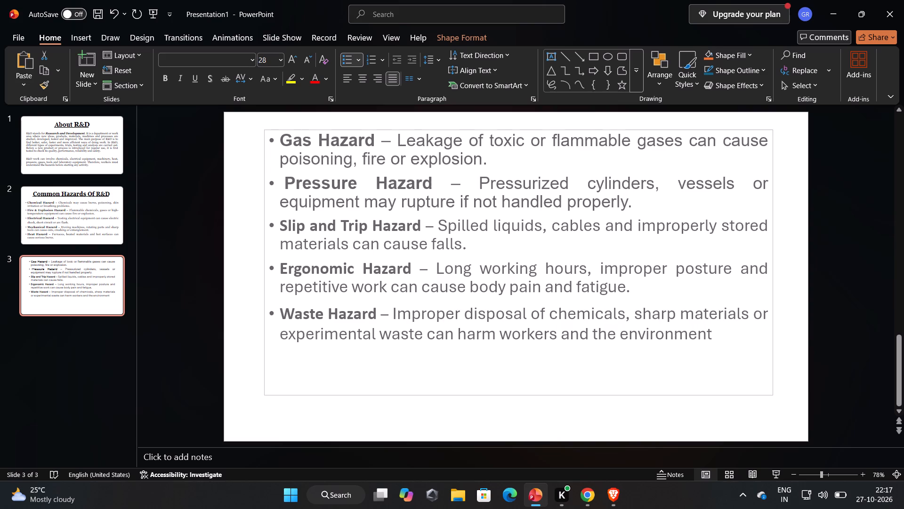
pyautogui.moveTo(774, 265); pyautogui.dragTo(777, 266)
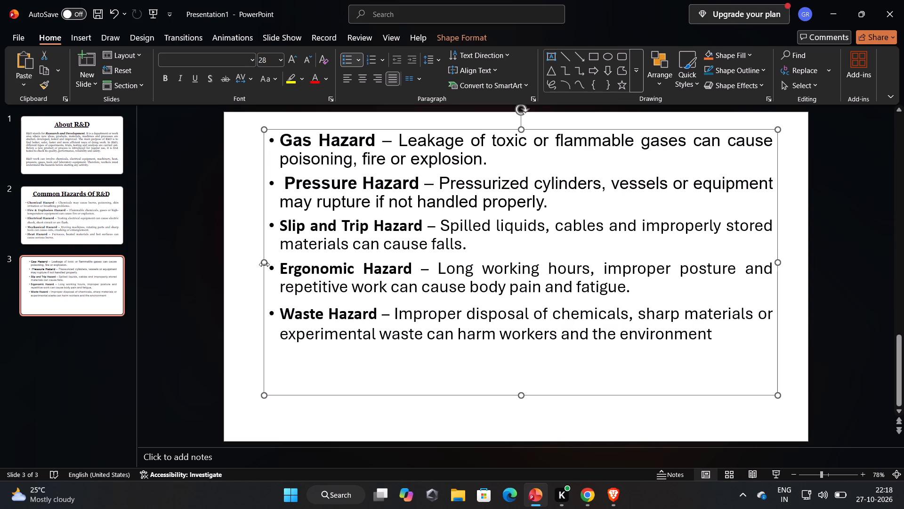
pyautogui.moveTo(264, 264); pyautogui.dragTo(250, 264)
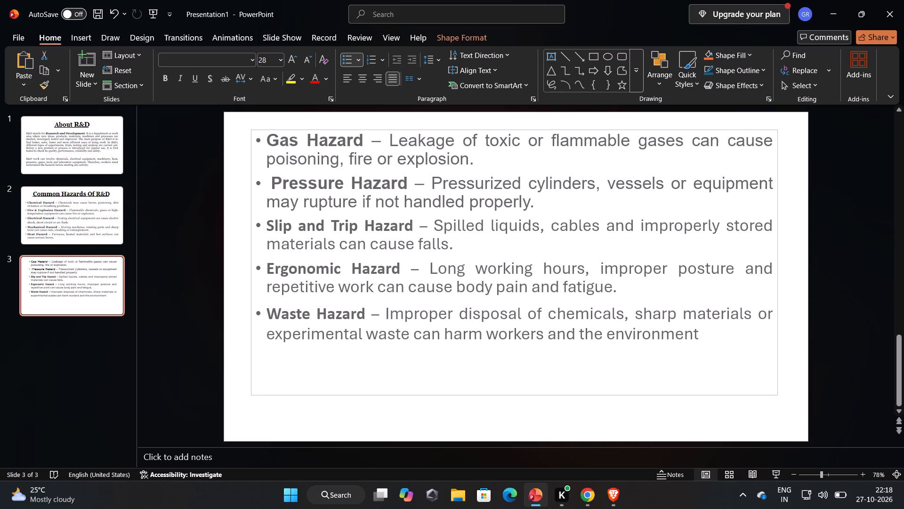
pyautogui.moveTo(250, 264); pyautogui.dragTo(251, 264)
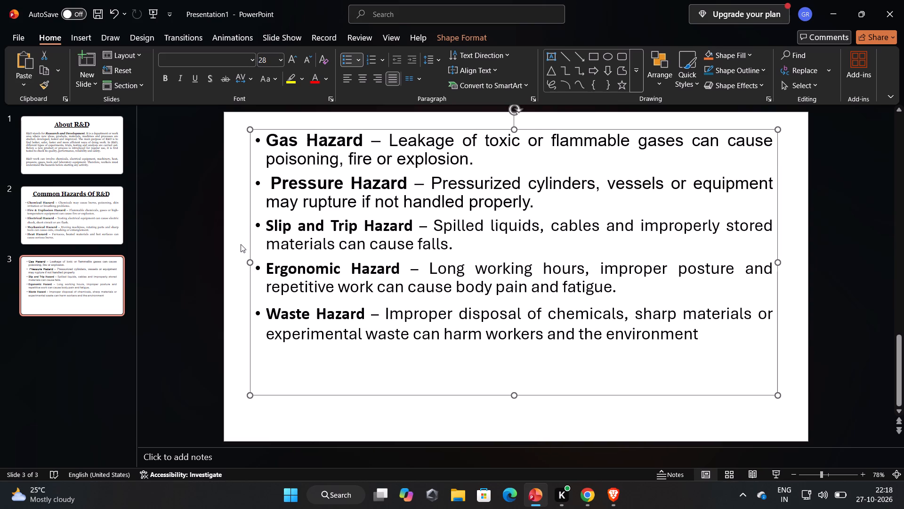
# Change the font of all hazard bullets on the third slide, from Gas Hazard to Waste Hazard, to Georgia.
pyautogui.moveTo(264, 139); pyautogui.dragTo(402, 253)
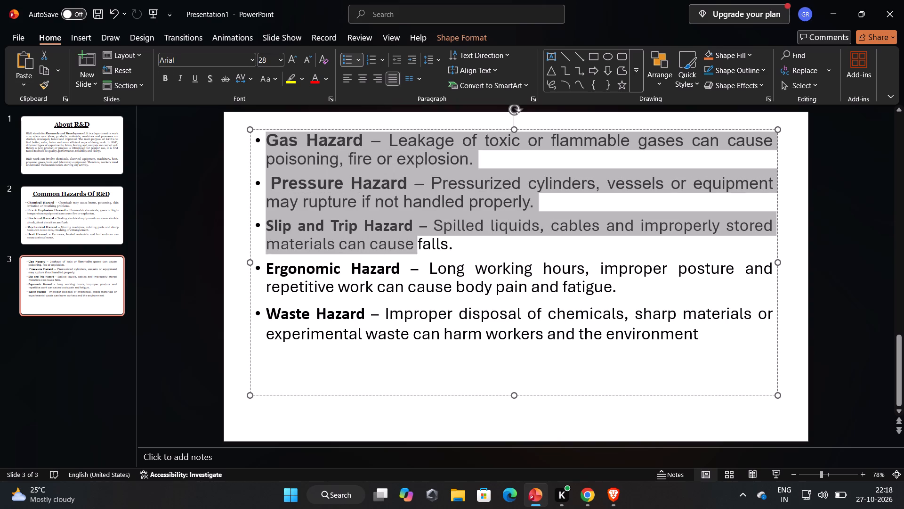
pyautogui.moveTo(402, 253); pyautogui.dragTo(686, 327)
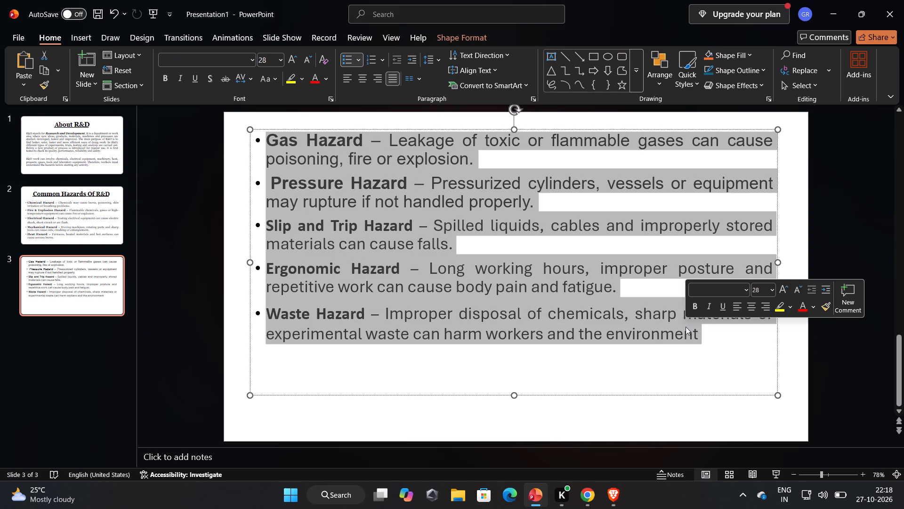
pyautogui.click(251, 61)
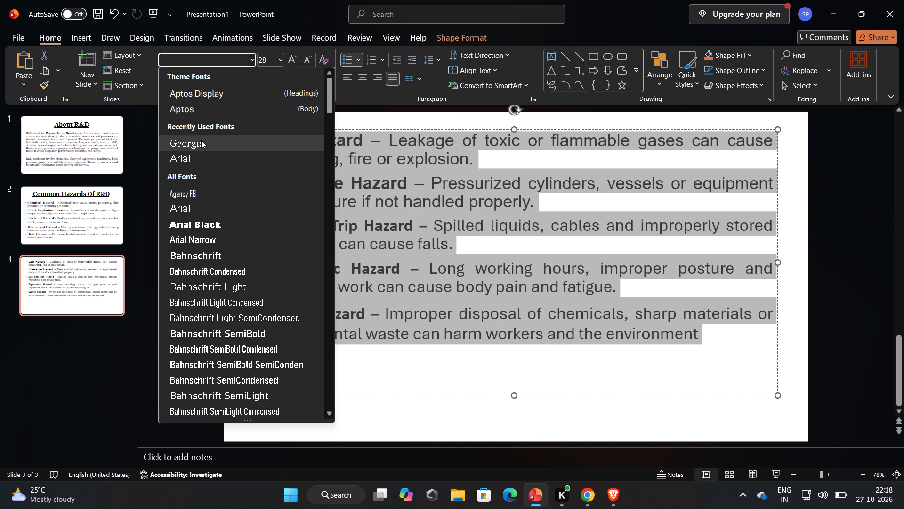
pyautogui.click(201, 140)
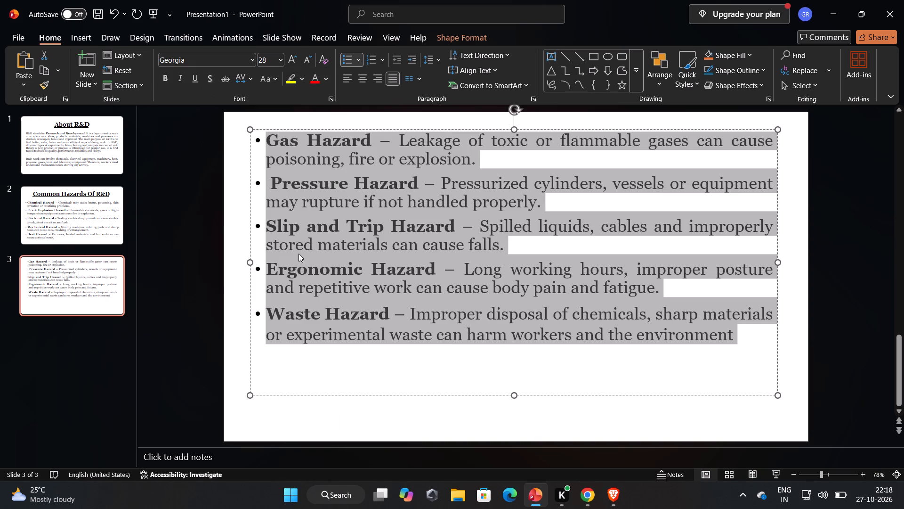
# Add a full stop after "environment" at the end of the Waste Hazard bullet on the third slide.
pyautogui.click(316, 383)
pyautogui.click(316, 383)
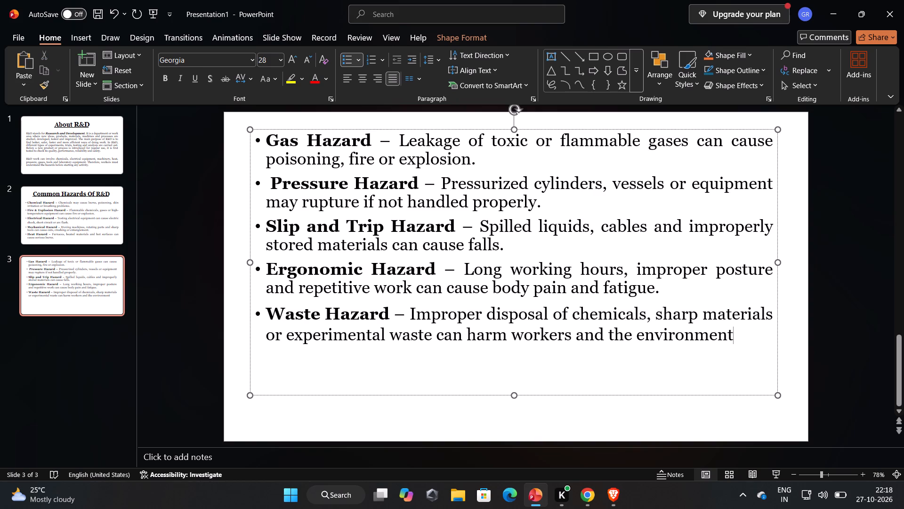
pyautogui.press('.')
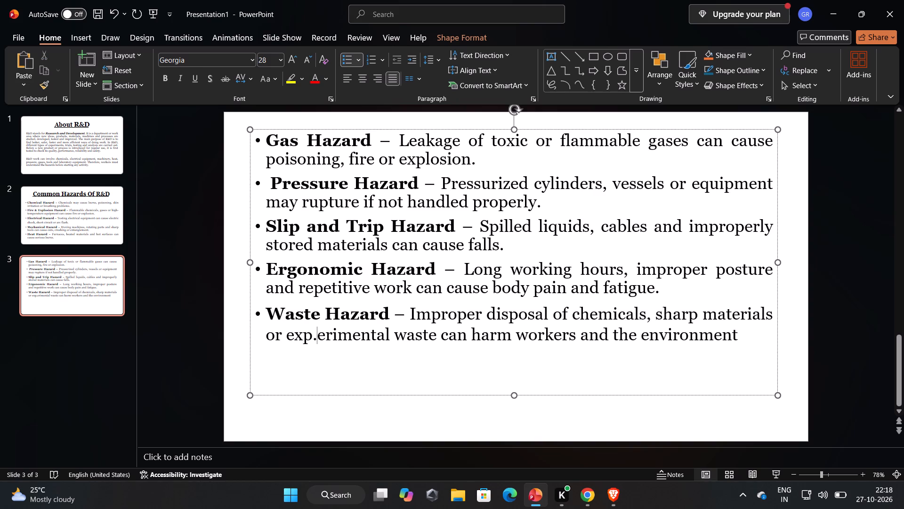
pyautogui.press('BackSpace')
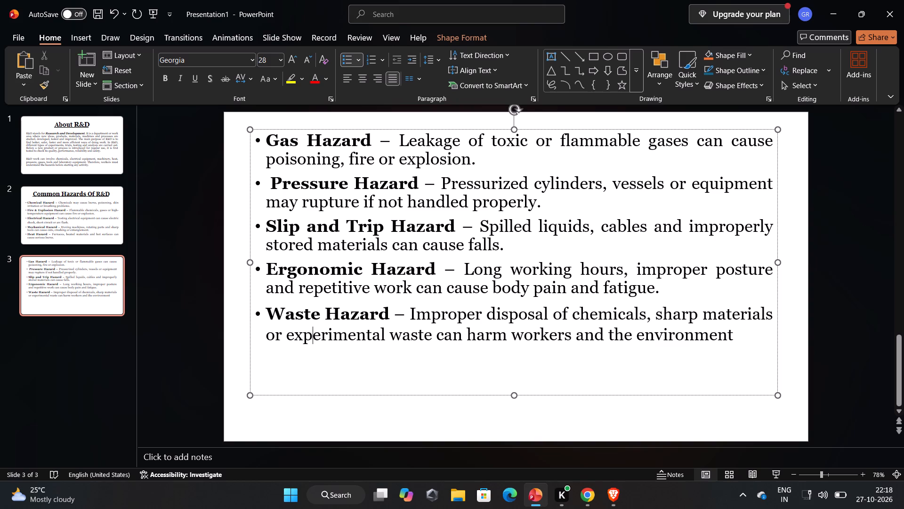
pyautogui.click(732, 339)
pyautogui.press('.')
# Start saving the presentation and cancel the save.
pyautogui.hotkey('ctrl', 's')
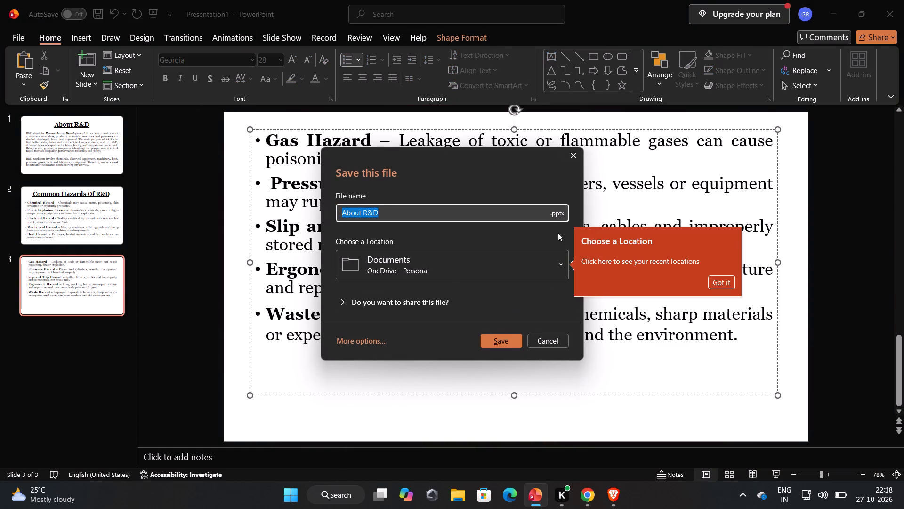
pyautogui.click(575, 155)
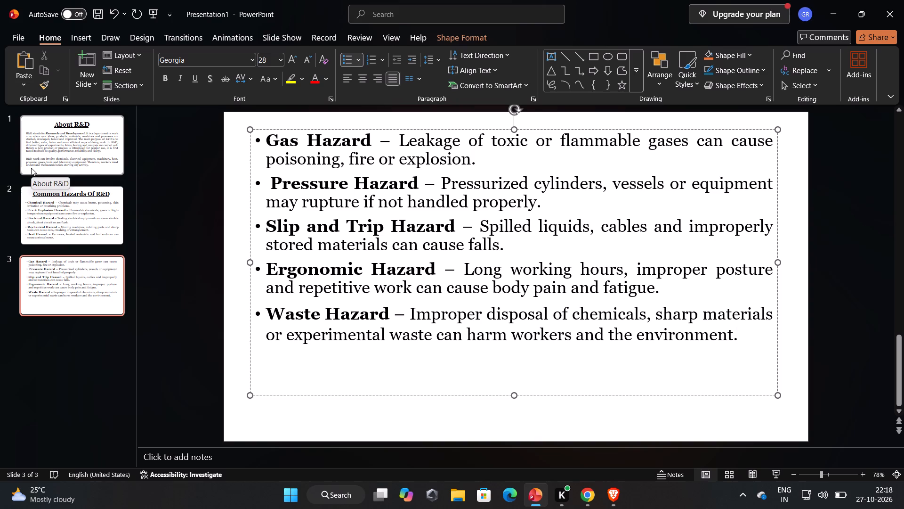
# Reduce the height of the "About R&D" title box on the first slide by raising its bottom edge.
pyautogui.click(40, 141)
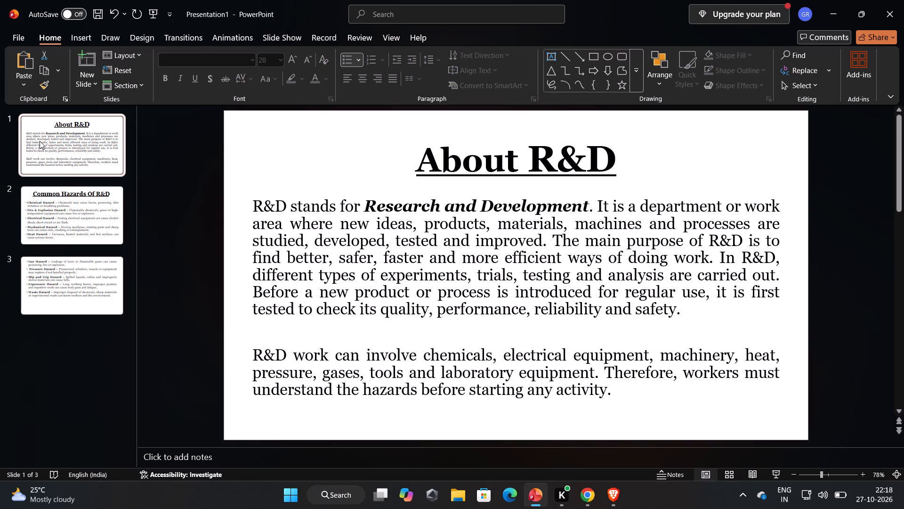
pyautogui.click(471, 178)
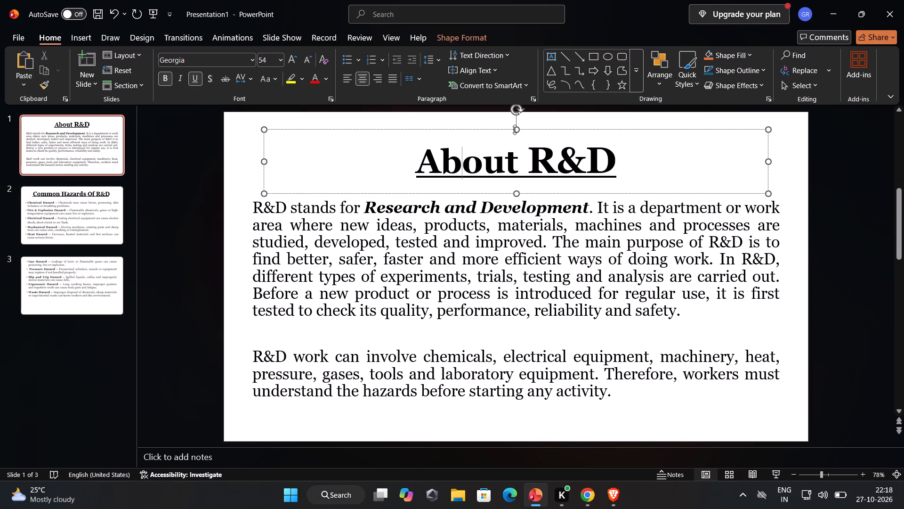
pyautogui.click(518, 194)
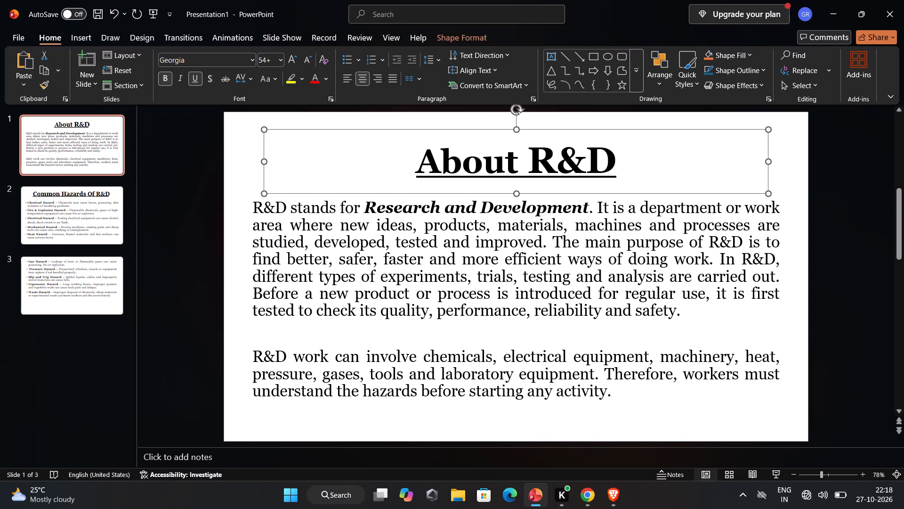
pyautogui.moveTo(518, 194); pyautogui.dragTo(517, 181)
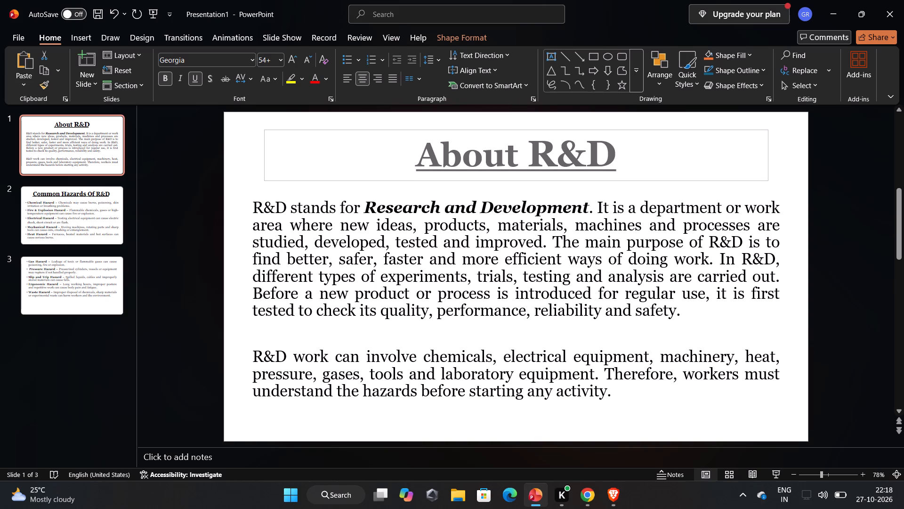
pyautogui.moveTo(517, 181); pyautogui.dragTo(517, 177)
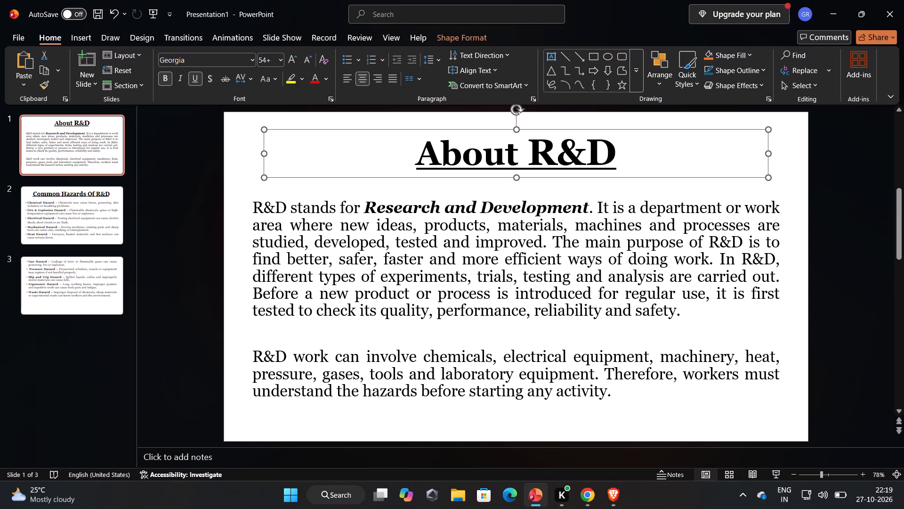
pyautogui.click(446, 427)
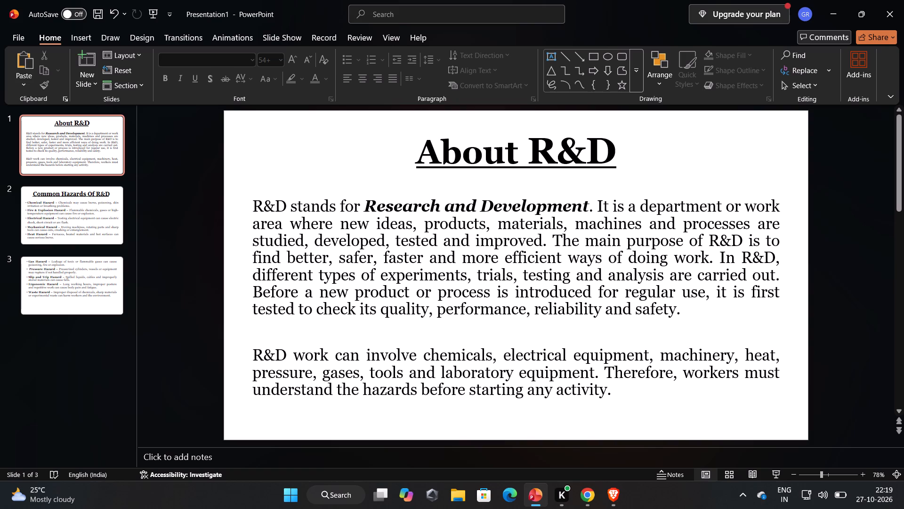
# Set the whole "About R&D" title on the first slide to font size 48.
pyautogui.click(647, 156)
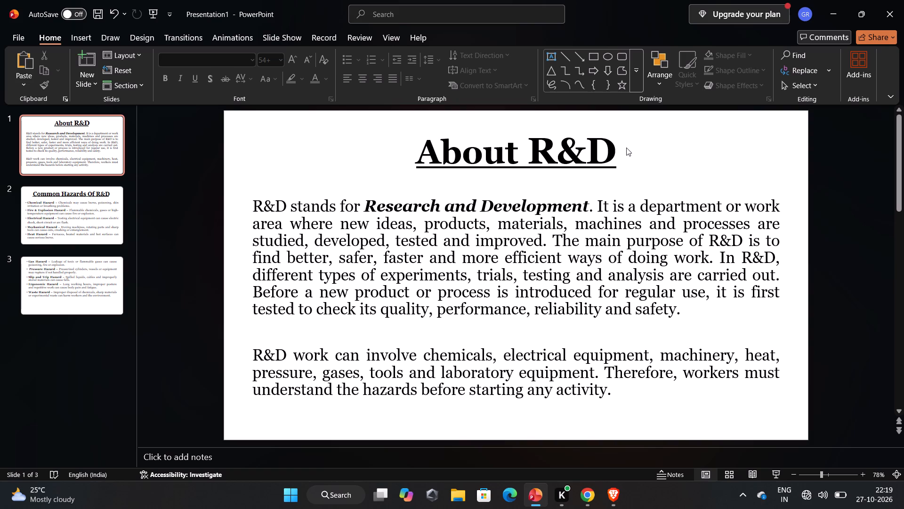
pyautogui.click(626, 148)
pyautogui.click(610, 148)
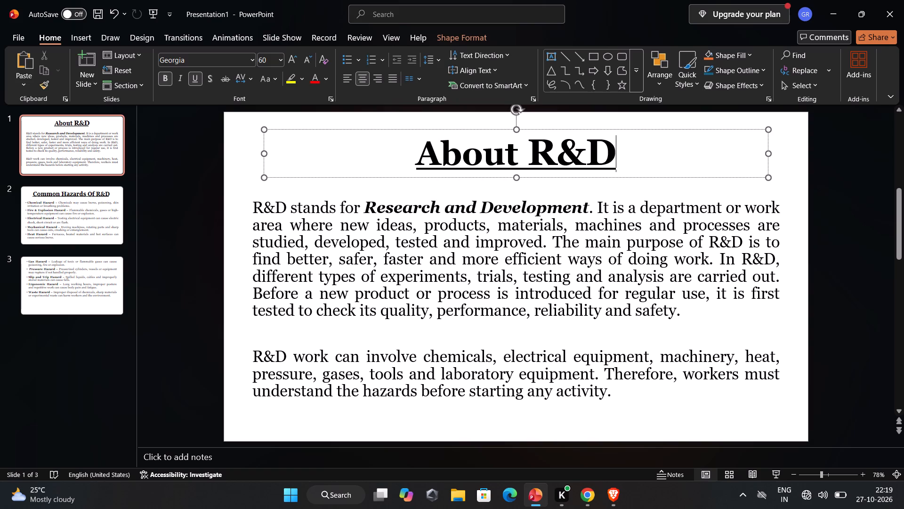
pyautogui.click(284, 58)
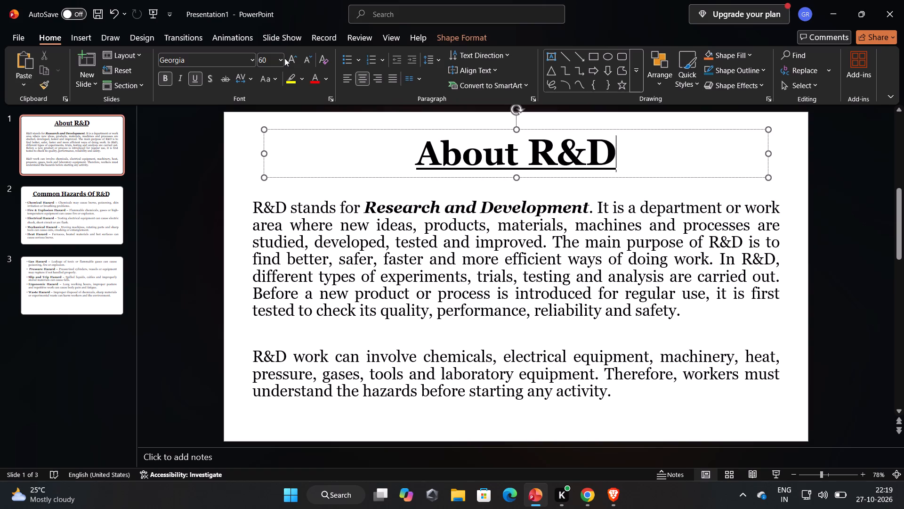
pyautogui.click(277, 60)
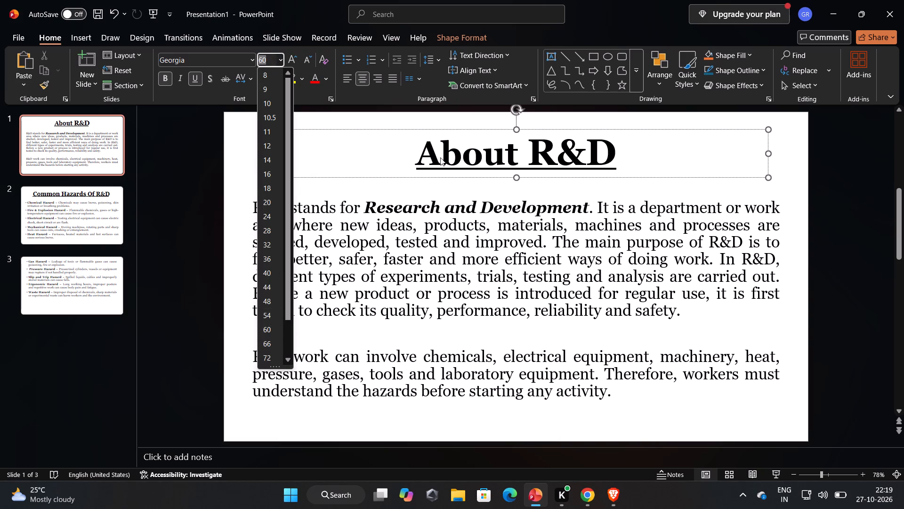
pyautogui.click(621, 149)
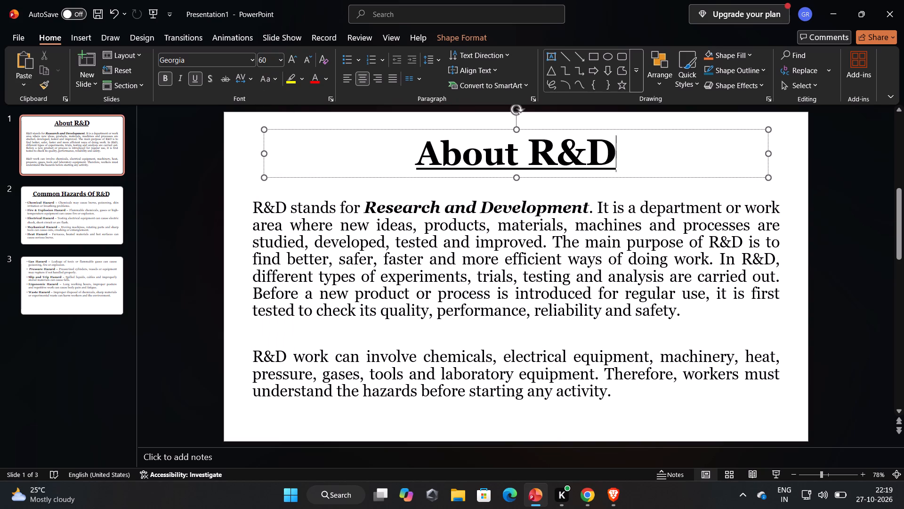
pyautogui.moveTo(621, 149); pyautogui.dragTo(477, 155)
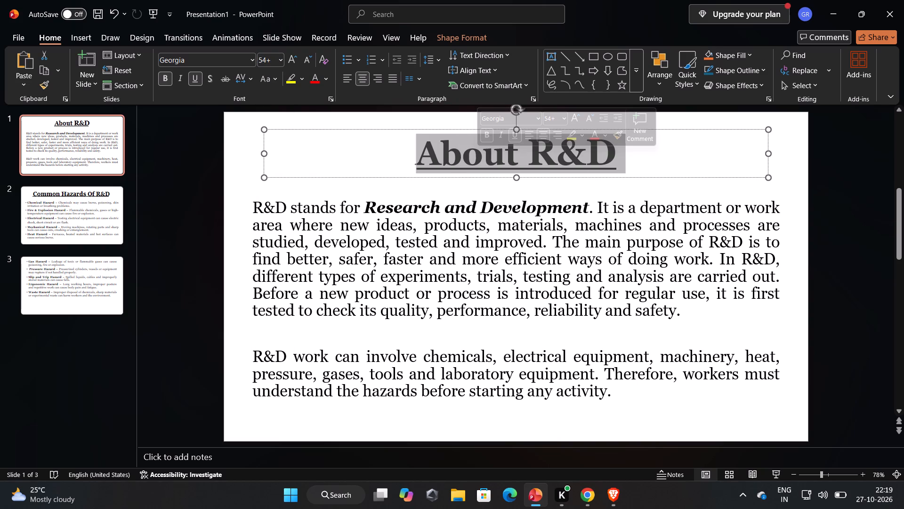
pyautogui.click(280, 59)
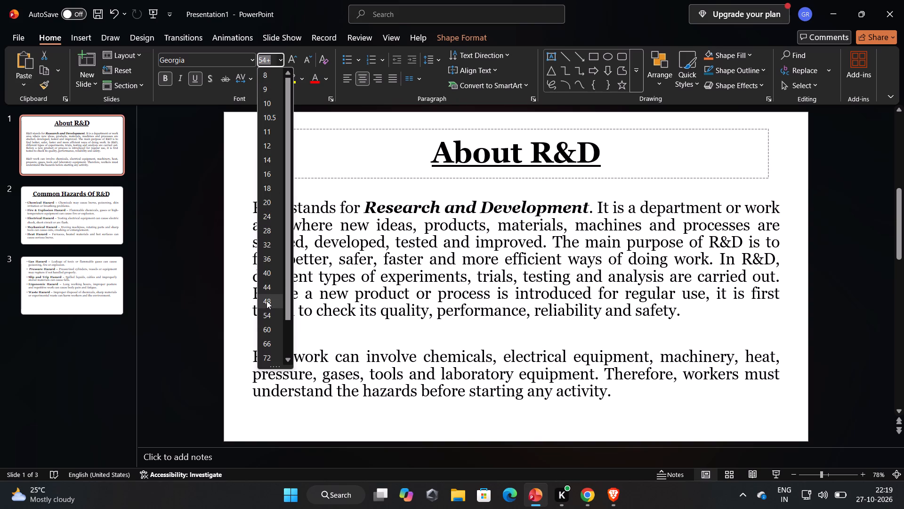
pyautogui.click(266, 301)
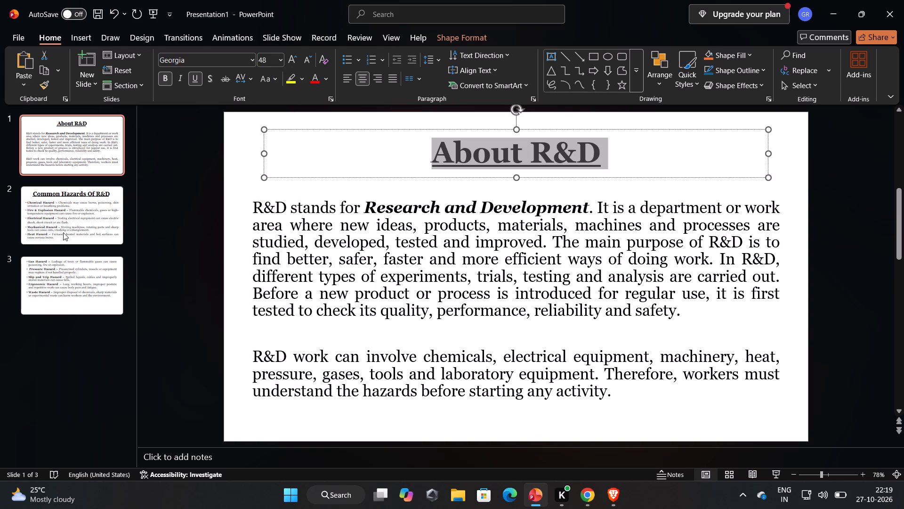
# Set the whole "Common Hazards Of R&D" title on the second slide to font size 48.
pyautogui.click(79, 201)
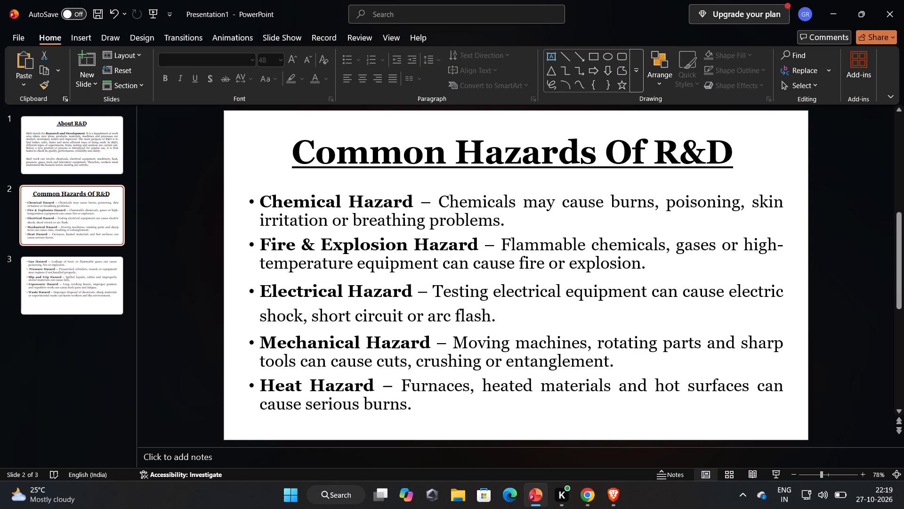
pyautogui.click(480, 158)
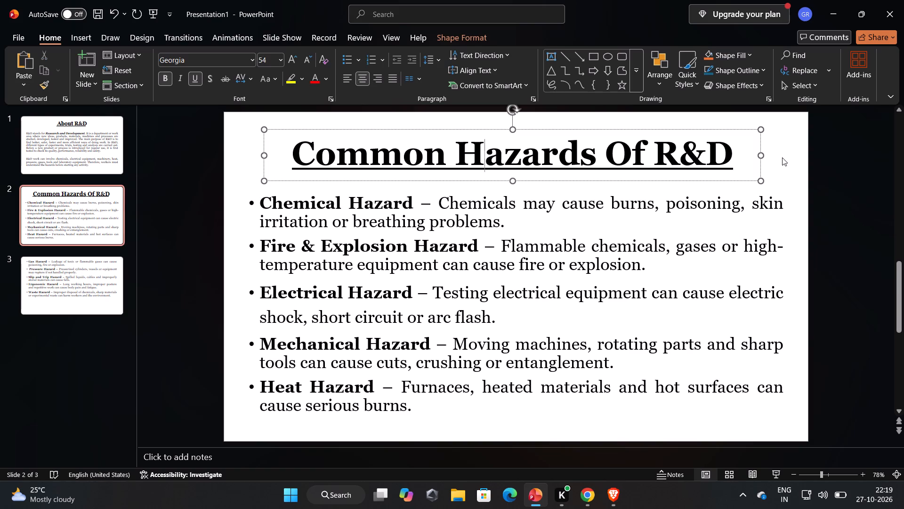
pyautogui.click(735, 154)
pyautogui.moveTo(735, 154); pyautogui.dragTo(418, 172)
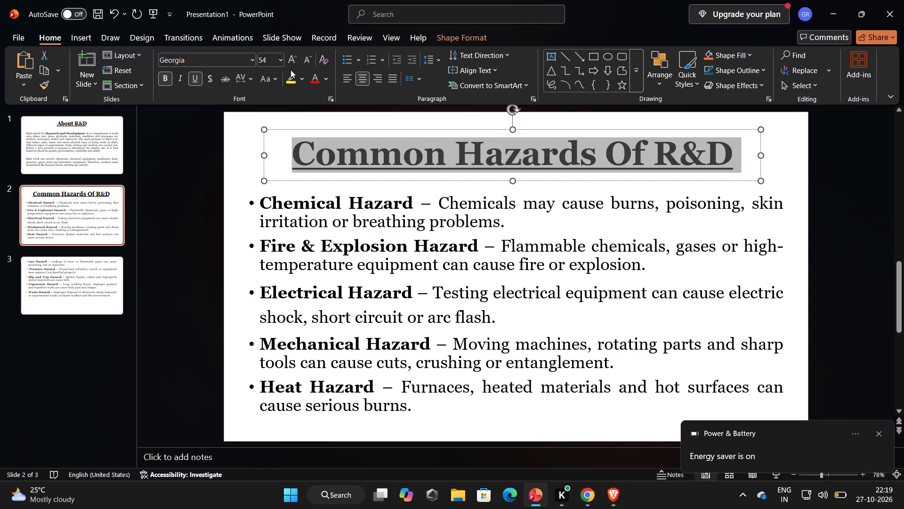
pyautogui.click(281, 62)
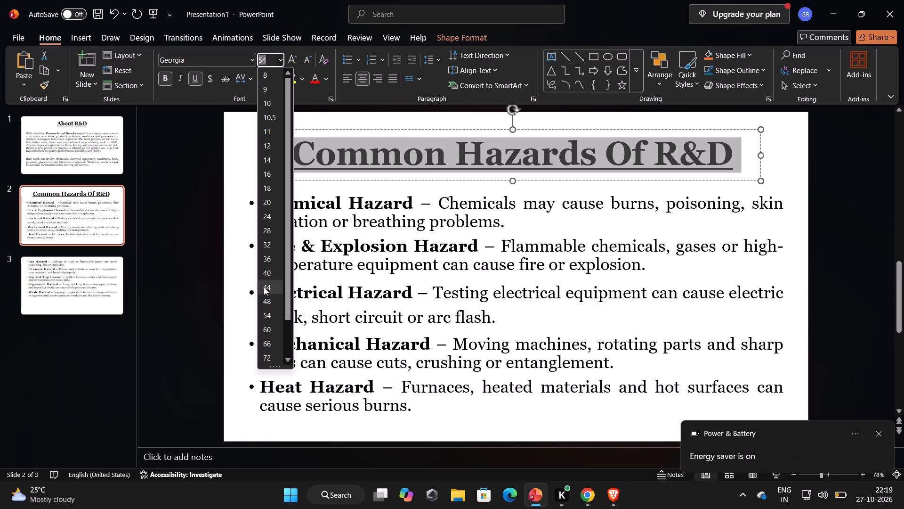
pyautogui.click(266, 303)
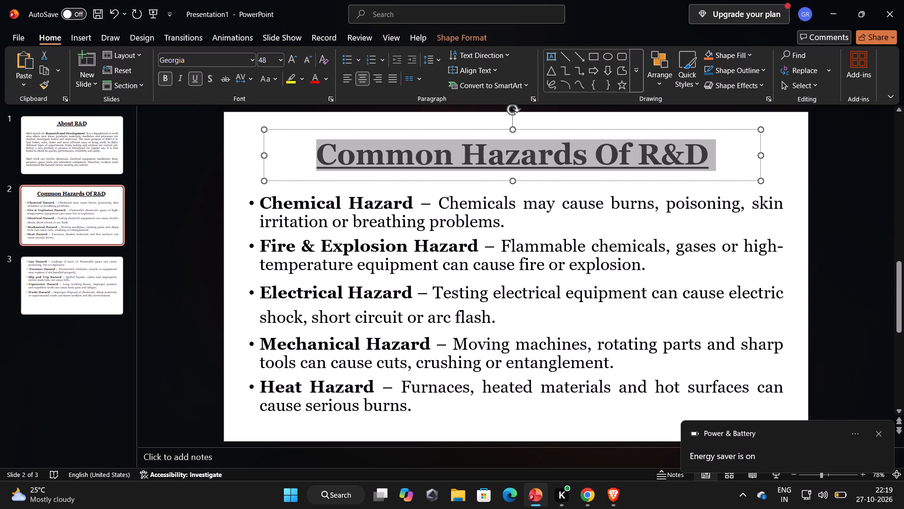
# Review the three slides in turn, comparing their titles, text layout and spacing.
pyautogui.click(45, 301)
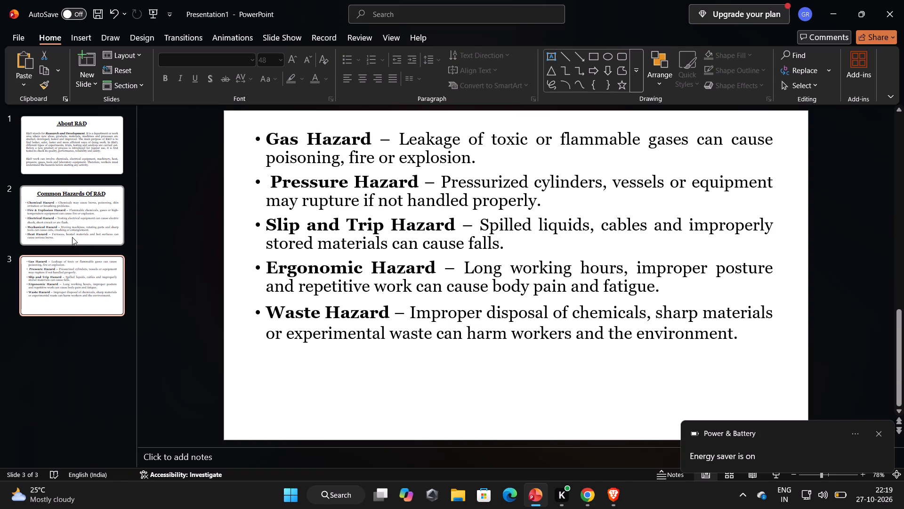
pyautogui.click(75, 222)
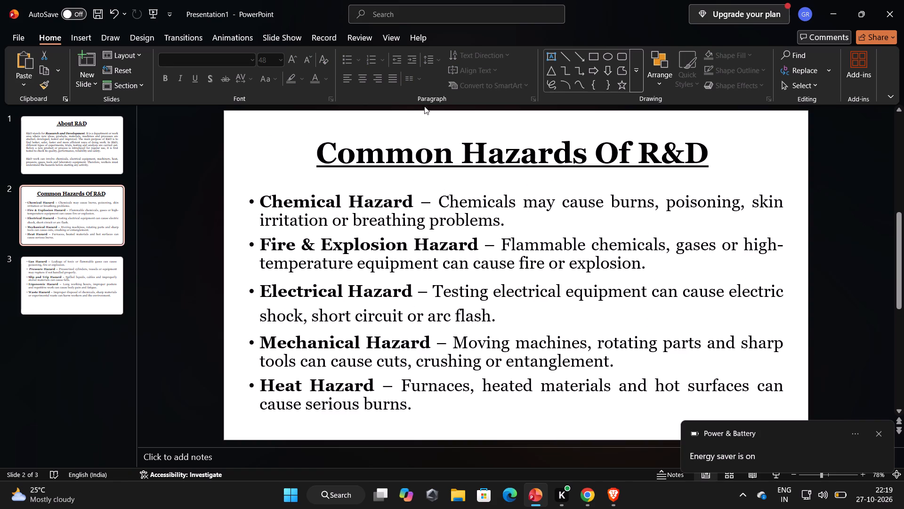
pyautogui.click(99, 146)
pyautogui.click(99, 218)
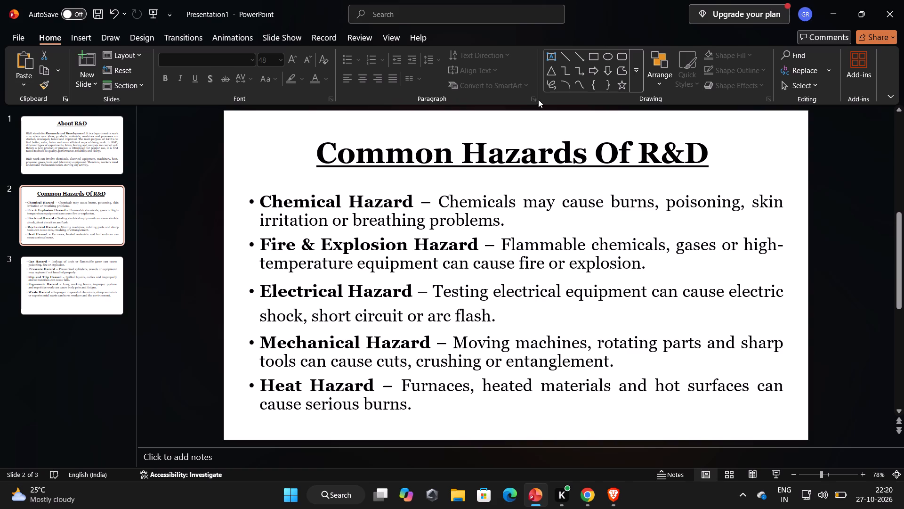
pyautogui.click(714, 156)
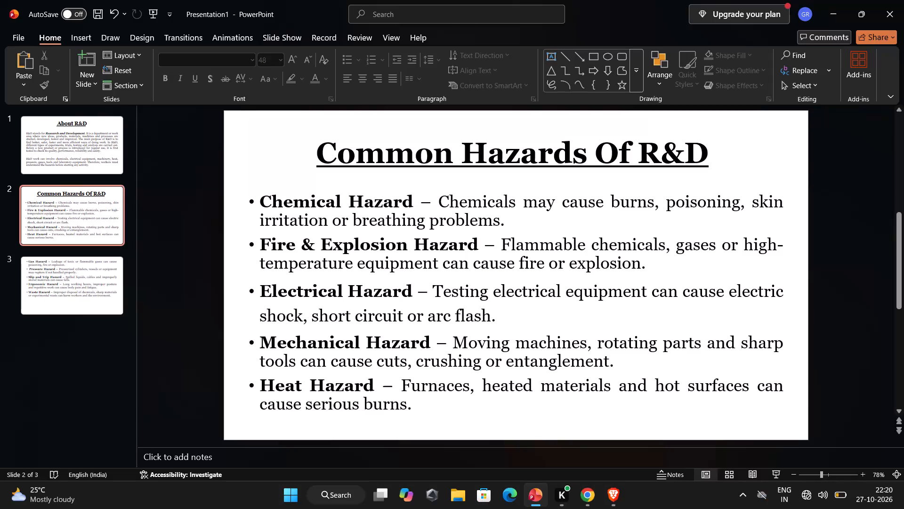
pyautogui.click(582, 168)
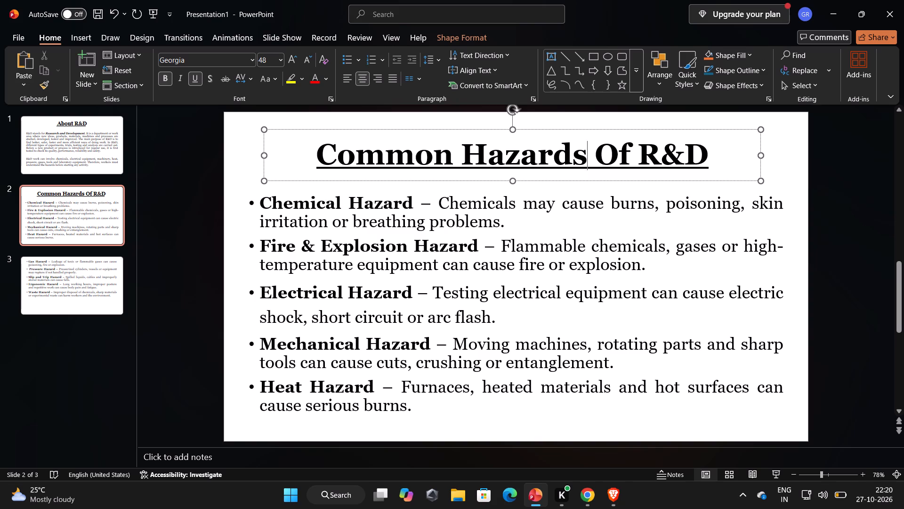
pyautogui.click(75, 133)
pyautogui.click(69, 296)
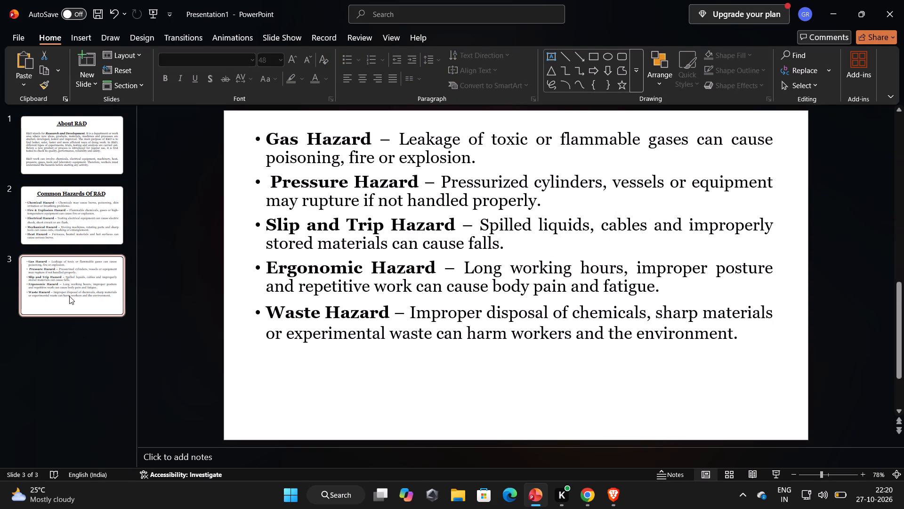
pyautogui.click(63, 151)
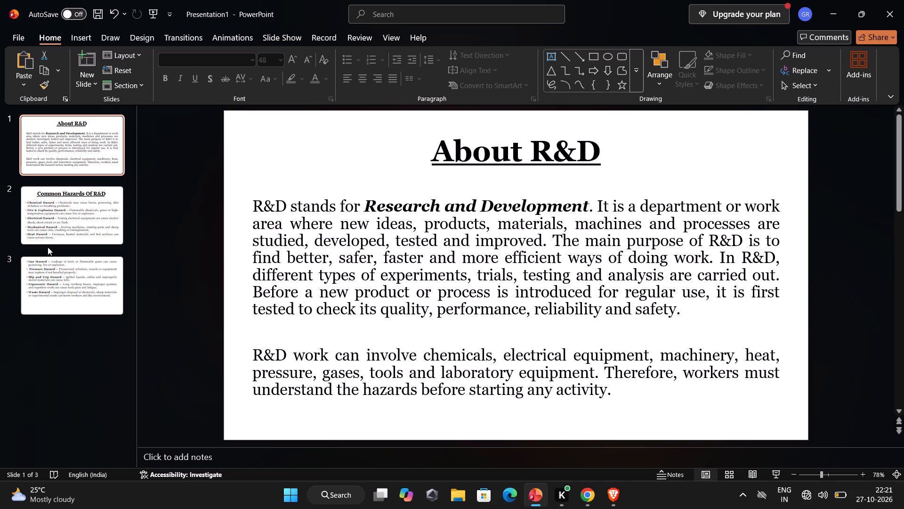
pyautogui.click(60, 214)
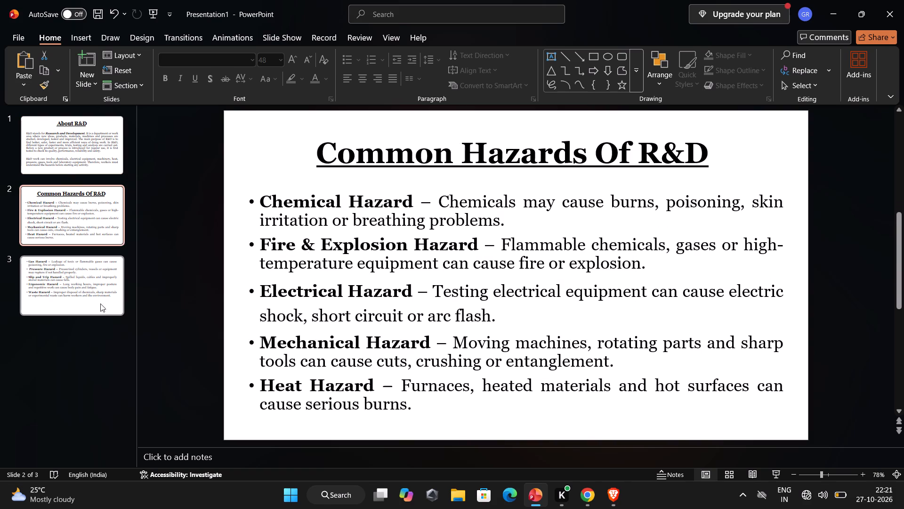
# Move the hazard bullets text box on the third slide down, leaving an empty margin above the Gas Hazard bullet.
pyautogui.click(93, 291)
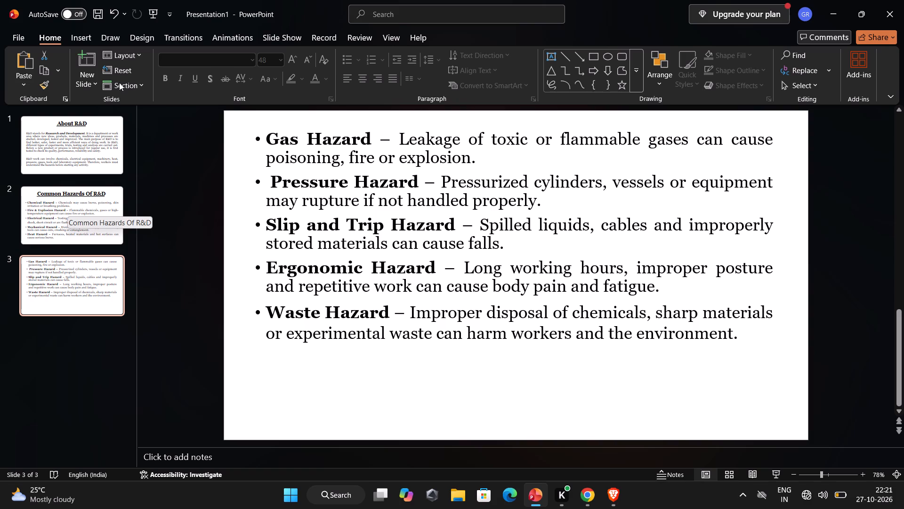
pyautogui.click(324, 172)
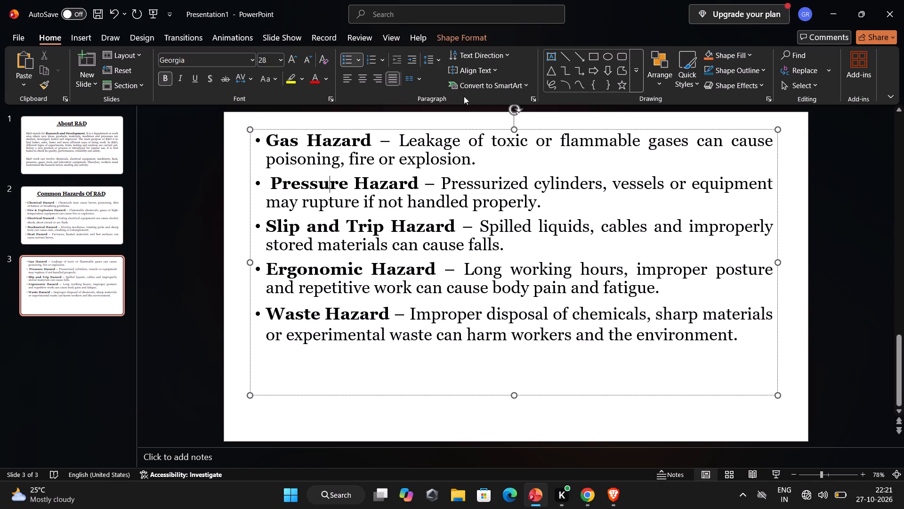
pyautogui.moveTo(461, 130); pyautogui.dragTo(460, 147)
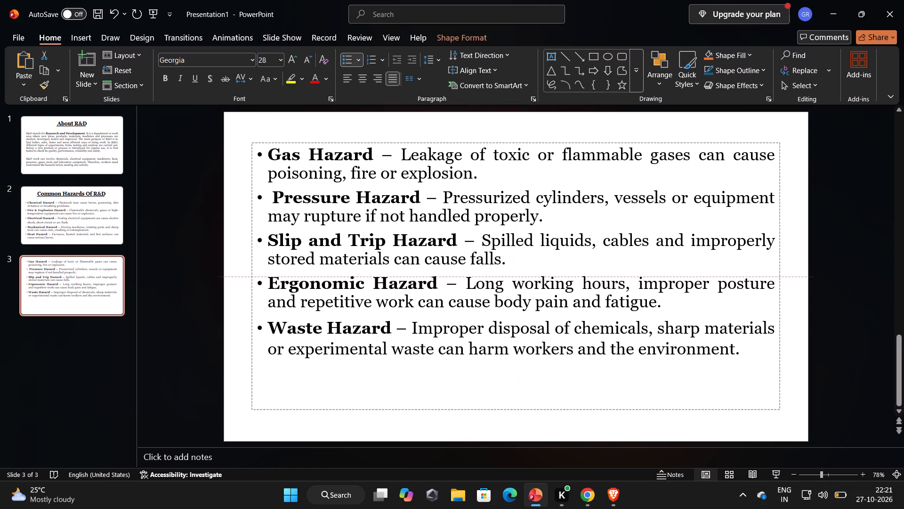
pyautogui.moveTo(460, 147); pyautogui.dragTo(457, 162)
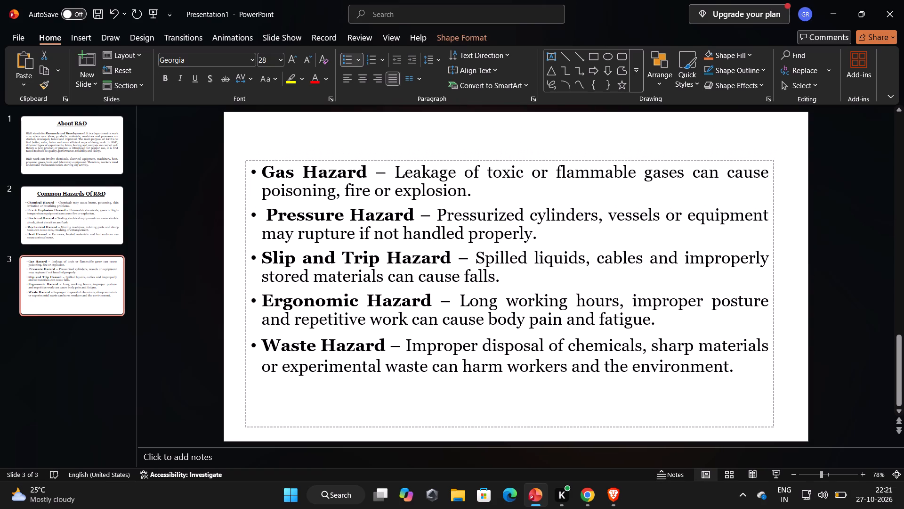
pyautogui.moveTo(457, 162); pyautogui.dragTo(458, 163)
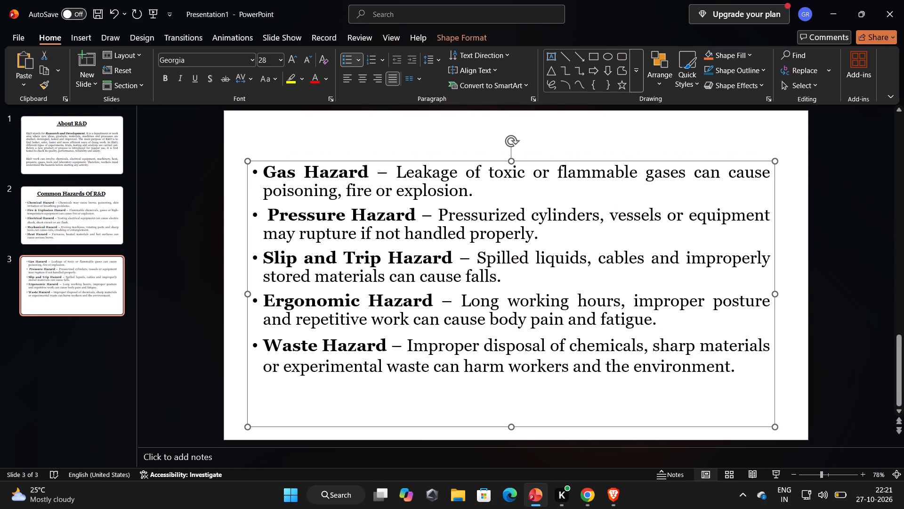
pyautogui.doubleClick(388, 149)
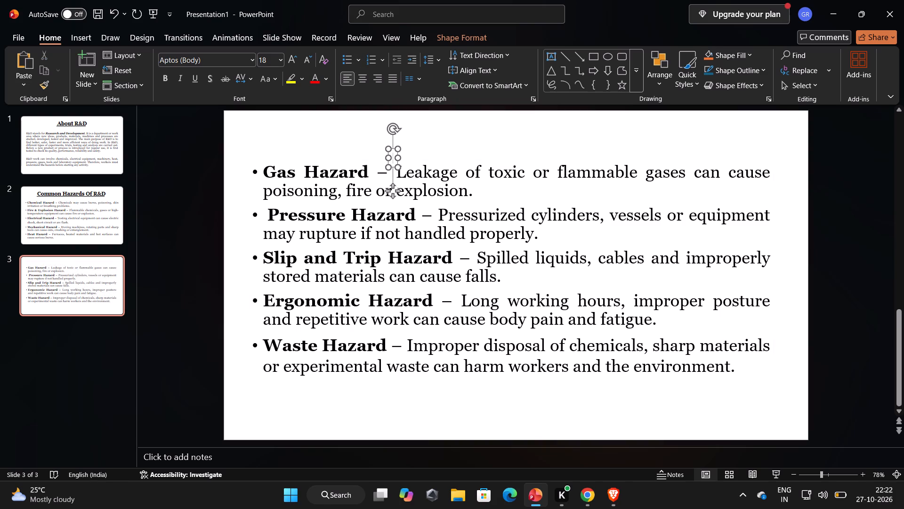
pyautogui.click(366, 410)
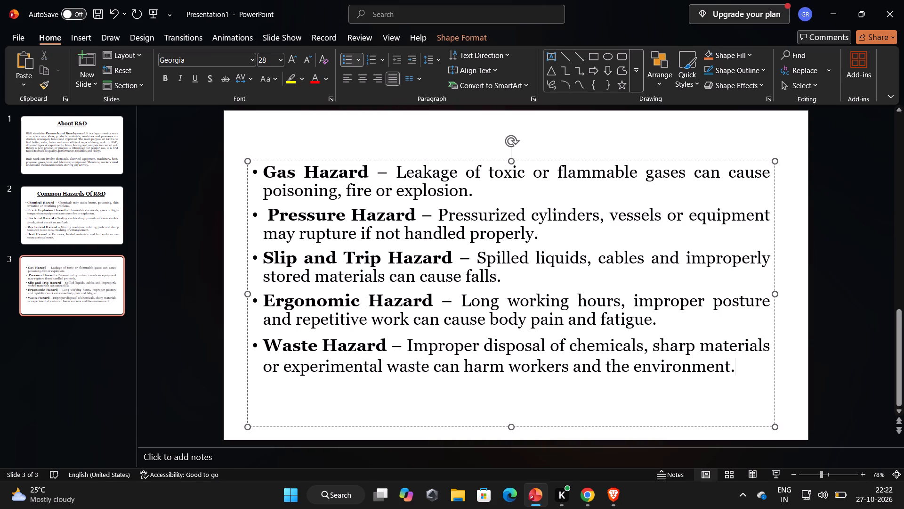
# Save the presentation as "About R&D" in the OneDrive - Personal Desktop folder.
pyautogui.hotkey('ctrl', 's')
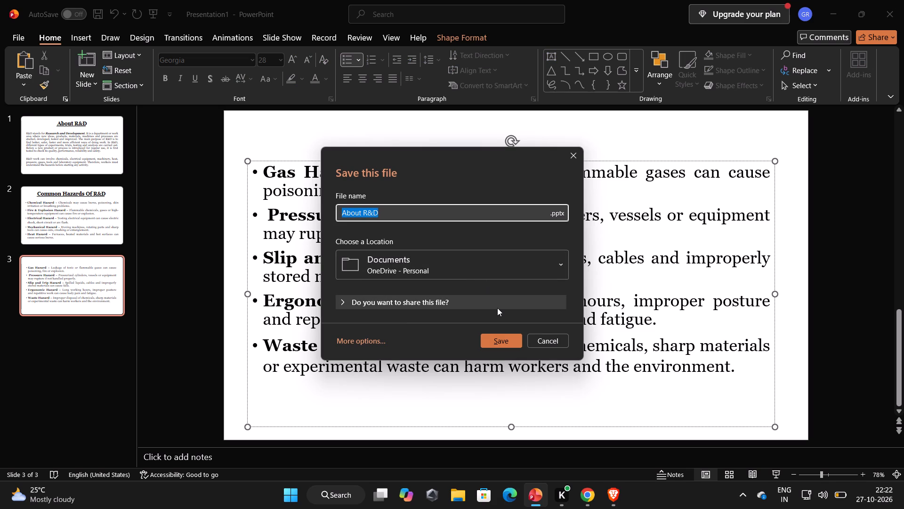
pyautogui.click(564, 267)
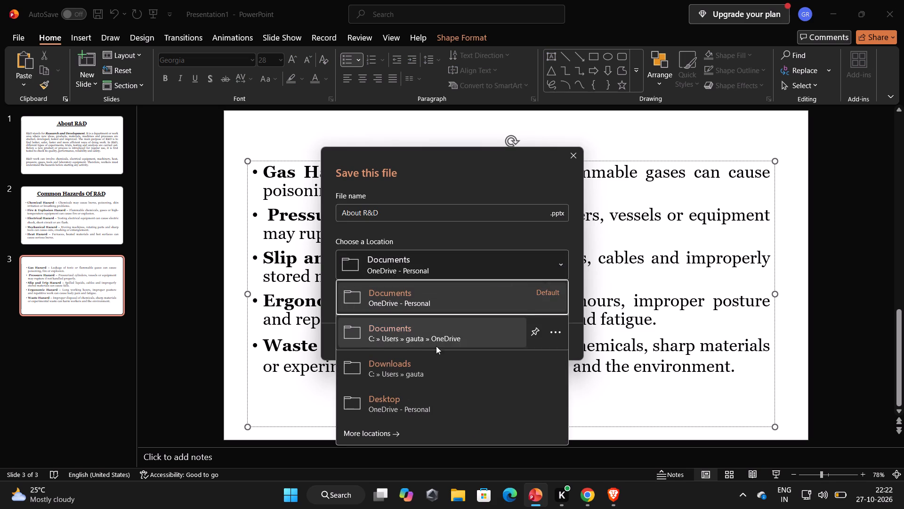
pyautogui.click(389, 403)
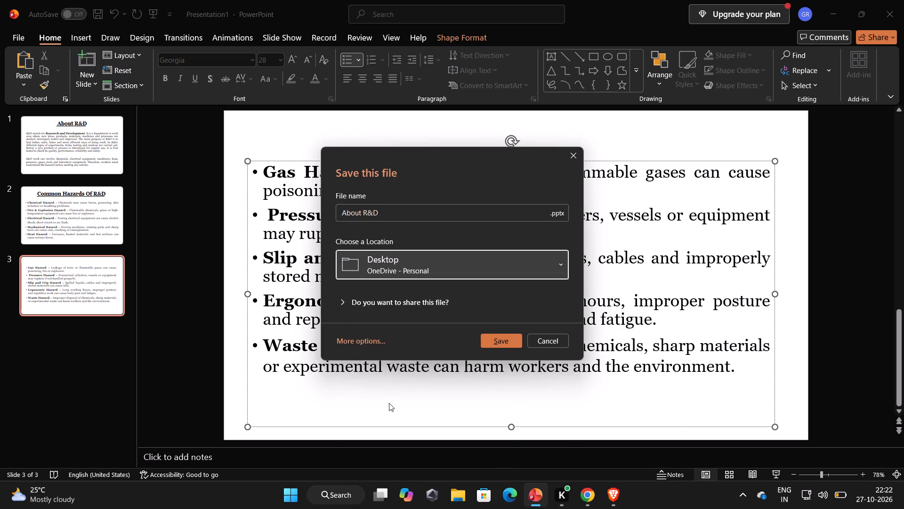
pyautogui.click(501, 340)
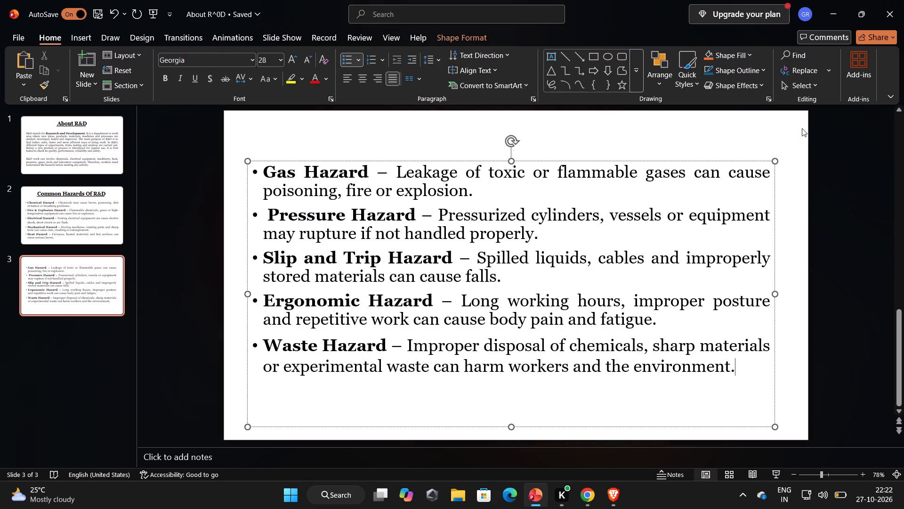
pyautogui.hotkey('ctrl', 's')
pyautogui.hotkey('ctrl', 'd')
# Close the saved presentation.
pyautogui.click(887, 20)
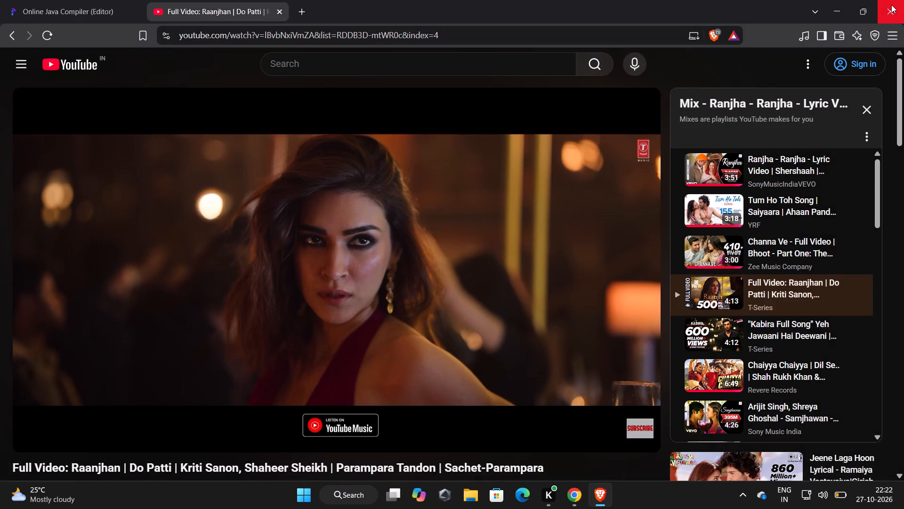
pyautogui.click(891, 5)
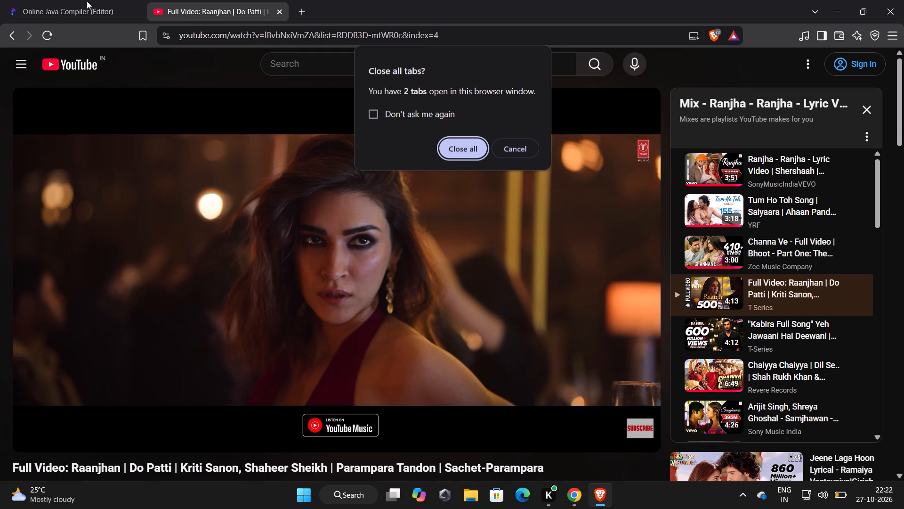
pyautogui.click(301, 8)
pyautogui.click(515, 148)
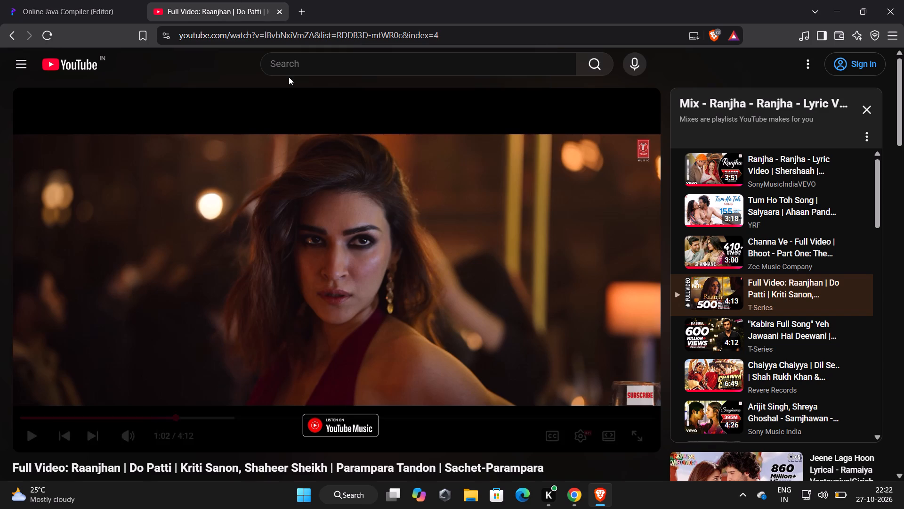
# Open a new tab in Brave and close the YouTube video and Online Java Compiler tabs.
pyautogui.click(307, 8)
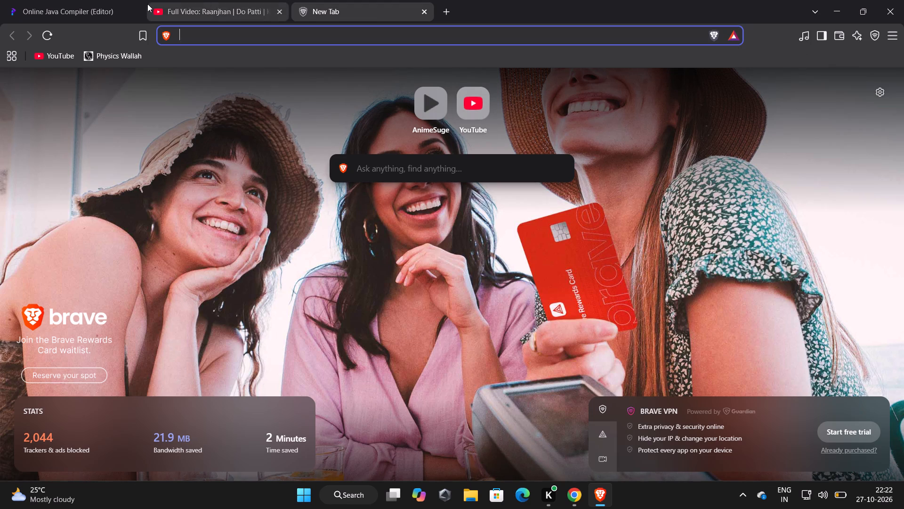
pyautogui.click(278, 16)
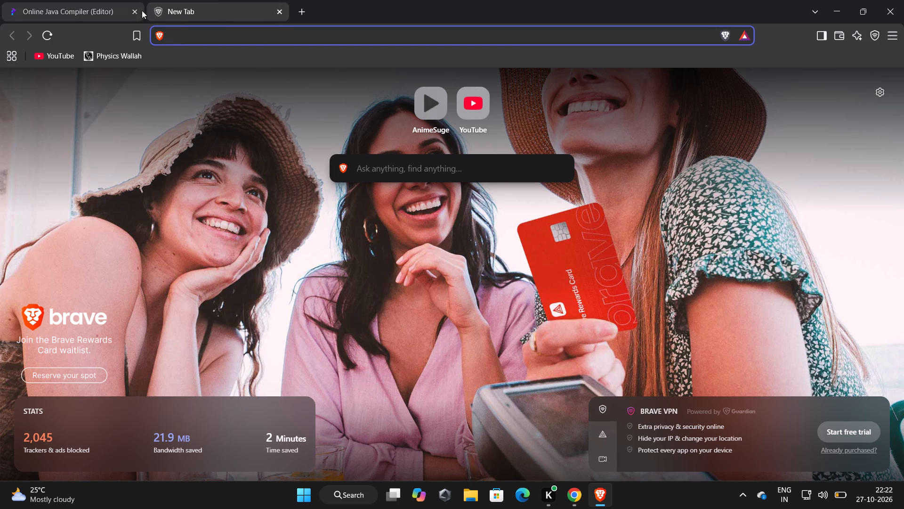
pyautogui.click(134, 11)
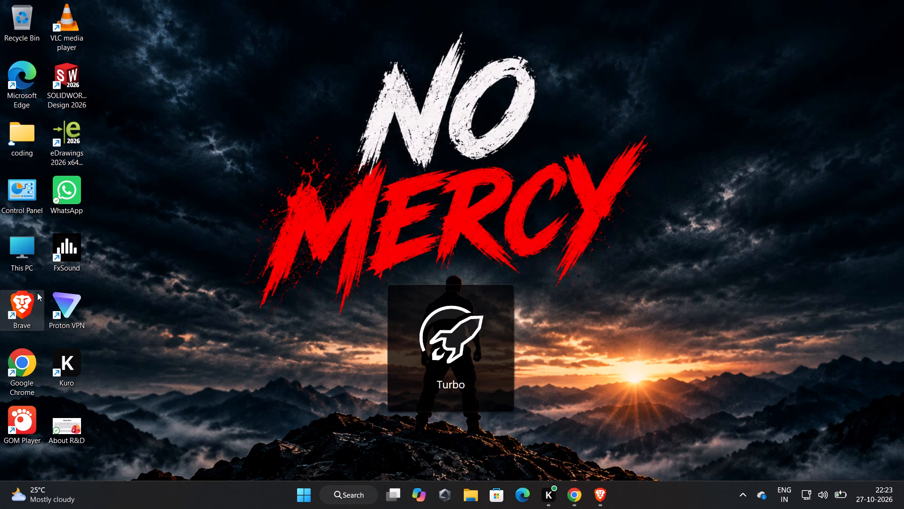
# Open This PC in File Explorer and a new Google Chrome window from the desktop.
pyautogui.doubleClick(17, 256)
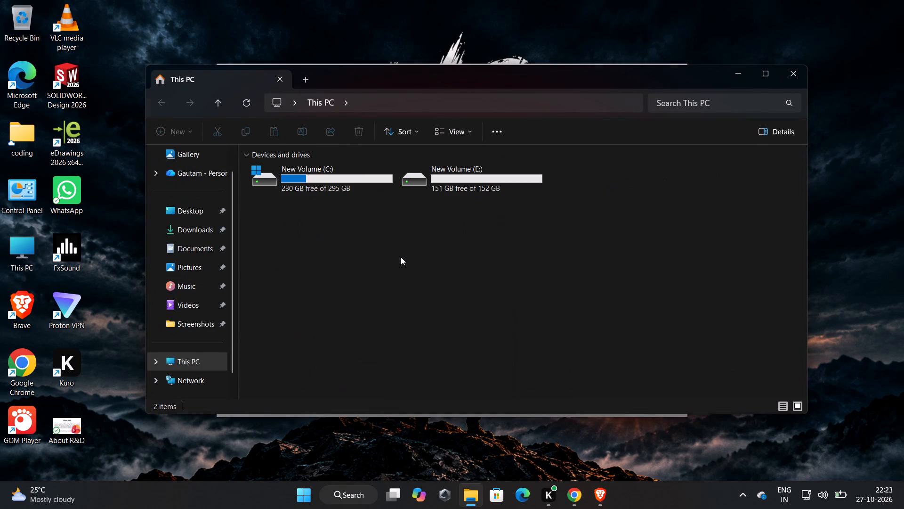
pyautogui.doubleClick(24, 355)
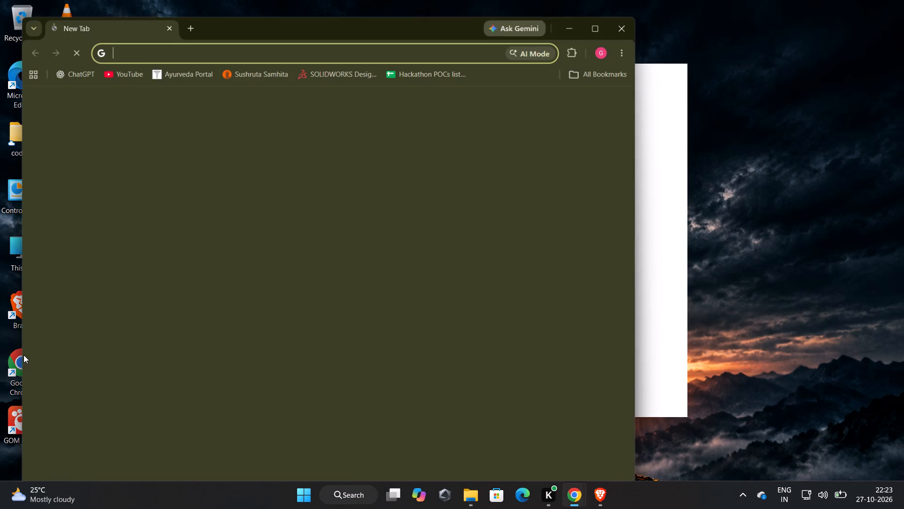
# Search the web for "canva" and download Canva for Windows from its desktop app page.
pyautogui.hscroll(2, 29, 350)
pyautogui.write('canva')
pyautogui.click(219, 98)
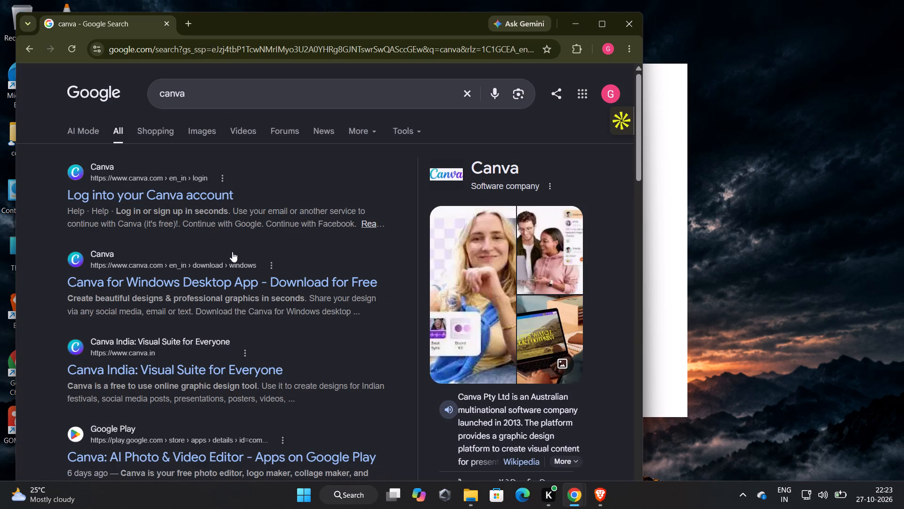
pyautogui.click(237, 278)
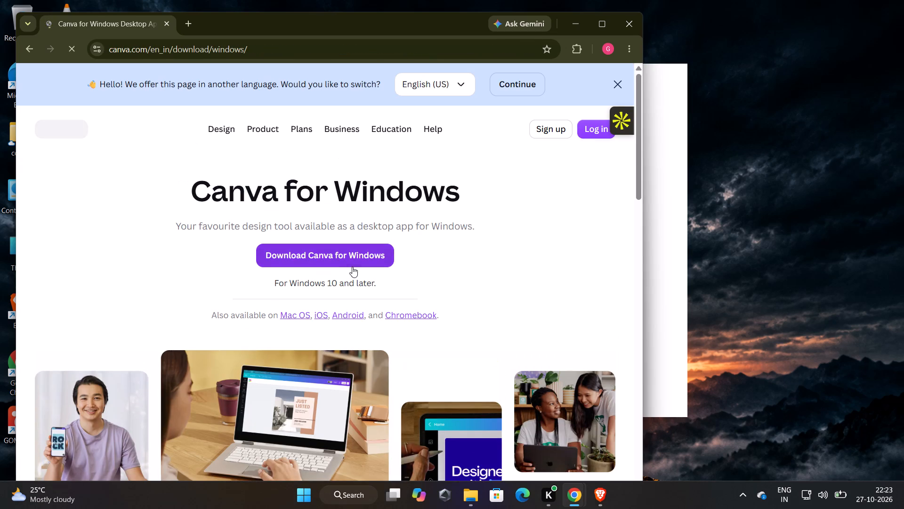
pyautogui.click(355, 263)
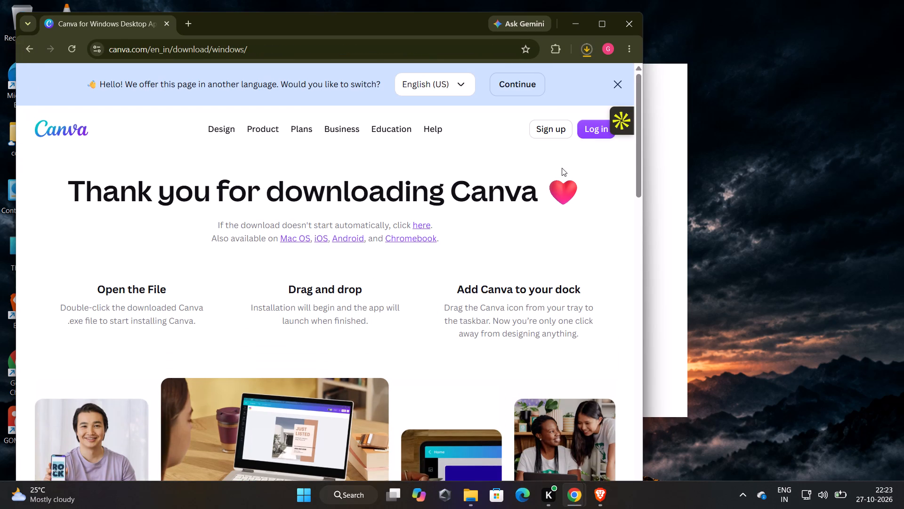
# Run the downloaded Canva Setup 1.126.2.exe installer to install and launch the Canva desktop app.
pyautogui.click(585, 49)
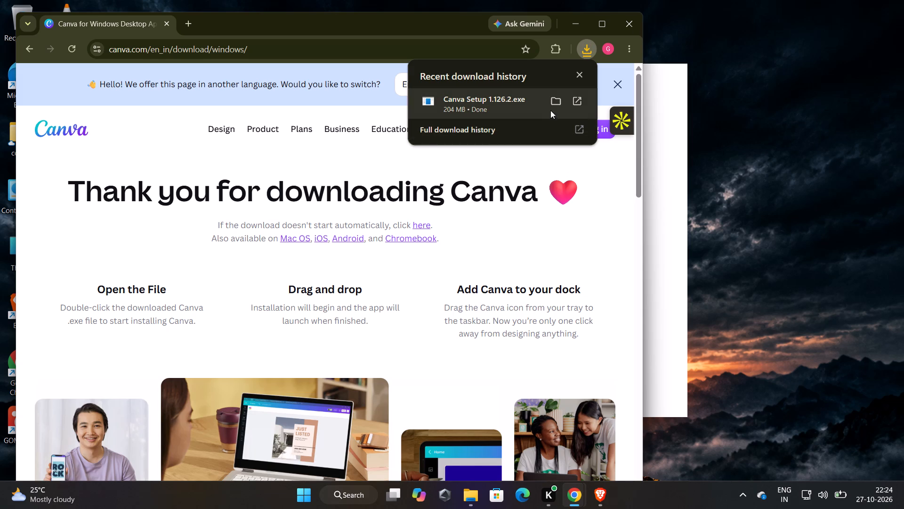
pyautogui.click(578, 103)
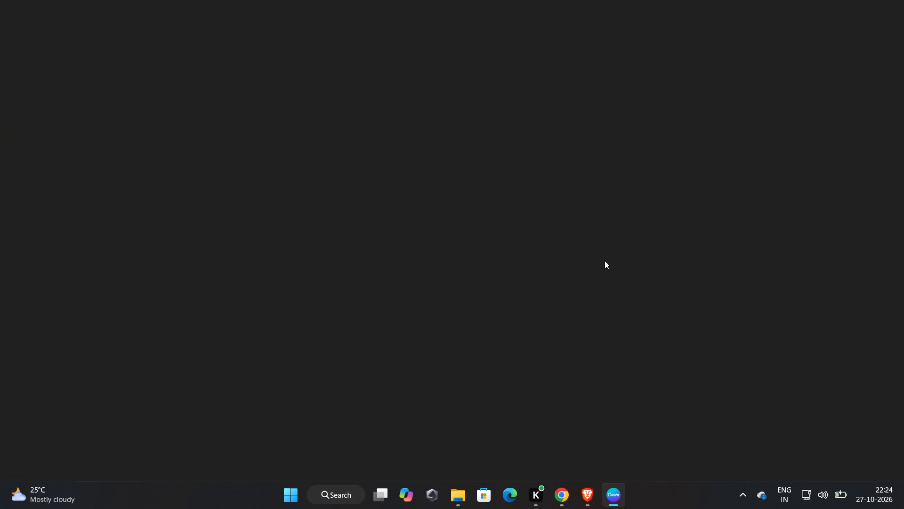
pyautogui.moveTo(605, 261); pyautogui.dragTo(492, 182)
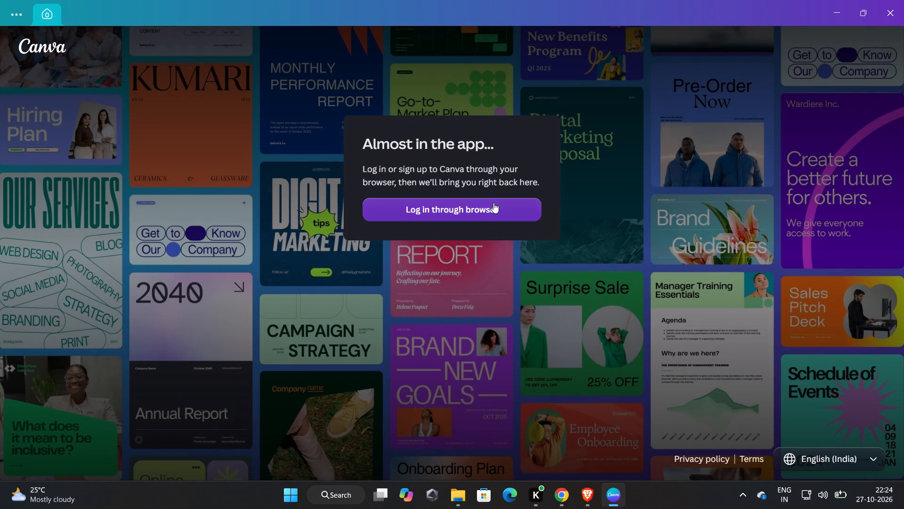
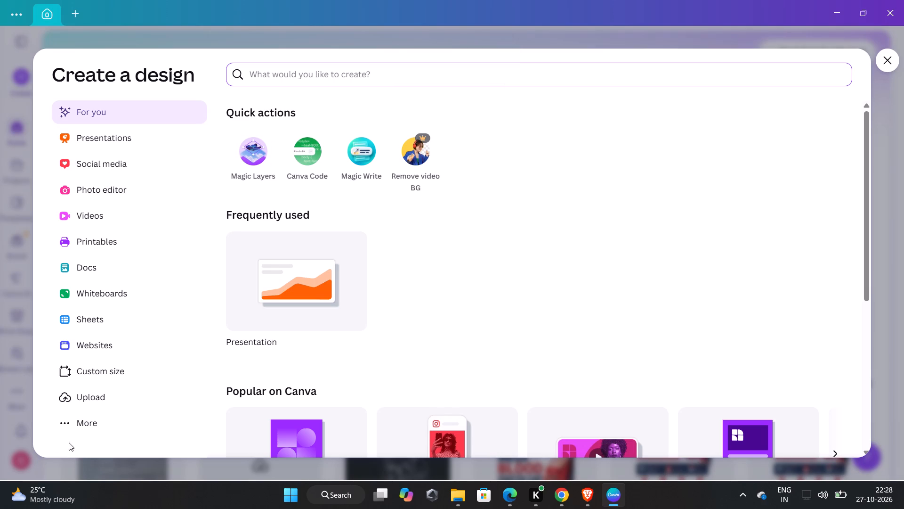
# Upload the About R&D presentation from the Desktop folder and open it for editing, checking its three pages.
pyautogui.click(96, 394)
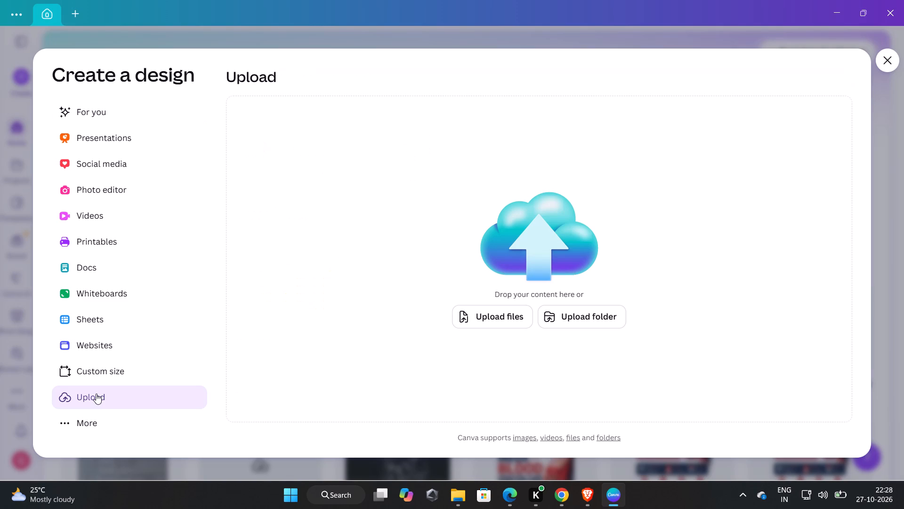
pyautogui.click(493, 326)
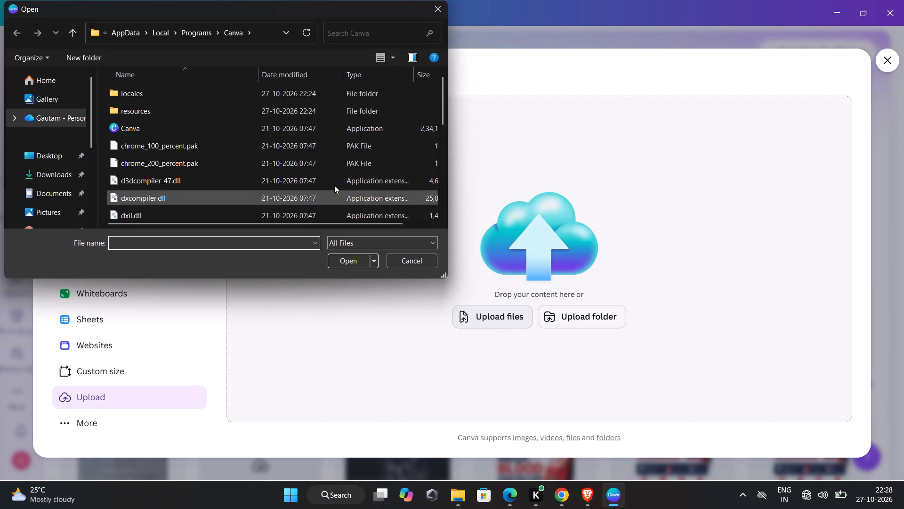
pyautogui.click(48, 149)
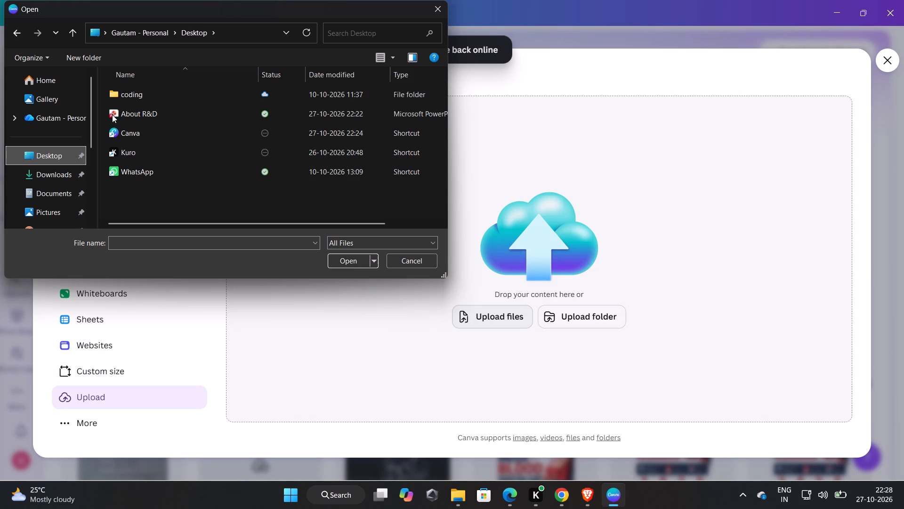
pyautogui.click(145, 114)
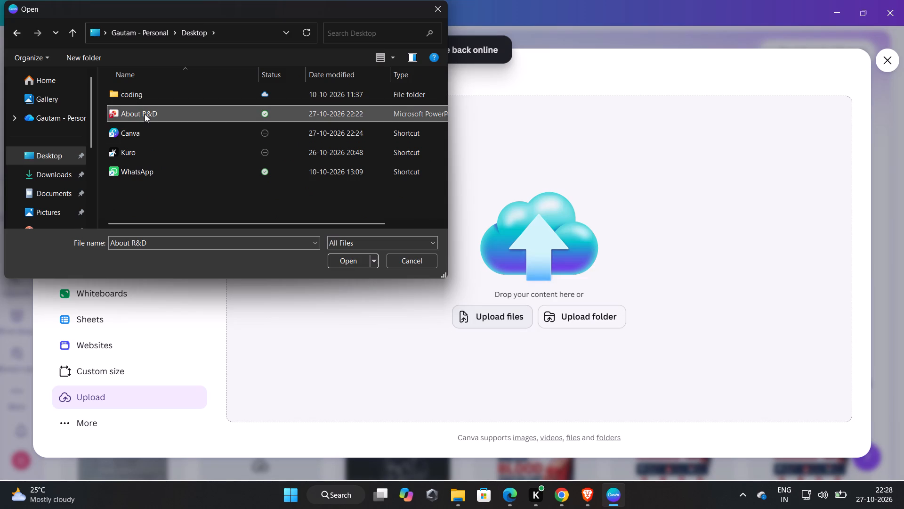
pyautogui.click(341, 259)
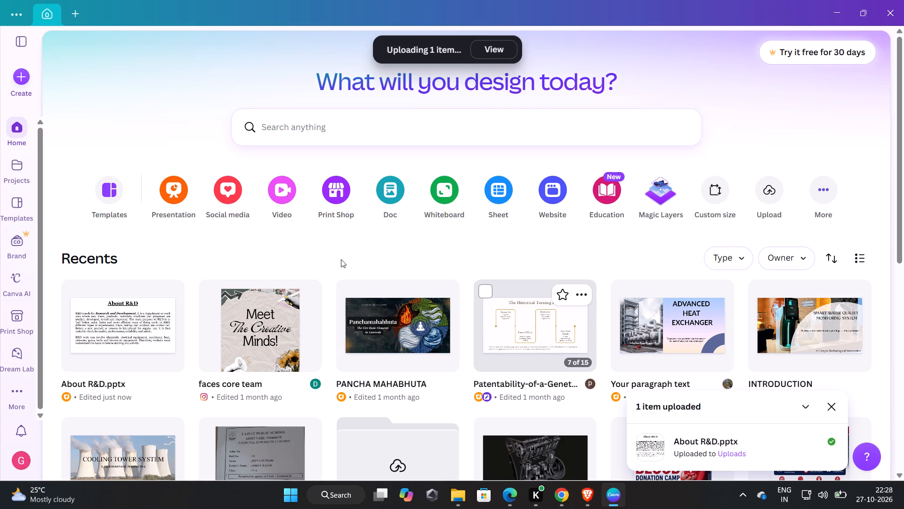
pyautogui.click(111, 324)
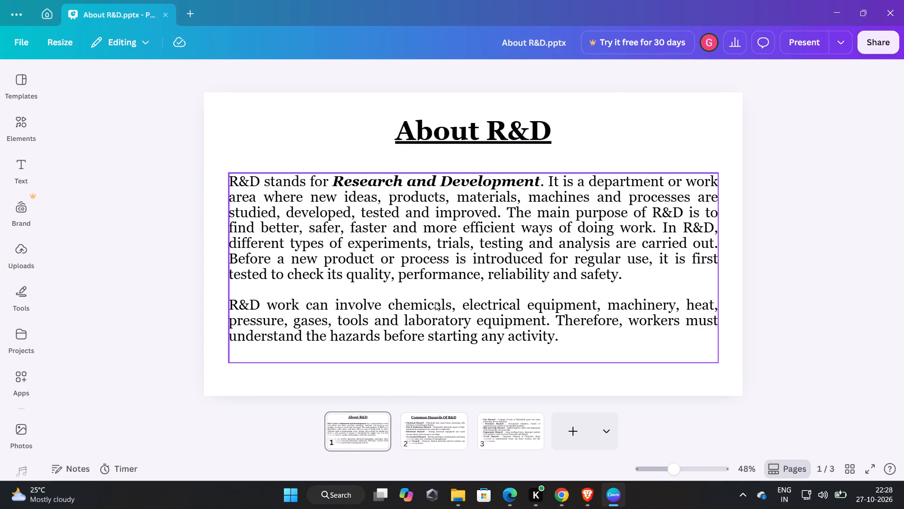
pyautogui.click(438, 422)
pyautogui.click(508, 421)
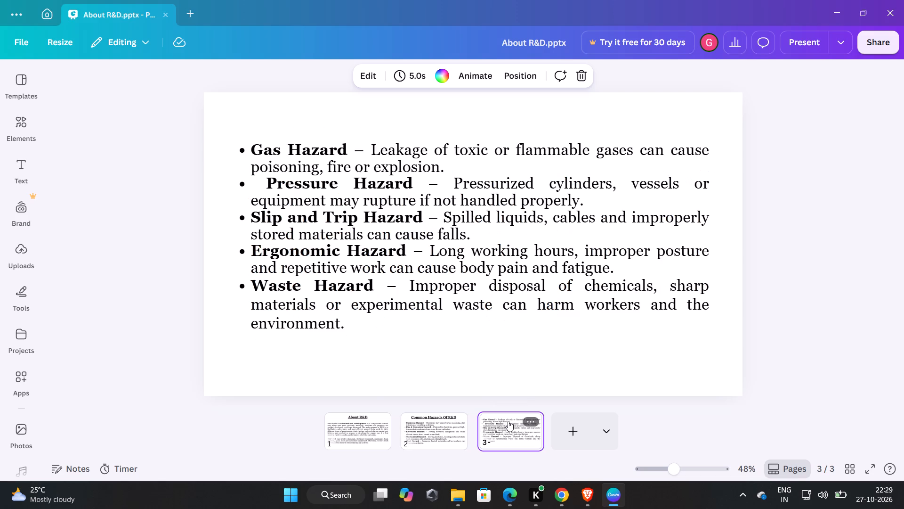
pyautogui.click(358, 437)
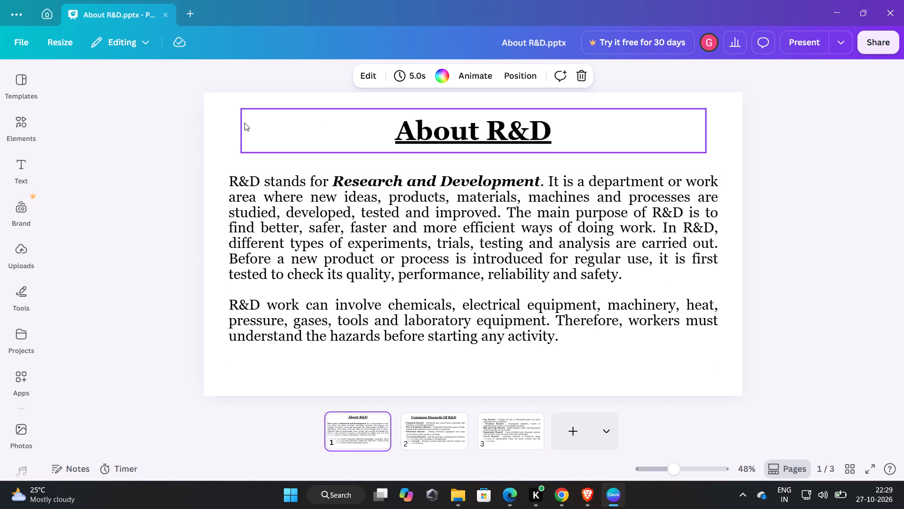
# Search the elements library for "safety" and narrow the search to graphics.
pyautogui.click(222, 129)
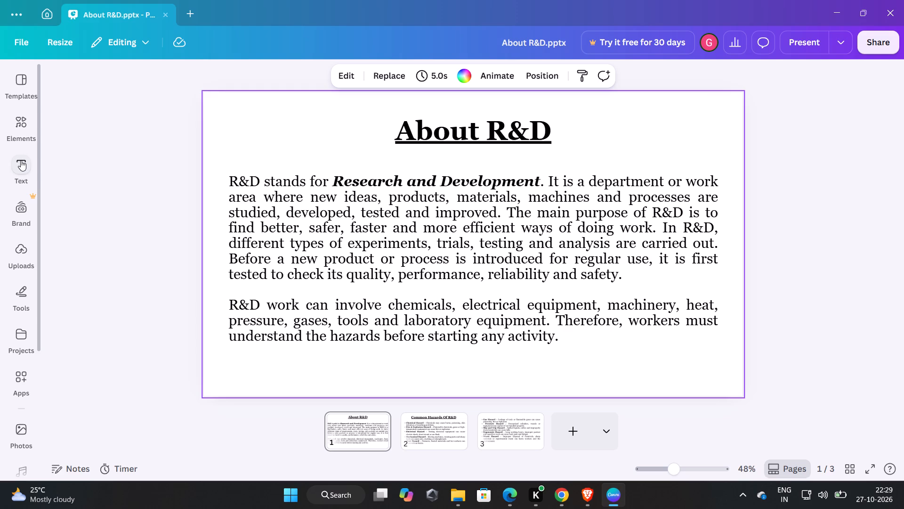
pyautogui.click(18, 119)
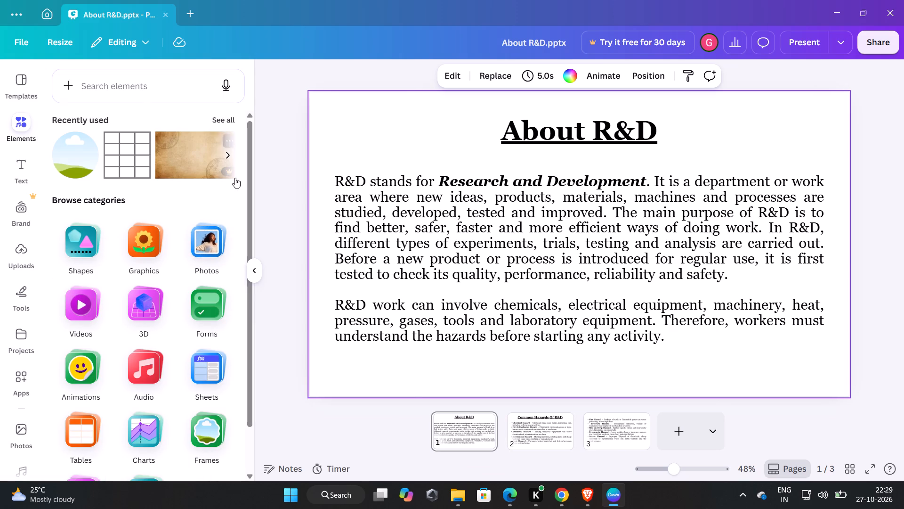
pyautogui.click(169, 81)
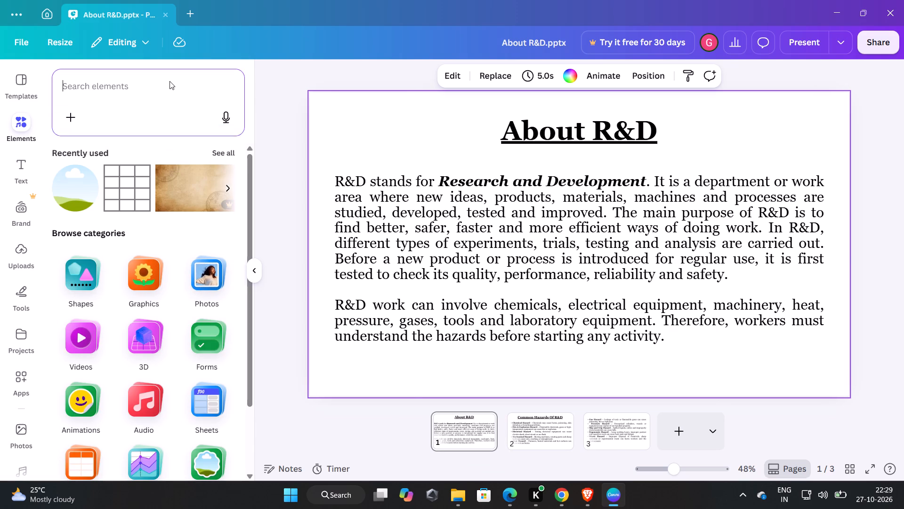
pyautogui.write('safety')
pyautogui.press('Return')
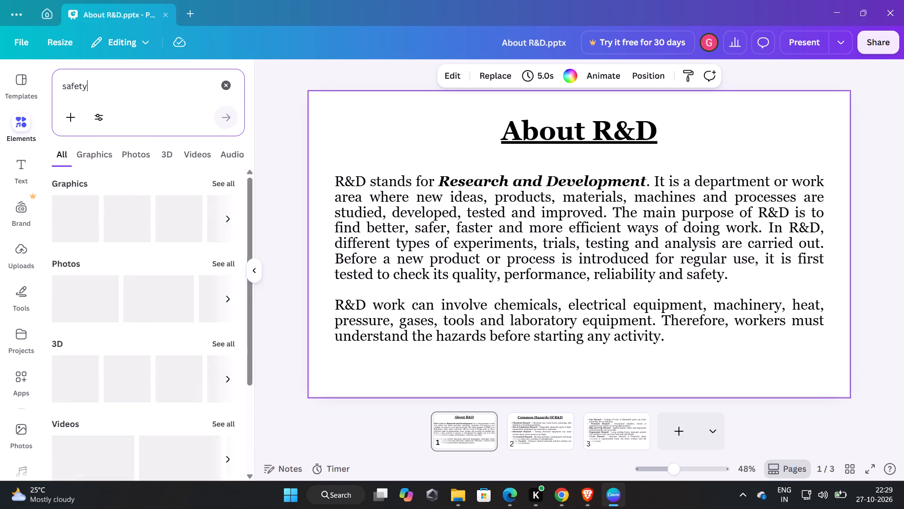
pyautogui.hscroll(1, 142, 344)
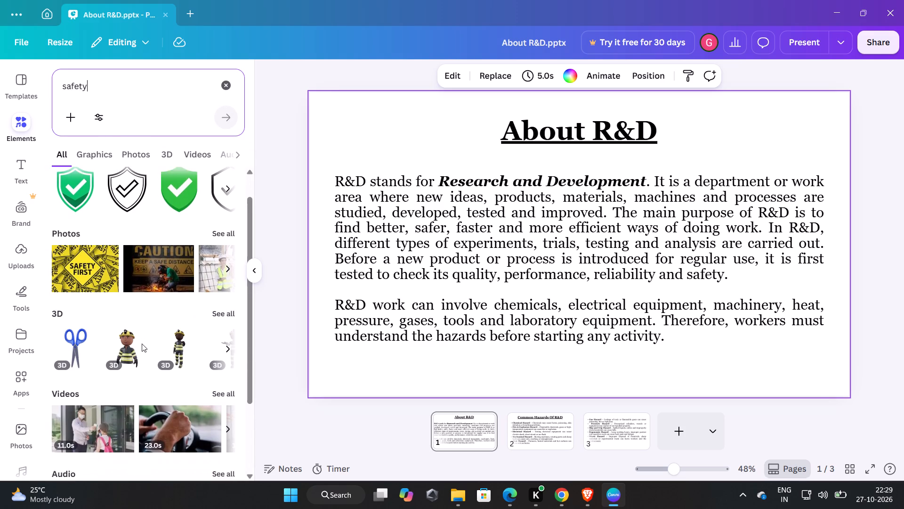
pyautogui.hscroll(1, 142, 344)
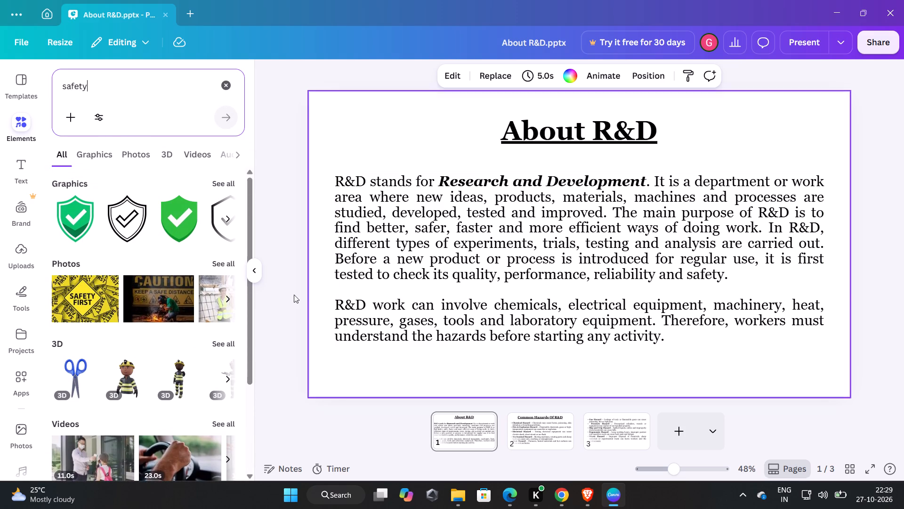
pyautogui.click(97, 151)
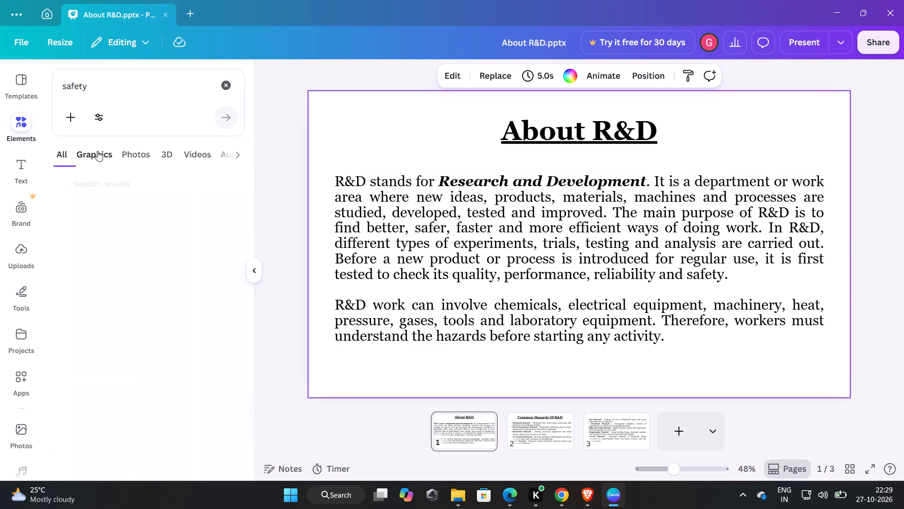
# Search the elements library for "R&D" instead and narrow the search to graphics.
pyautogui.click(223, 82)
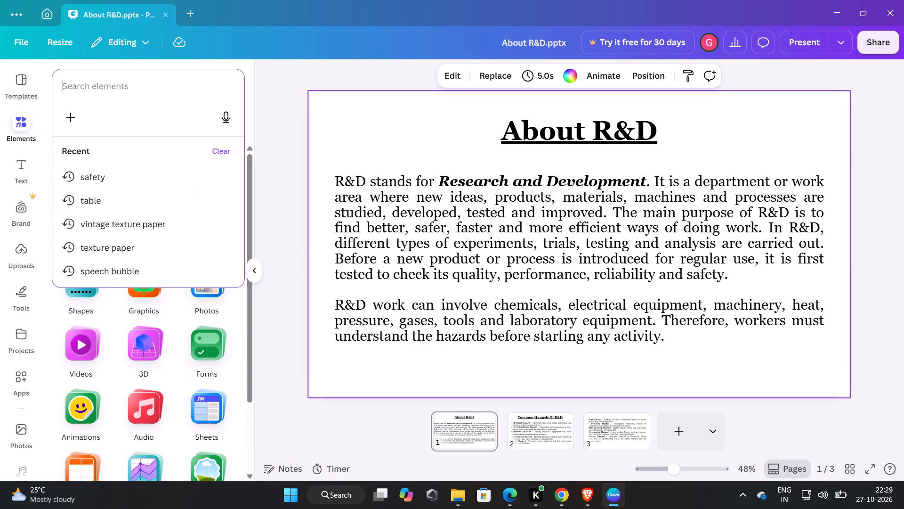
pyautogui.hotkey('shift', 'r')
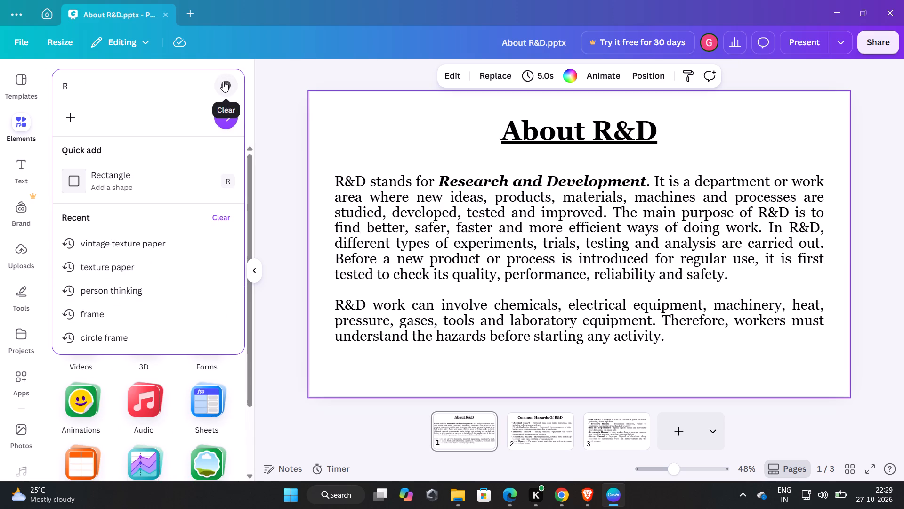
pyautogui.hotkey('shift', '&')
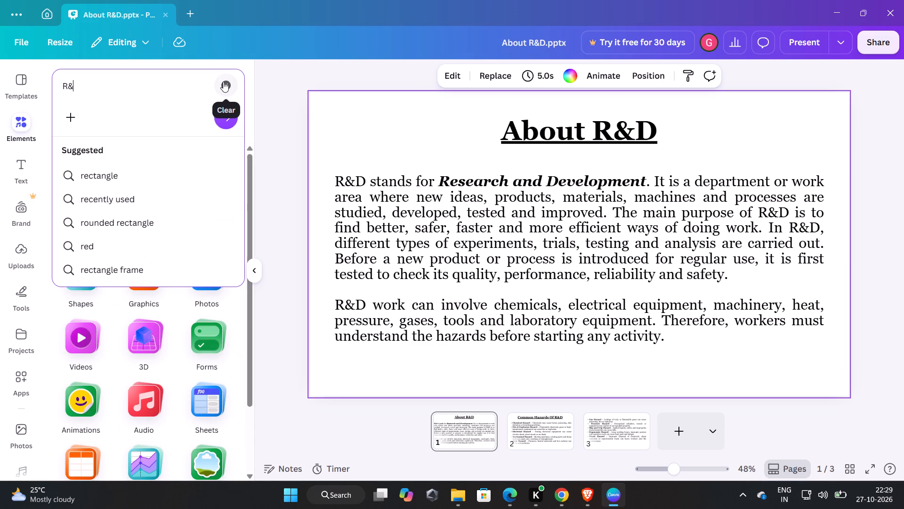
pyautogui.hotkey('shift', 'd')
pyautogui.press('Return')
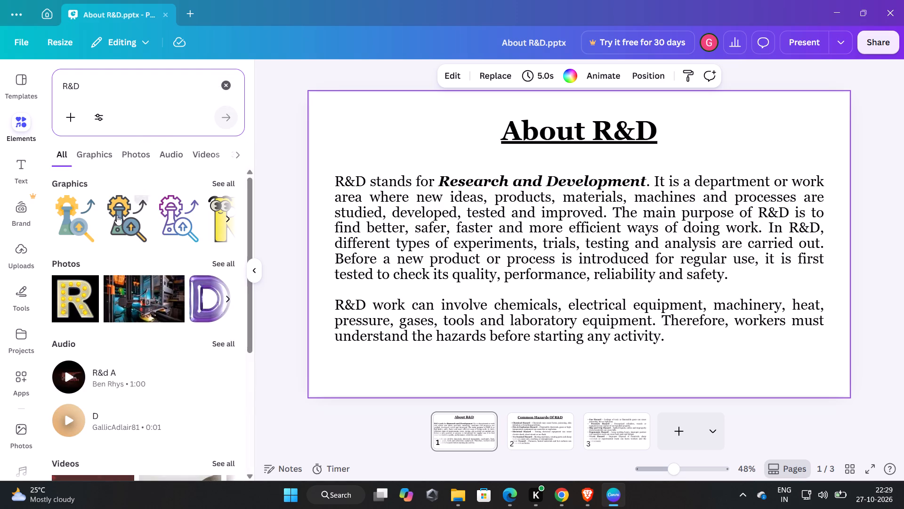
pyautogui.click(102, 156)
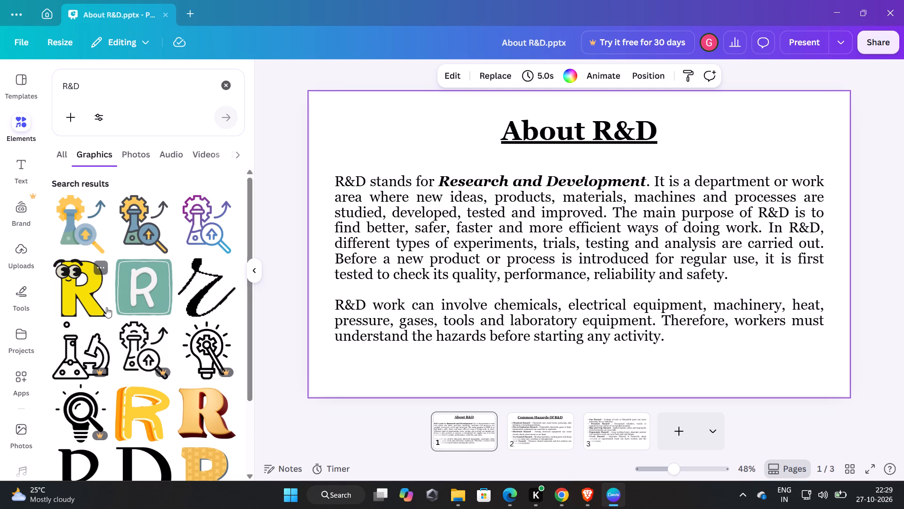
# Search graphics for "Research and developement" and add the black laboratory flasks graphic to page 1.
pyautogui.click(112, 71)
pyautogui.click(78, 79)
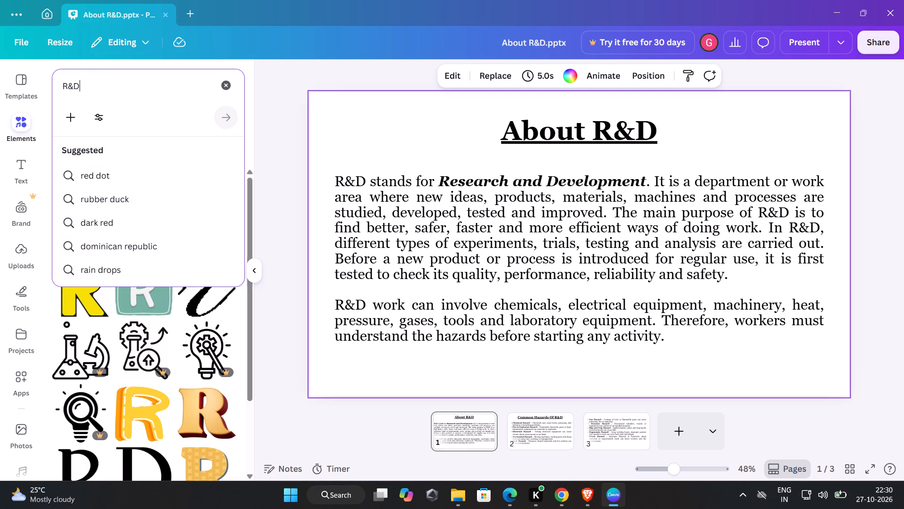
pyautogui.press('BackSpace')
pyautogui.press('BackSpace')
pyautogui.write('ese')
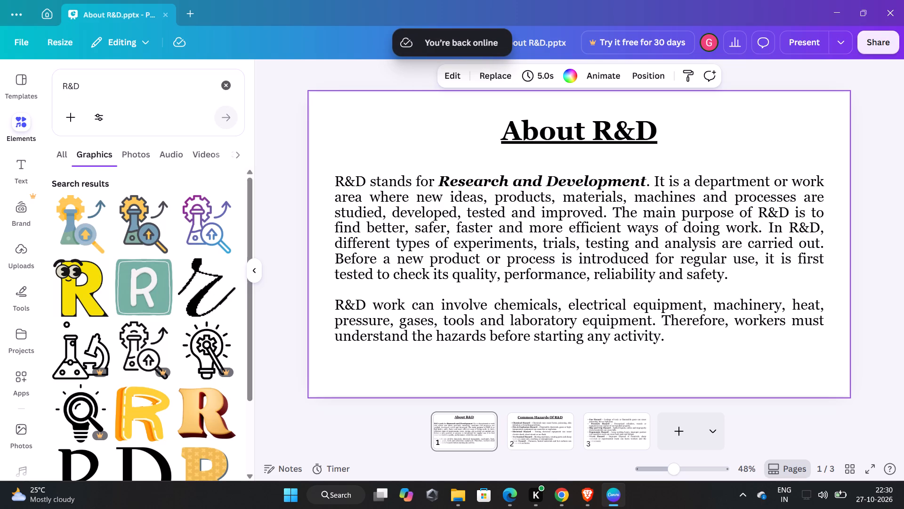
pyautogui.click(114, 66)
pyautogui.click(101, 77)
pyautogui.click(96, 80)
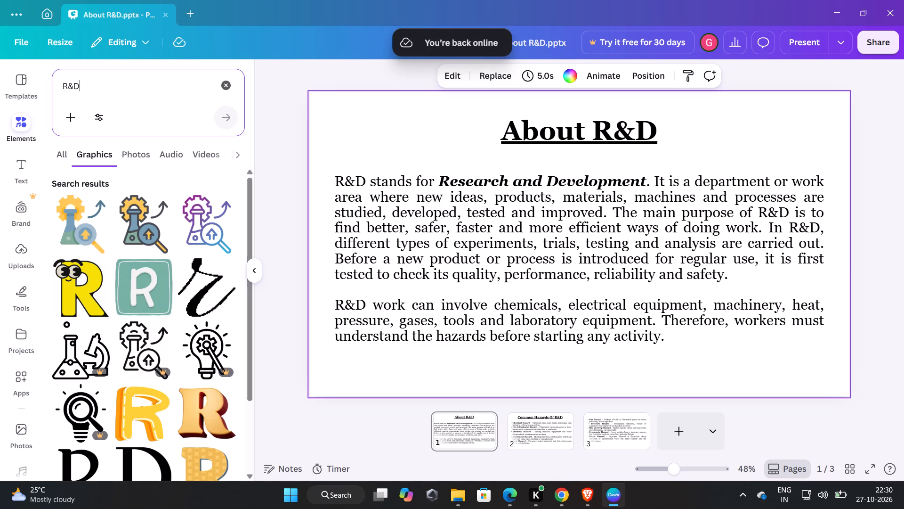
pyautogui.press('BackSpace')
pyautogui.press('BackSpace')
pyautogui.write('esearch and developement')
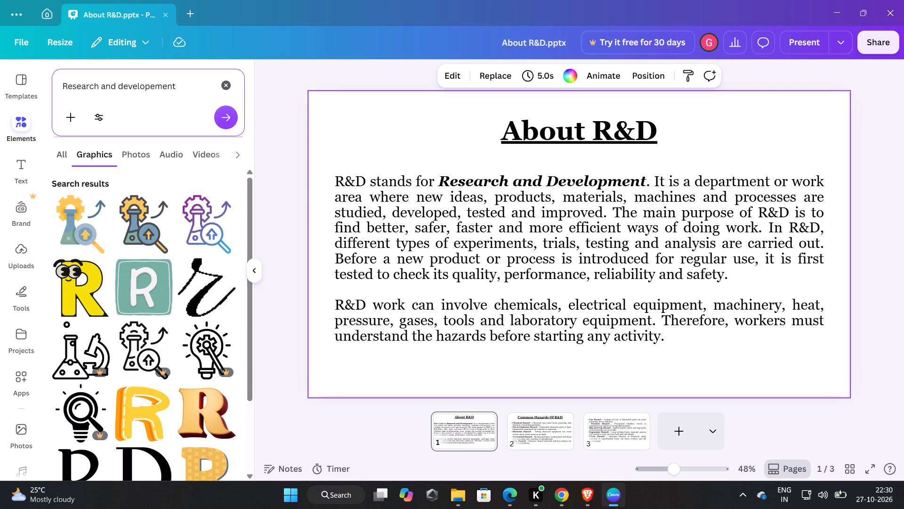
pyautogui.press('Return')
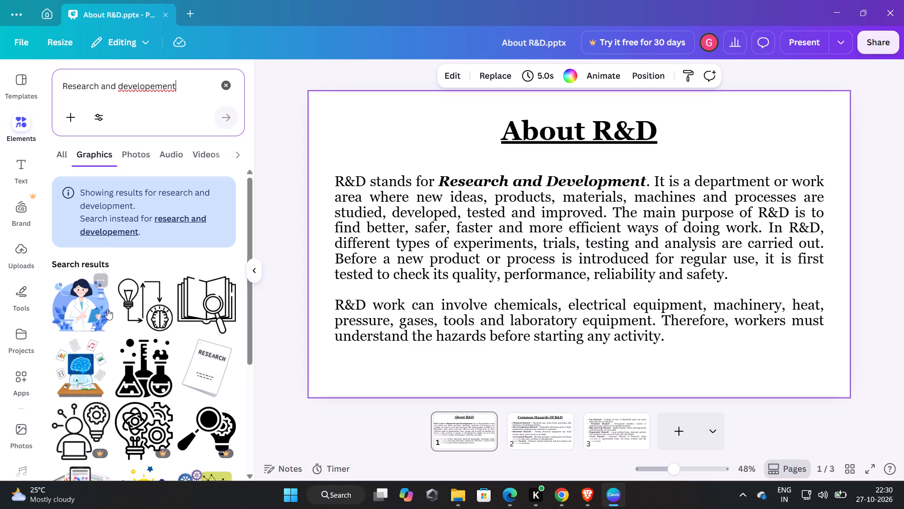
pyautogui.scroll(-1, 121, 321)
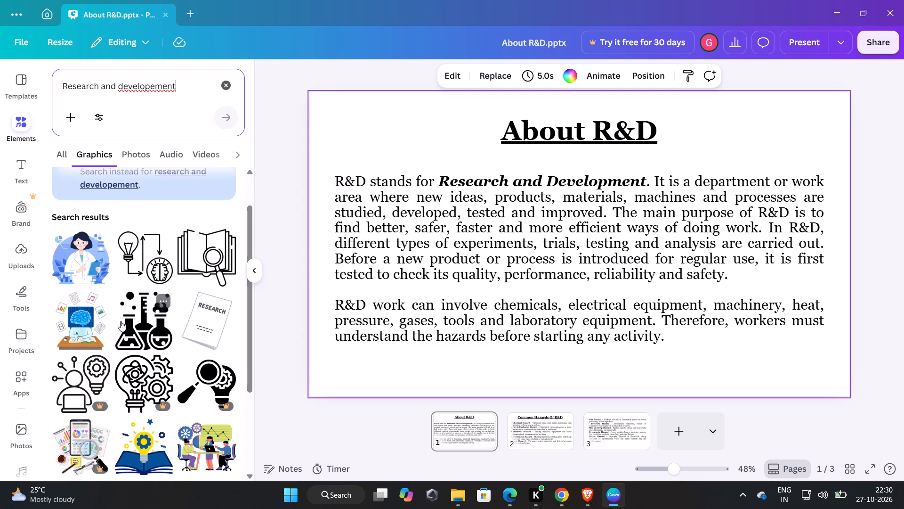
pyautogui.click(121, 321)
# Browse the research and development graphics results for an illustration that suits page 1.
pyautogui.scroll(-2, 121, 321)
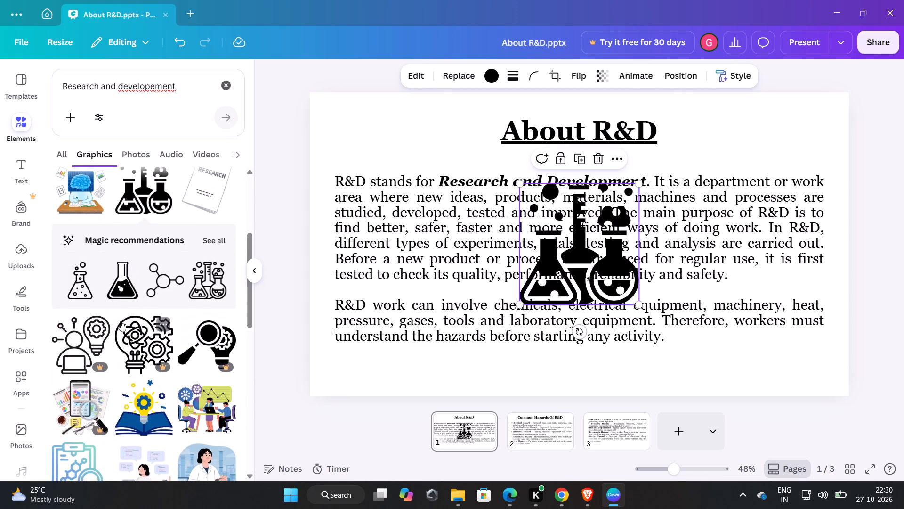
pyautogui.scroll(-3, 121, 321)
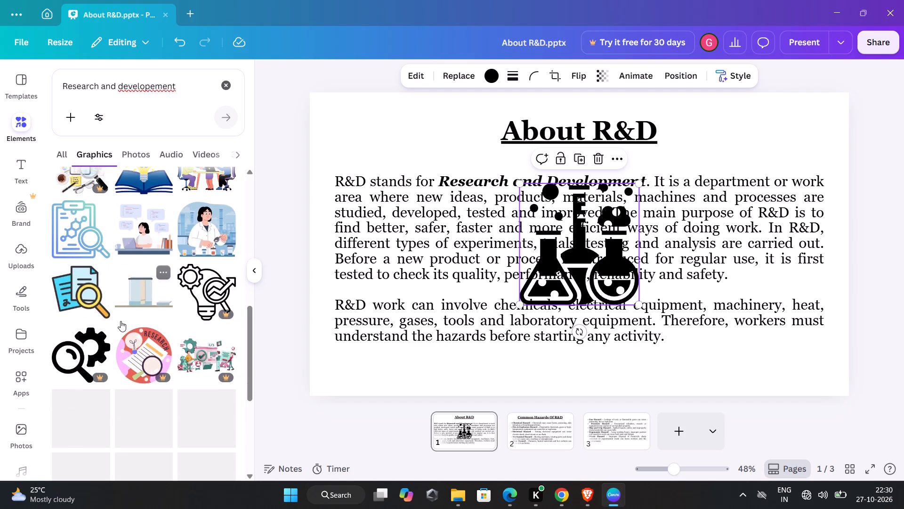
pyautogui.scroll(-2, 121, 321)
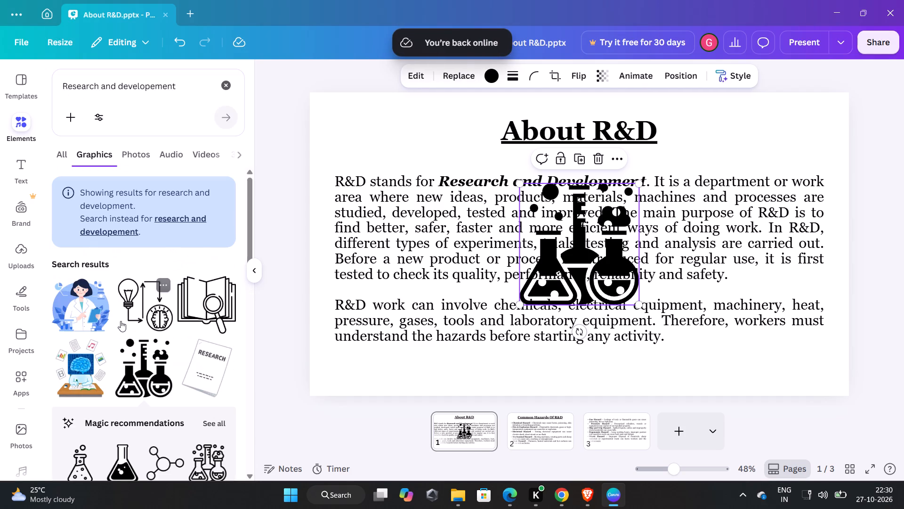
pyautogui.scroll(-4, 121, 321)
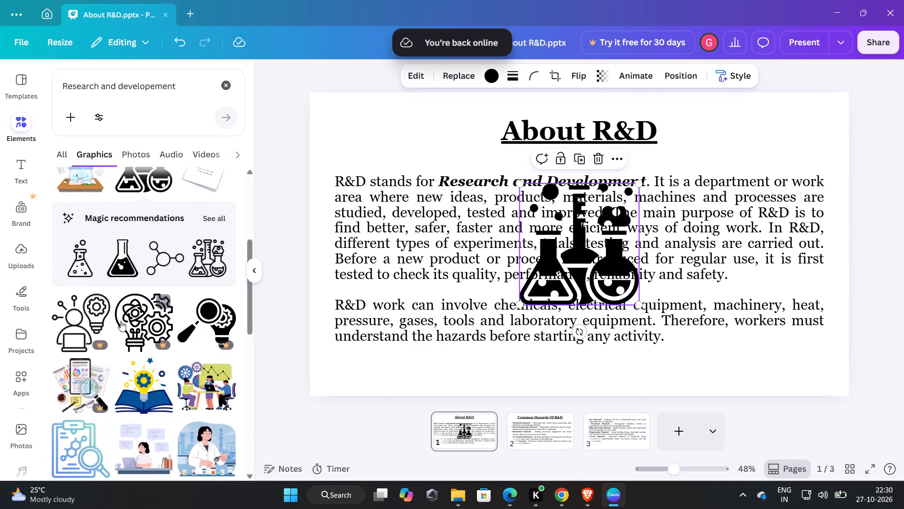
pyautogui.scroll(-4, 121, 321)
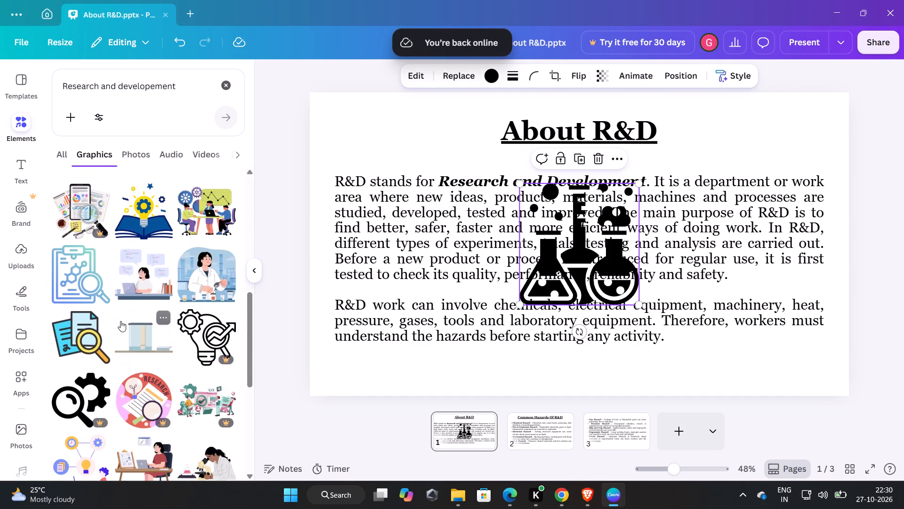
pyautogui.scroll(-4, 121, 321)
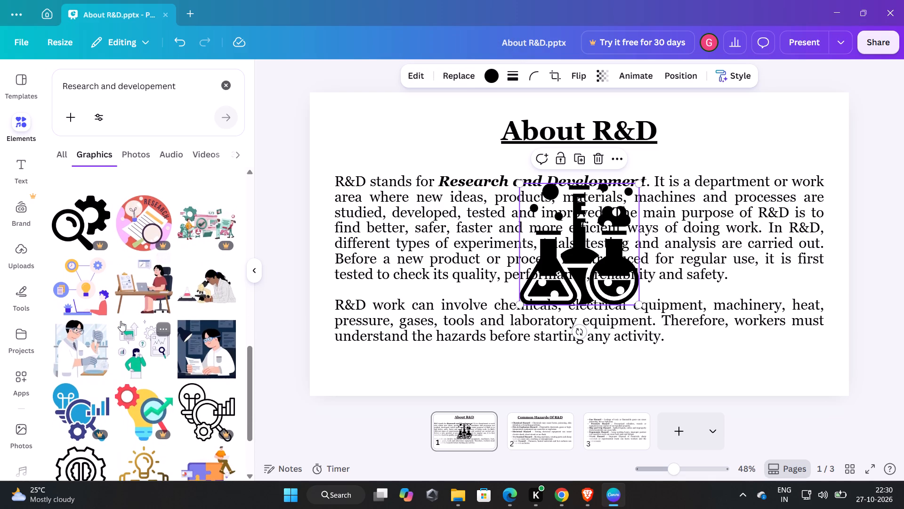
pyautogui.scroll(-2, 121, 321)
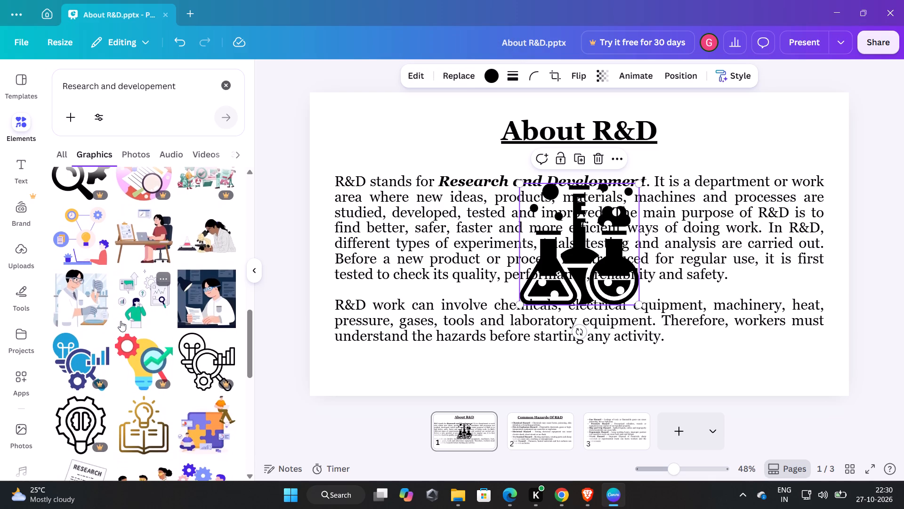
pyautogui.scroll(-1, 121, 321)
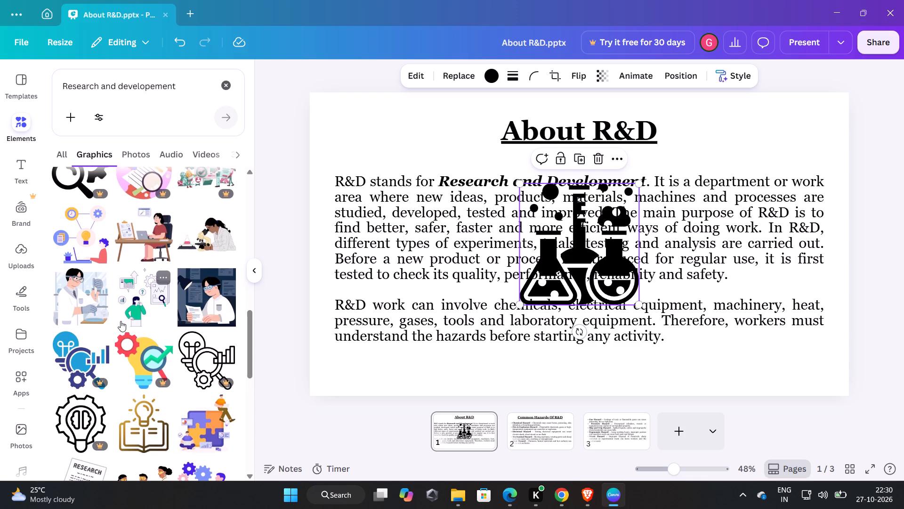
pyautogui.scroll(-2, 121, 321)
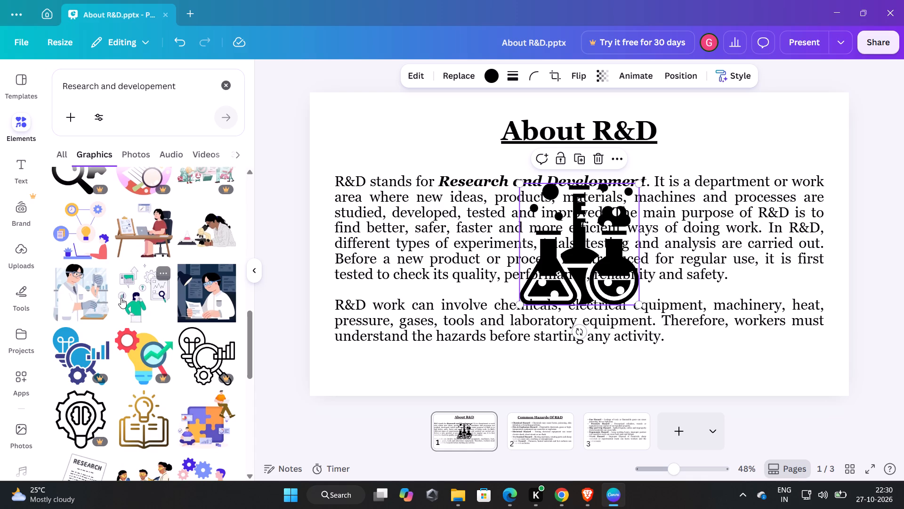
pyautogui.scroll(-4, 121, 298)
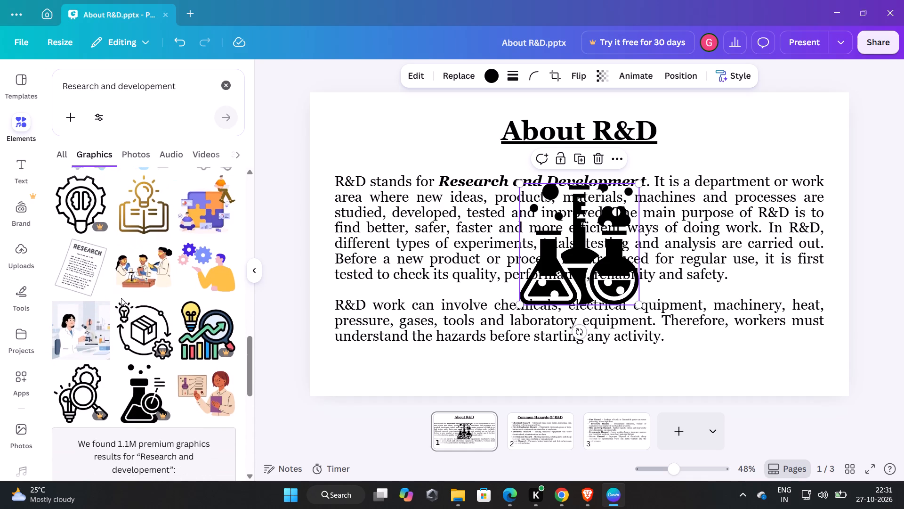
pyautogui.scroll(-1, 121, 298)
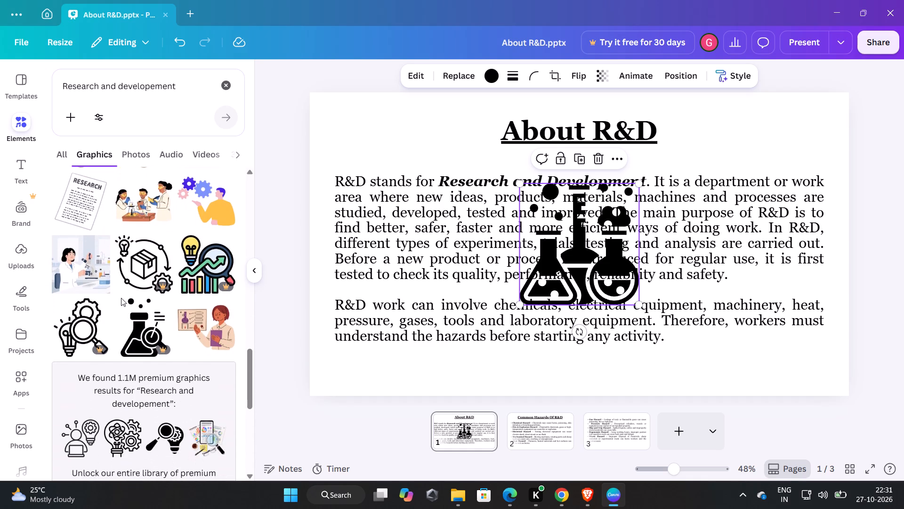
pyautogui.scroll(-2, 121, 298)
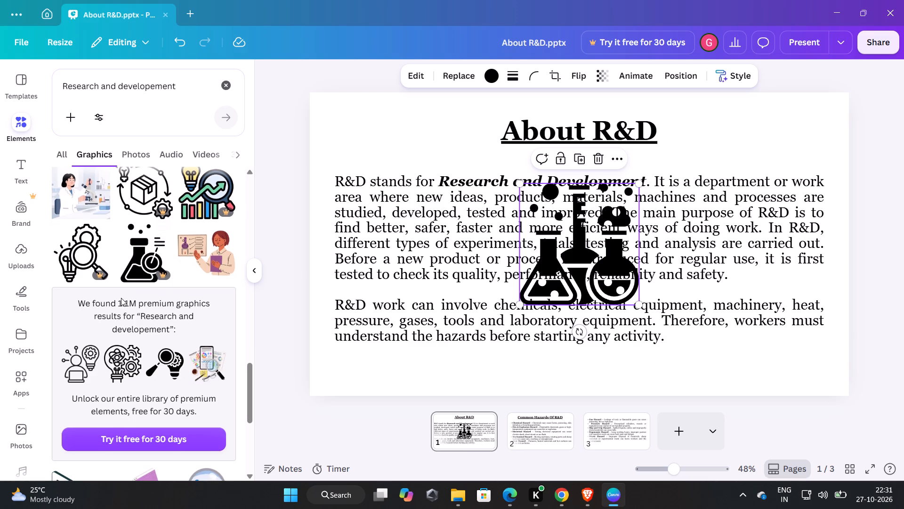
pyautogui.scroll(-4, 121, 298)
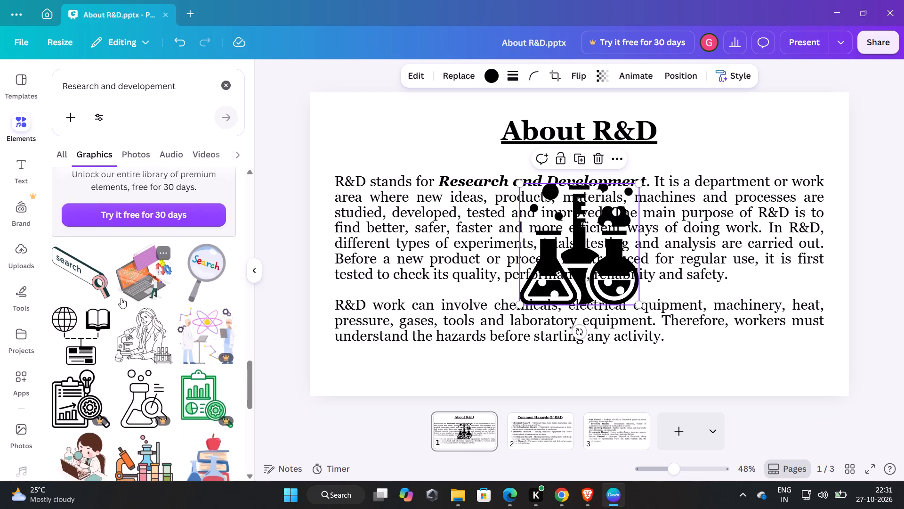
pyautogui.scroll(-2, 121, 298)
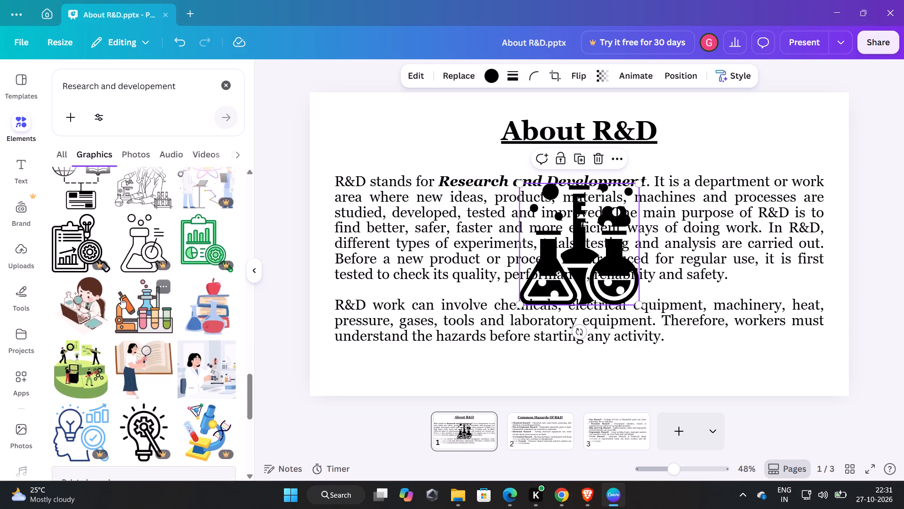
pyautogui.scroll(-2, 121, 298)
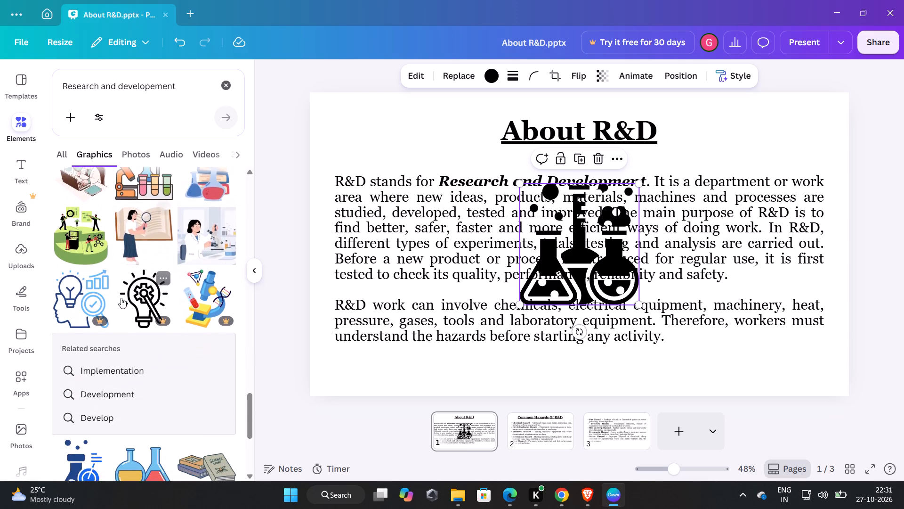
pyautogui.scroll(-5, 121, 298)
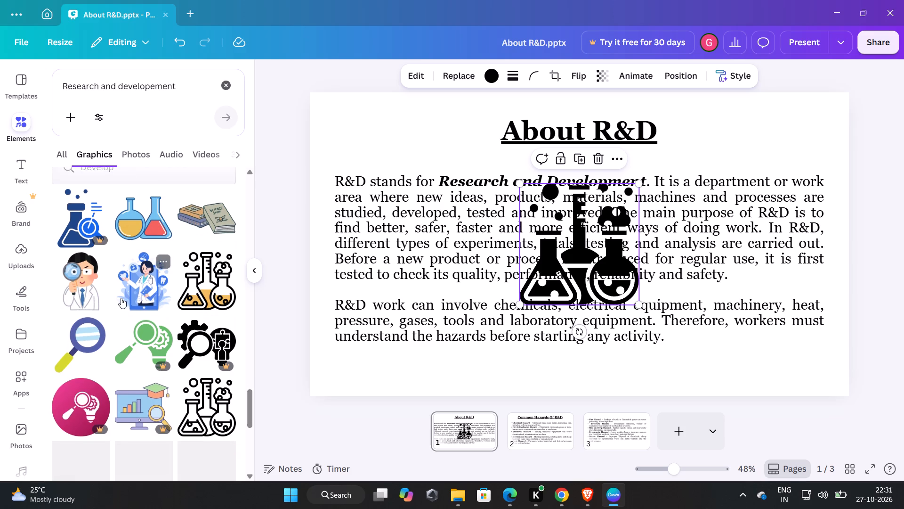
pyautogui.scroll(-2, 121, 298)
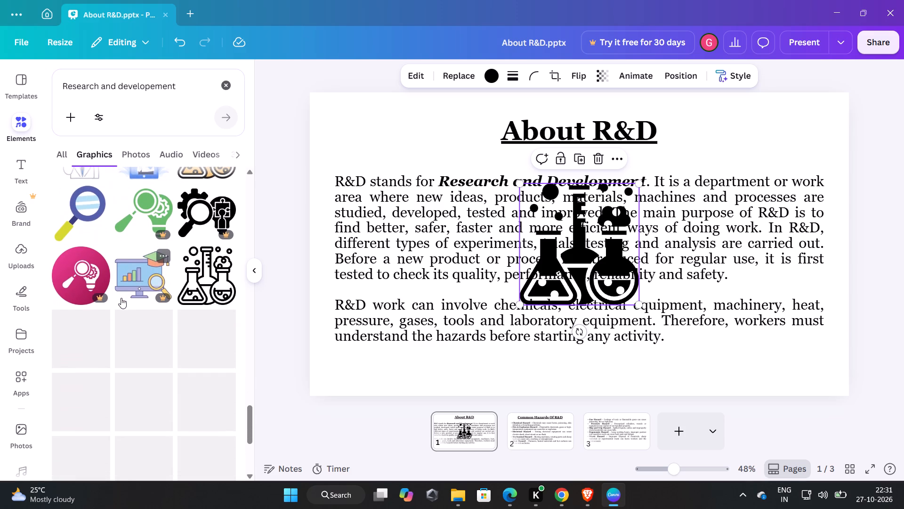
pyautogui.scroll(-3, 121, 298)
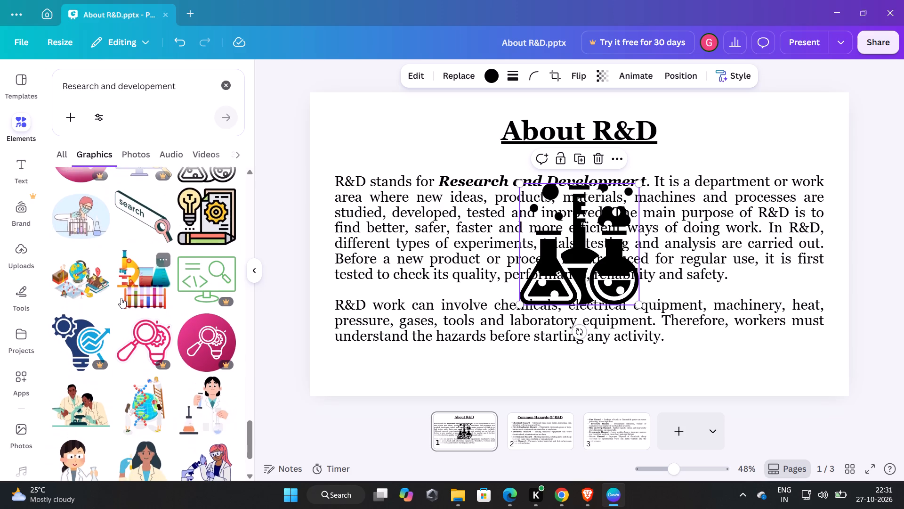
pyautogui.scroll(-3, 121, 298)
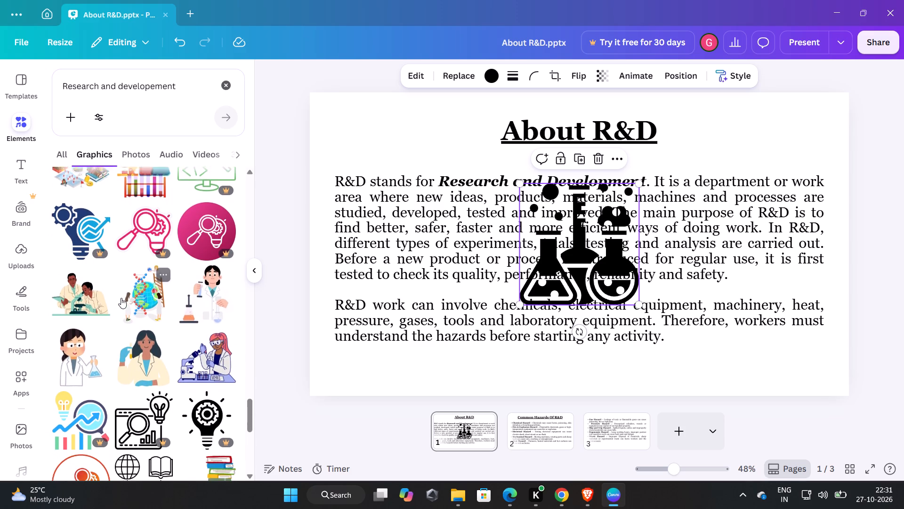
pyautogui.scroll(-4, 121, 298)
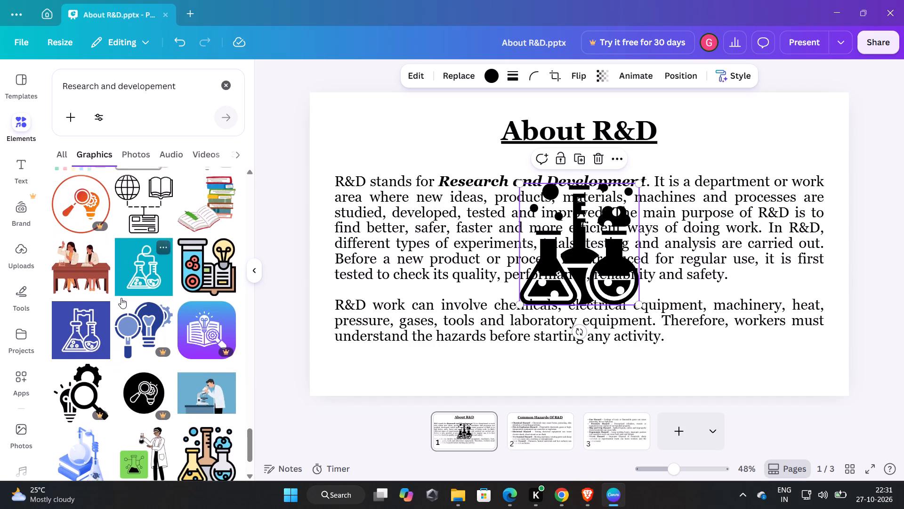
pyautogui.scroll(-1, 121, 298)
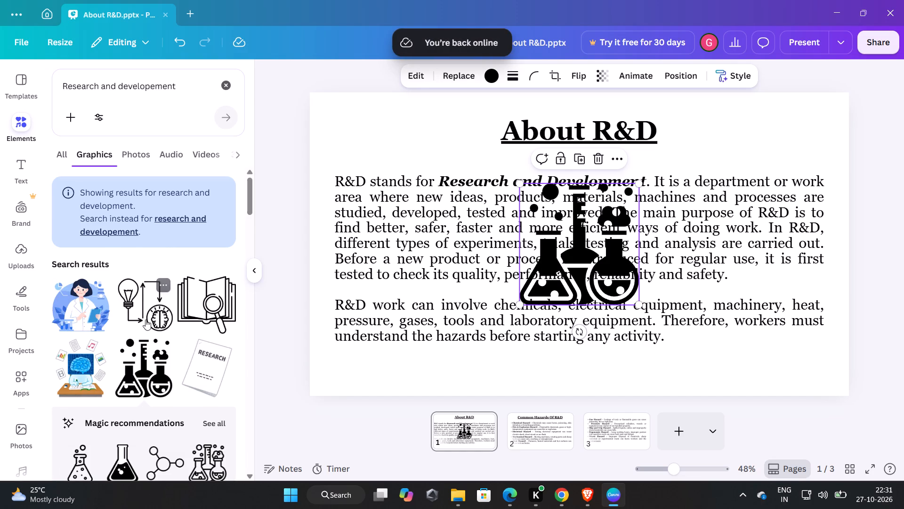
# Add the graphic of a person at a laptop with clock, gear, document and light-bulb icons, placing it over the body text's right part.
pyautogui.scroll(-2, 145, 320)
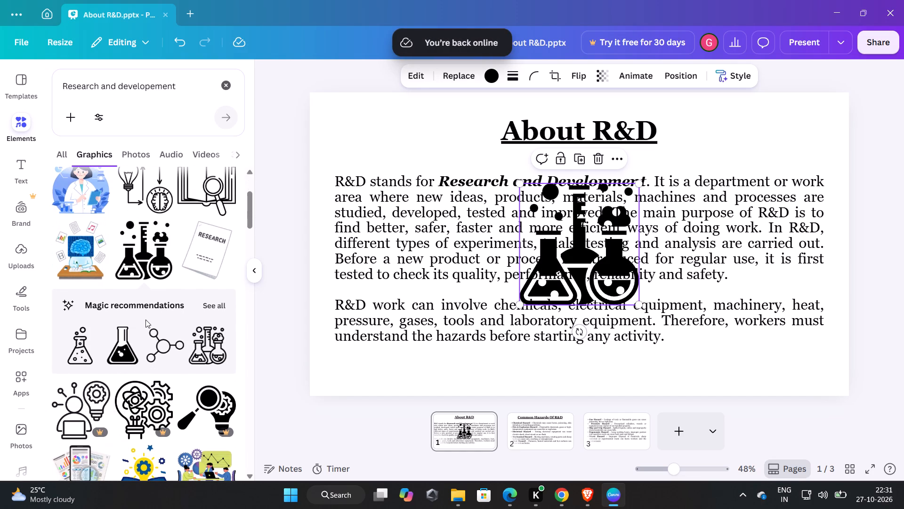
pyautogui.scroll(-1, 145, 320)
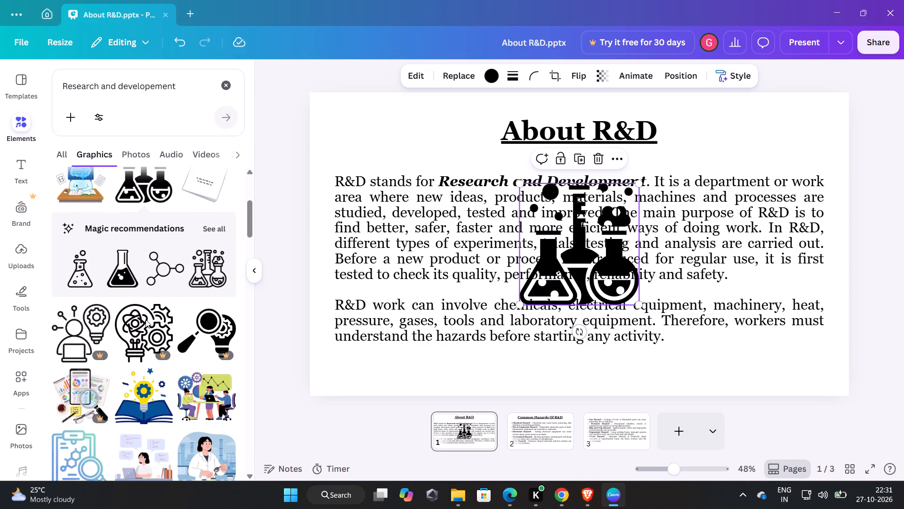
pyautogui.scroll(-2, 145, 320)
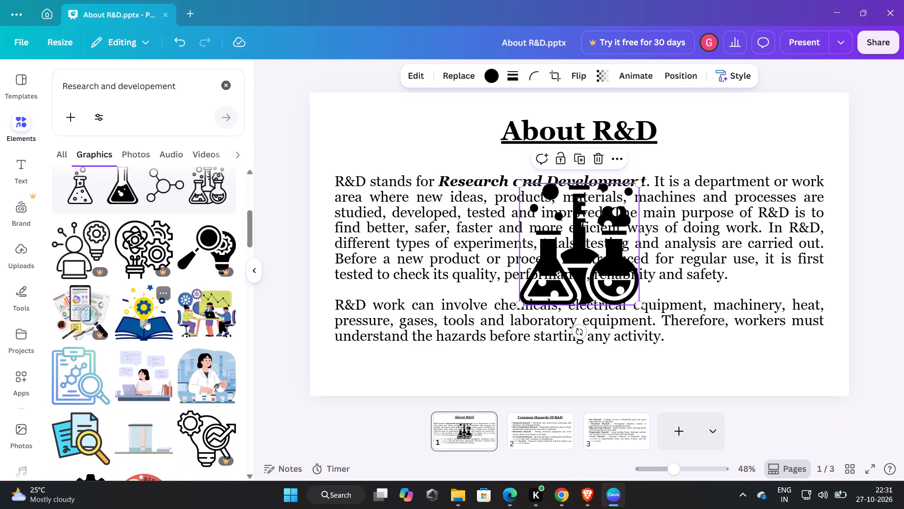
pyautogui.scroll(-2, 145, 320)
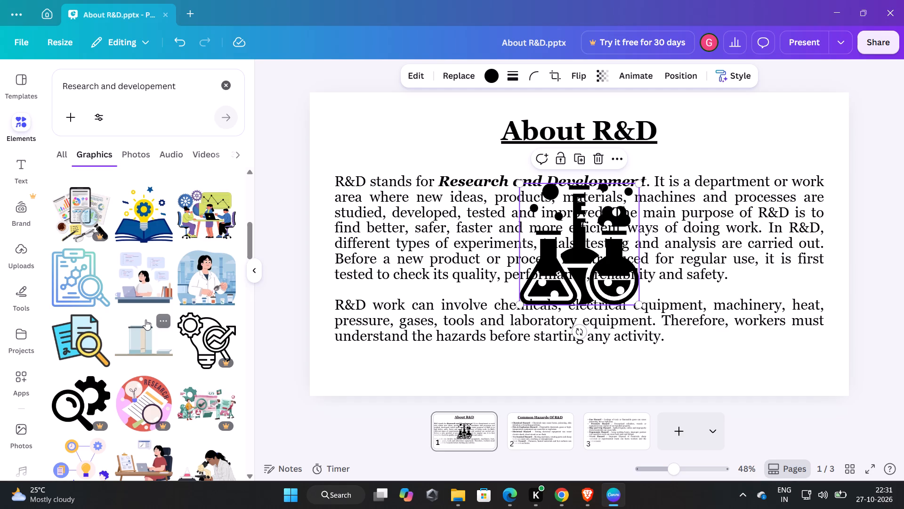
pyautogui.scroll(-4, 145, 320)
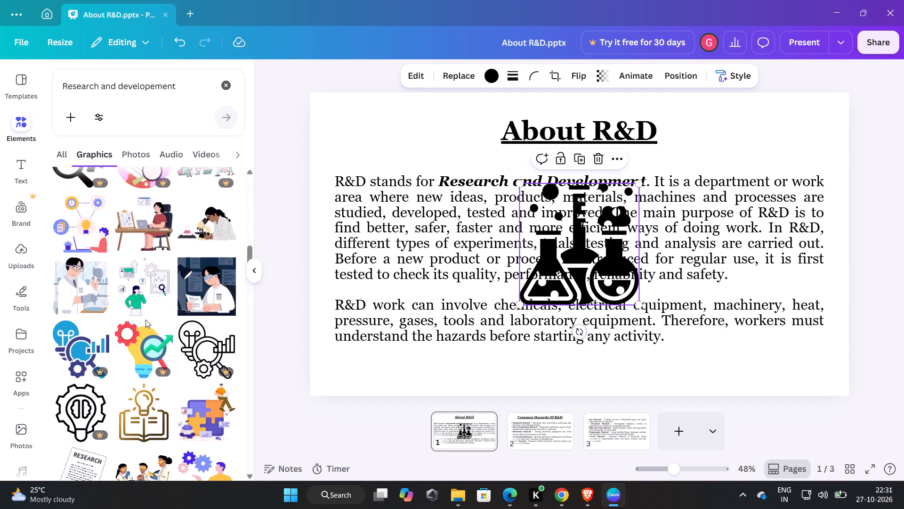
pyautogui.scroll(-1, 145, 320)
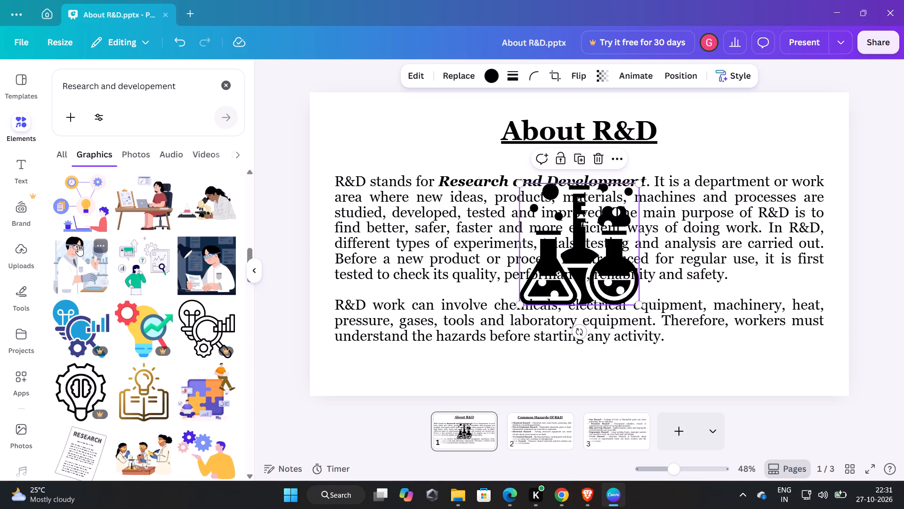
pyautogui.click(88, 208)
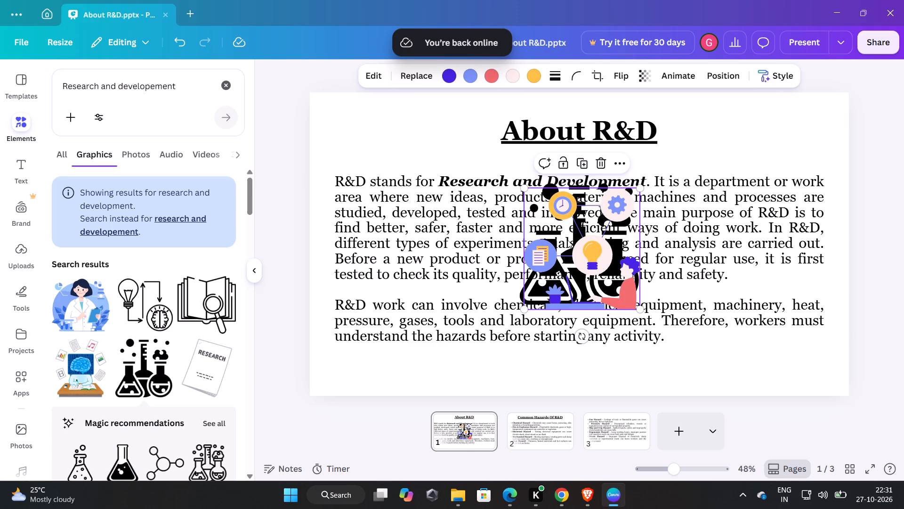
pyautogui.click(560, 237)
pyautogui.moveTo(560, 237); pyautogui.dragTo(688, 250)
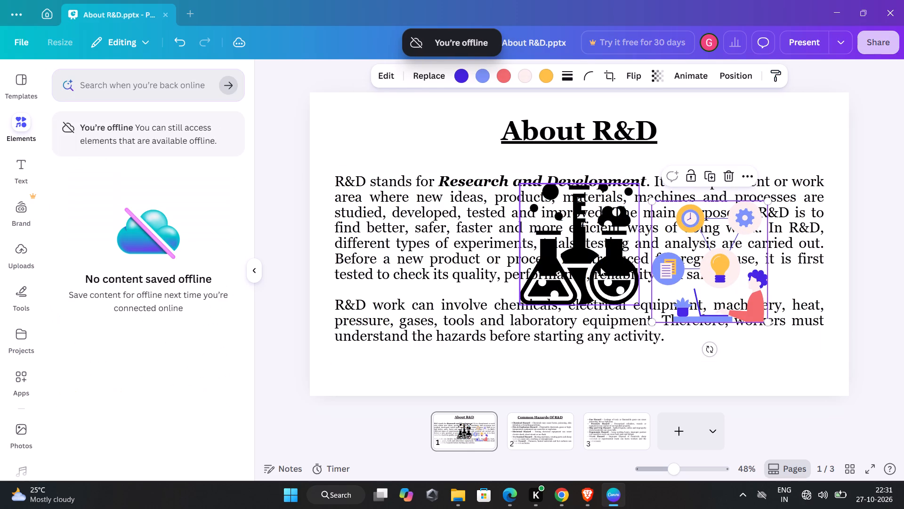
# Delete the black laboratory flasks graphic from page 1.
pyautogui.click(600, 267)
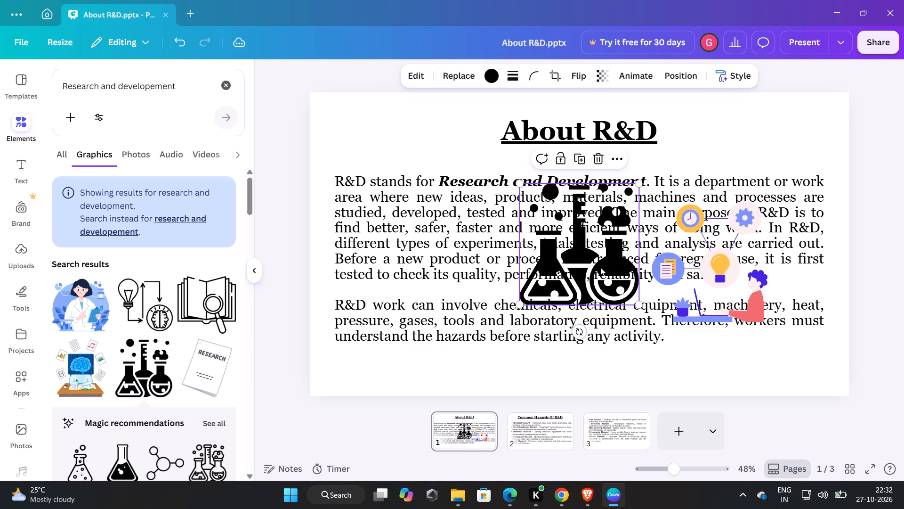
pyautogui.press('BackSpace')
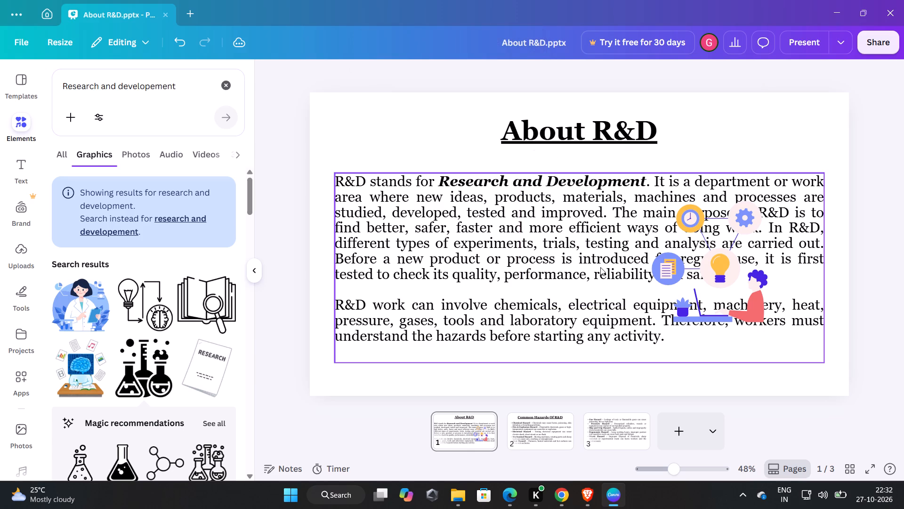
# Send the laptop-and-icons illustration backward so it sits behind the body text on page 1.
pyautogui.click(748, 264)
pyautogui.rightClick(748, 264)
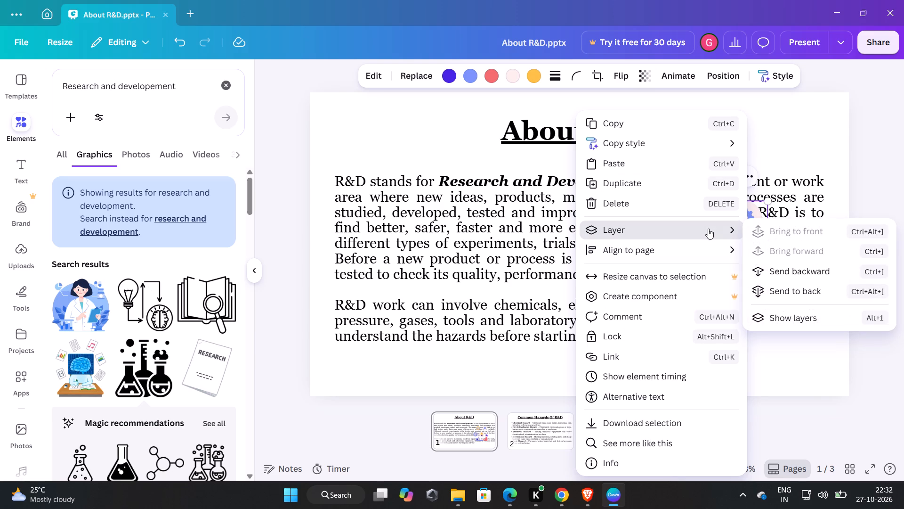
pyautogui.click(708, 229)
pyautogui.click(802, 276)
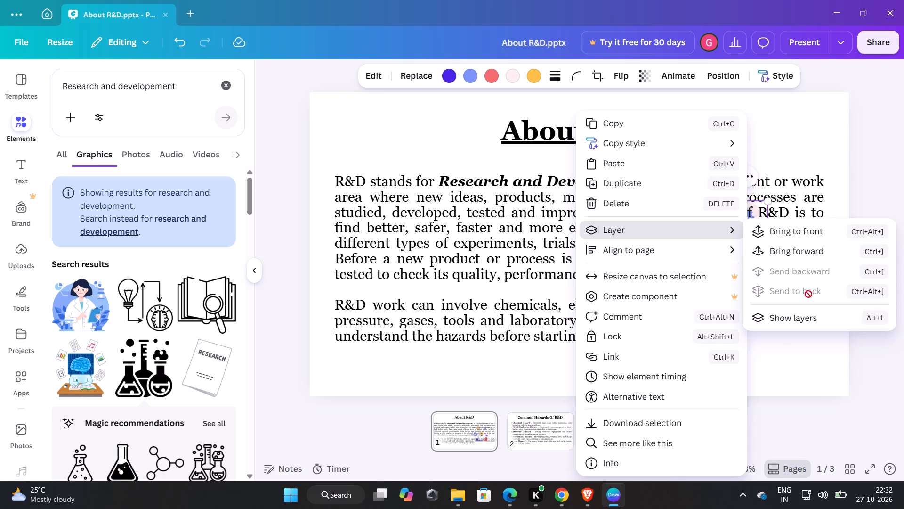
pyautogui.click(807, 339)
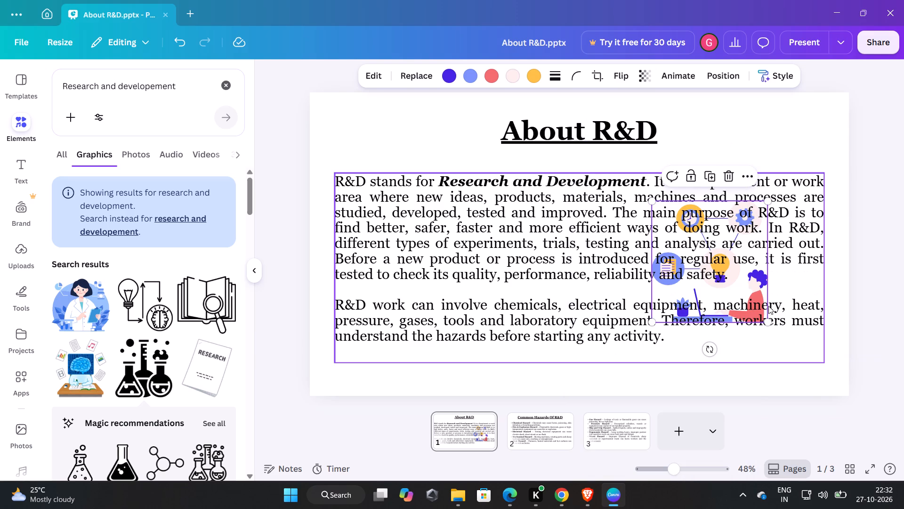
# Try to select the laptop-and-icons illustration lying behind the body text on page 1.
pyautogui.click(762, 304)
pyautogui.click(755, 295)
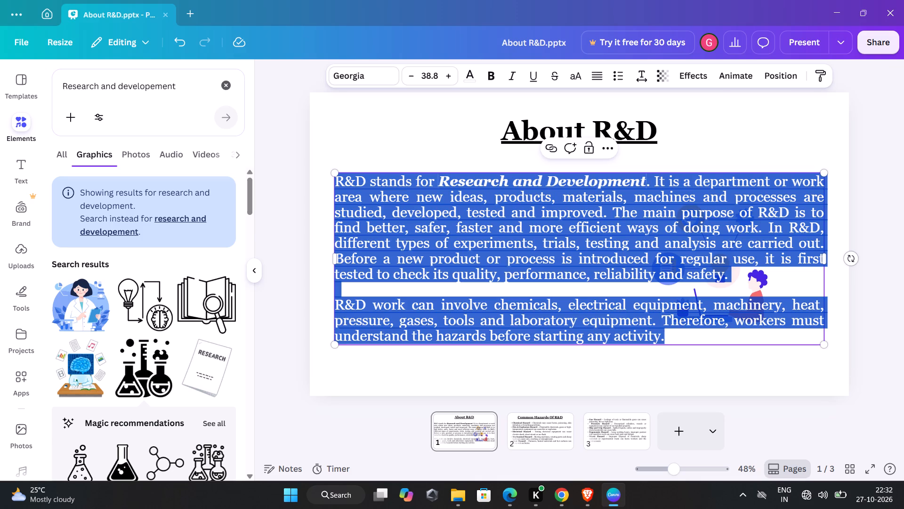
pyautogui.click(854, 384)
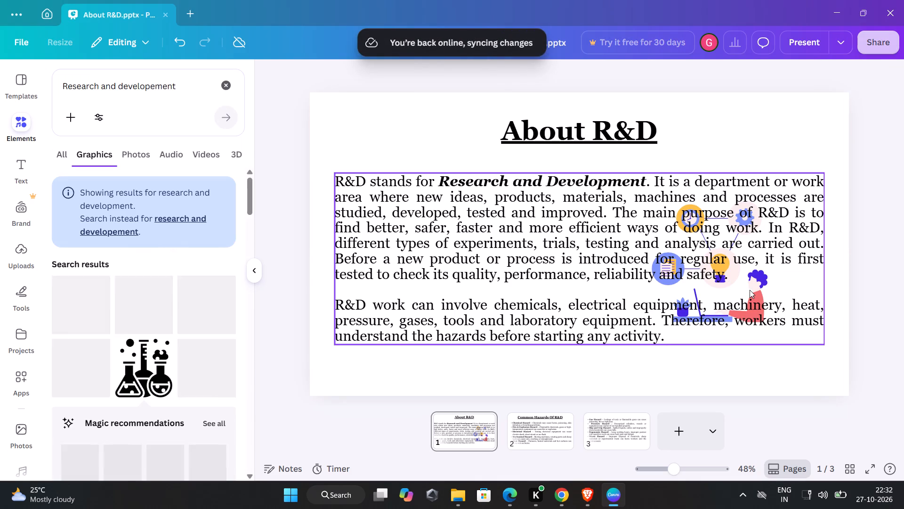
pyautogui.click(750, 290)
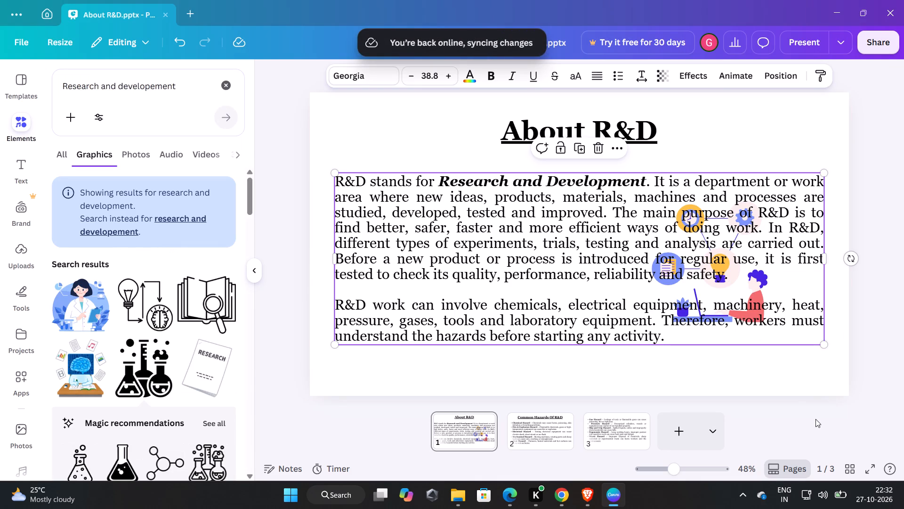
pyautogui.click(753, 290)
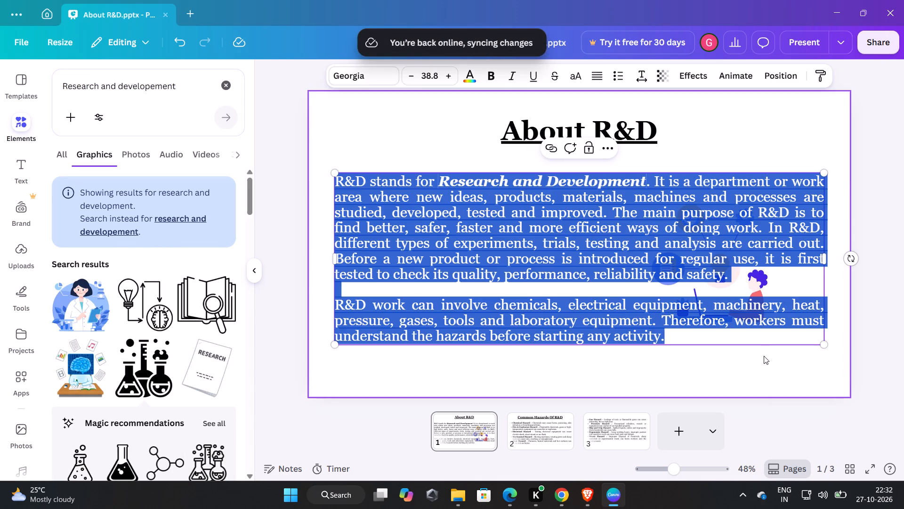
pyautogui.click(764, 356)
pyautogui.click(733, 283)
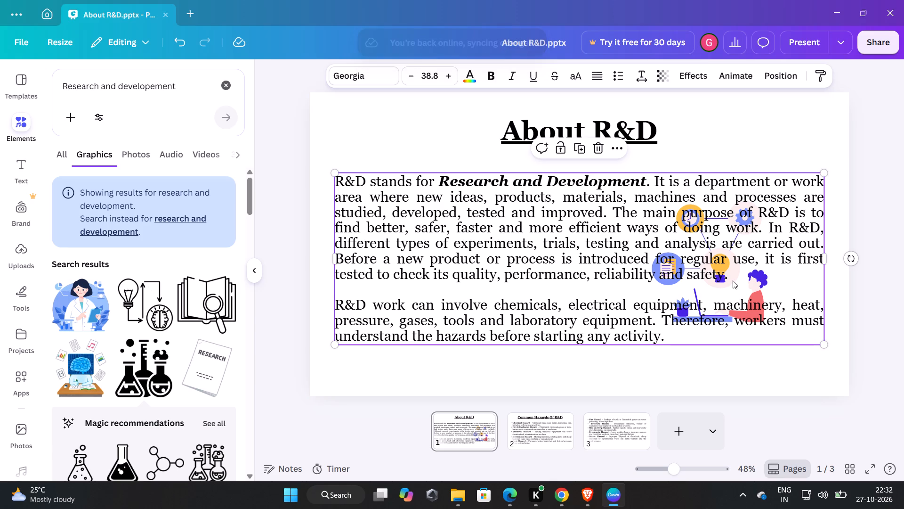
# Undo the recent page 1 edits, back to before the flasks graphic was deleted and the laptop illustration was sent backward.
pyautogui.hotkey('ctrl', 'z')
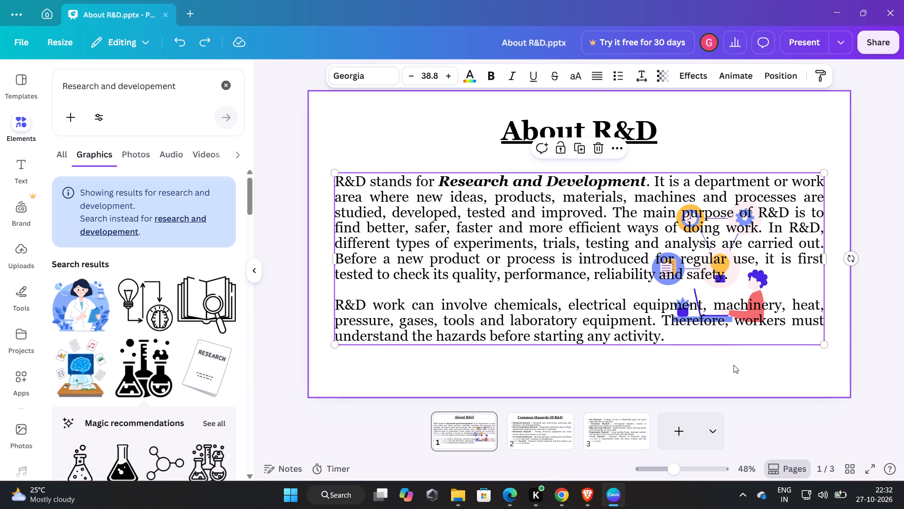
pyautogui.click(734, 365)
pyautogui.click(734, 291)
pyautogui.hotkey('ctrl', 'z')
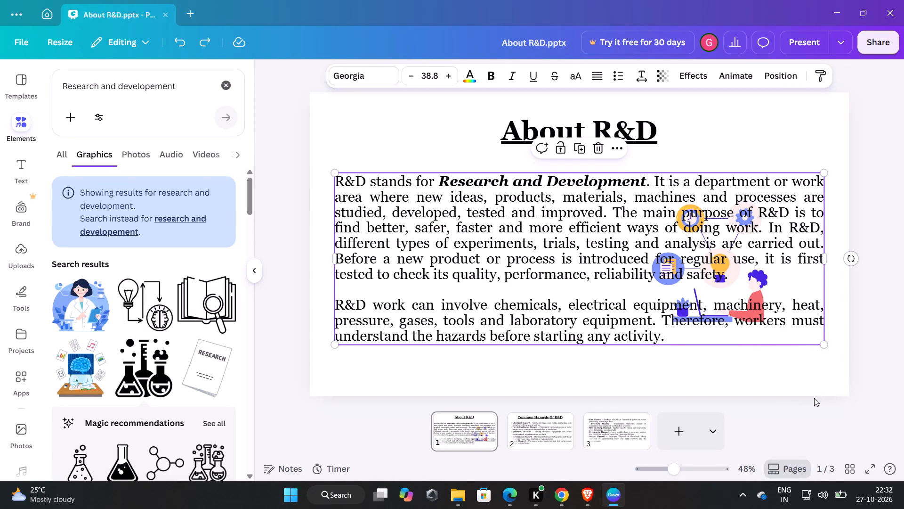
pyautogui.click(861, 369)
pyautogui.click(802, 302)
pyautogui.hotkey('ctrl', 'z')
pyautogui.hotkey('ctrl', 'z')
pyautogui.hotkey('ctrl', 'z')
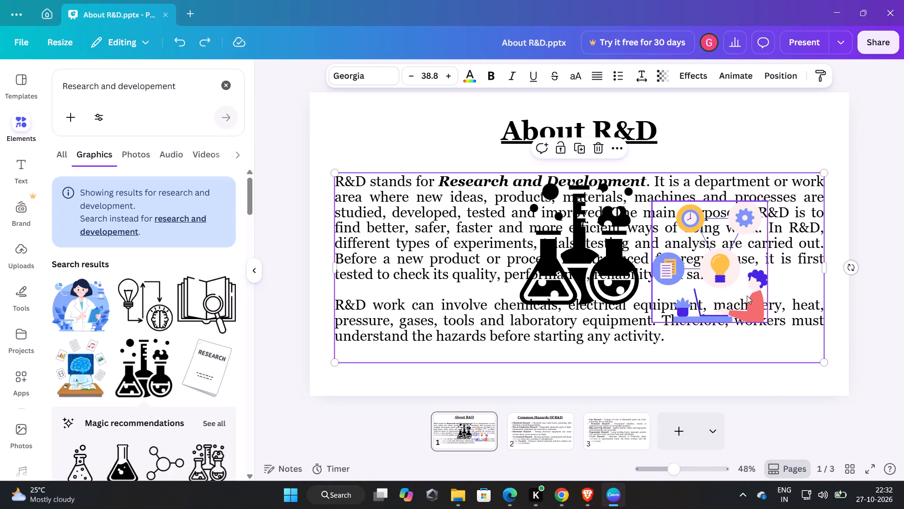
# Delete the black laboratory flasks graphic from page 1.
pyautogui.click(702, 286)
pyautogui.click(627, 256)
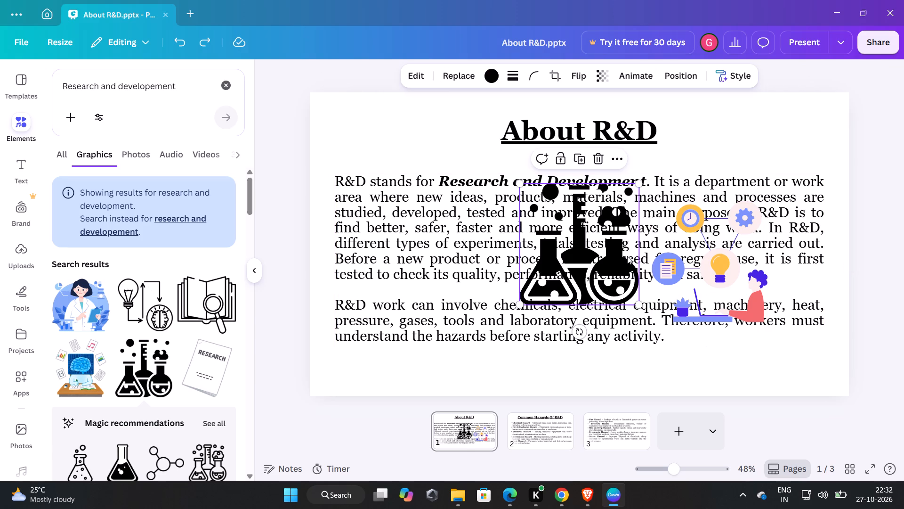
pyautogui.press('Delete')
# Enlarge the laptop-and-icons illustration to about 600 wide and move it to the middle of page 1, over the body text.
pyautogui.click(741, 243)
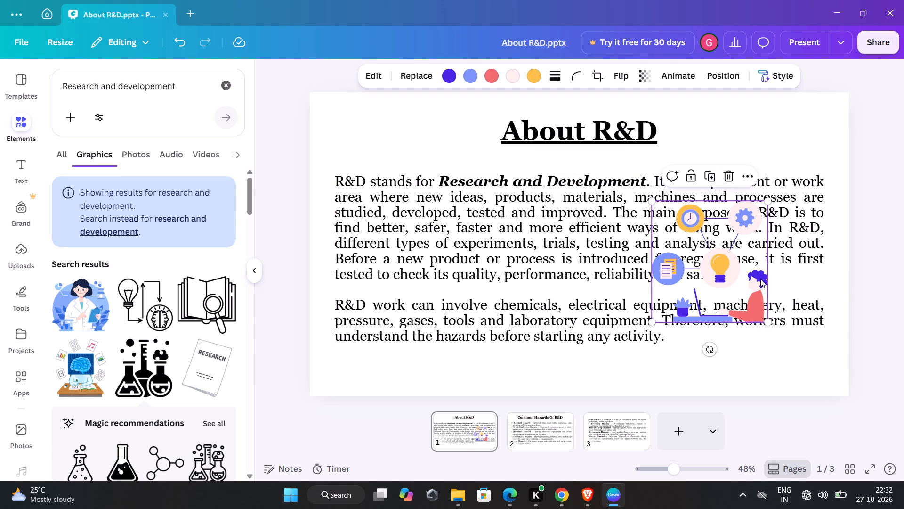
pyautogui.rightClick(756, 279)
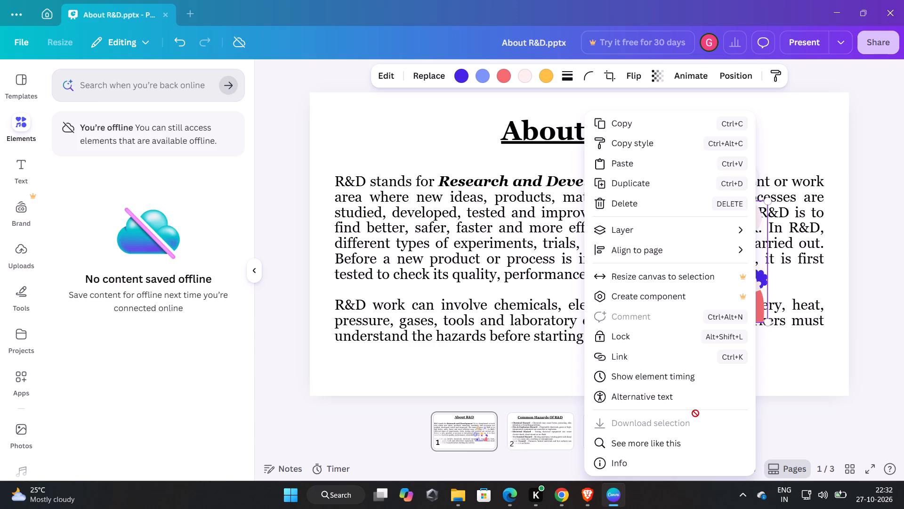
pyautogui.scroll(-1, 695, 413)
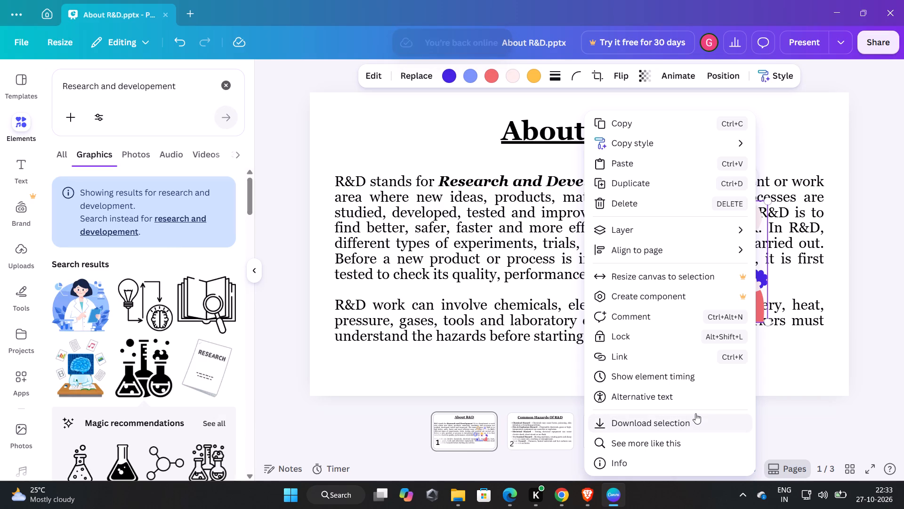
pyautogui.click(762, 385)
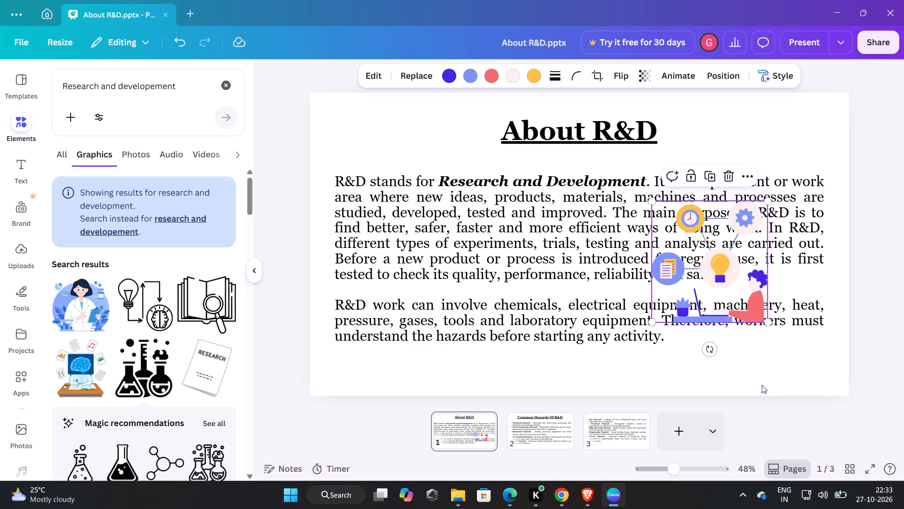
pyautogui.moveTo(766, 322); pyautogui.dragTo(811, 386)
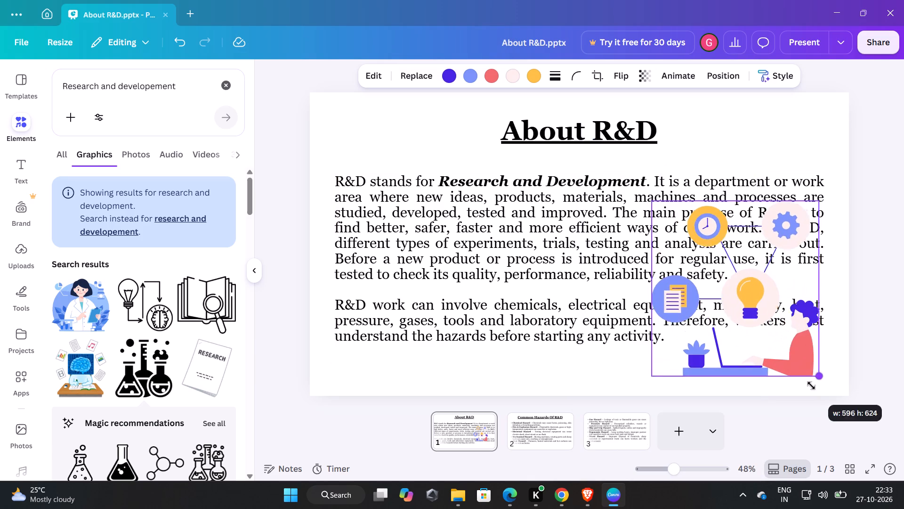
pyautogui.moveTo(811, 386); pyautogui.dragTo(816, 388)
pyautogui.click(754, 352)
pyautogui.moveTo(754, 352); pyautogui.dragTo(596, 312)
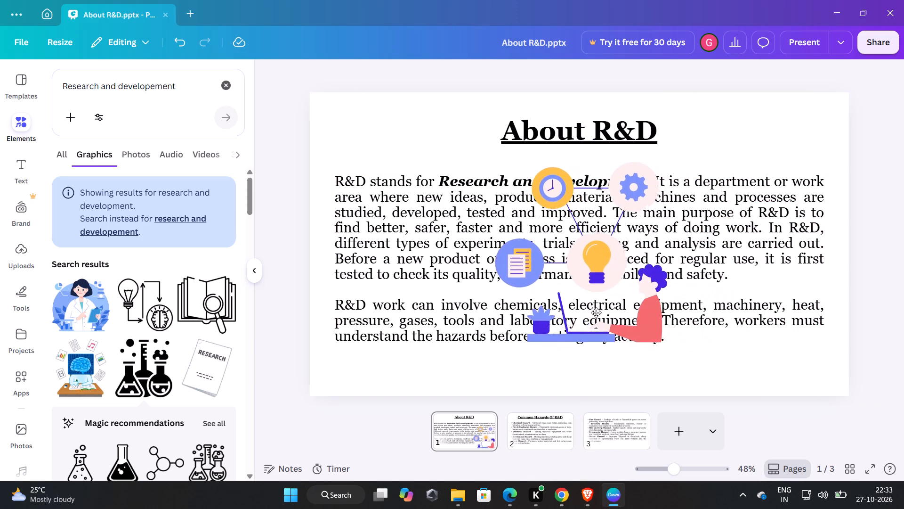
pyautogui.moveTo(596, 312); pyautogui.dragTo(593, 311)
pyautogui.click(629, 270)
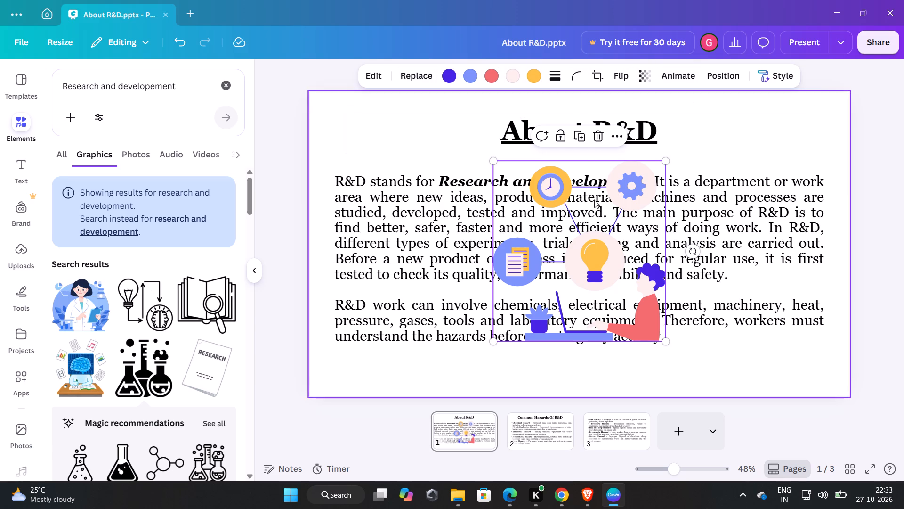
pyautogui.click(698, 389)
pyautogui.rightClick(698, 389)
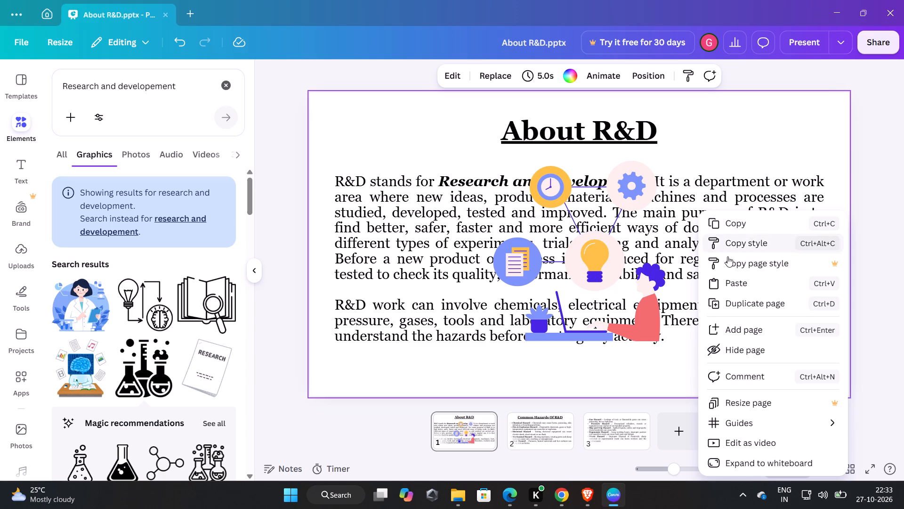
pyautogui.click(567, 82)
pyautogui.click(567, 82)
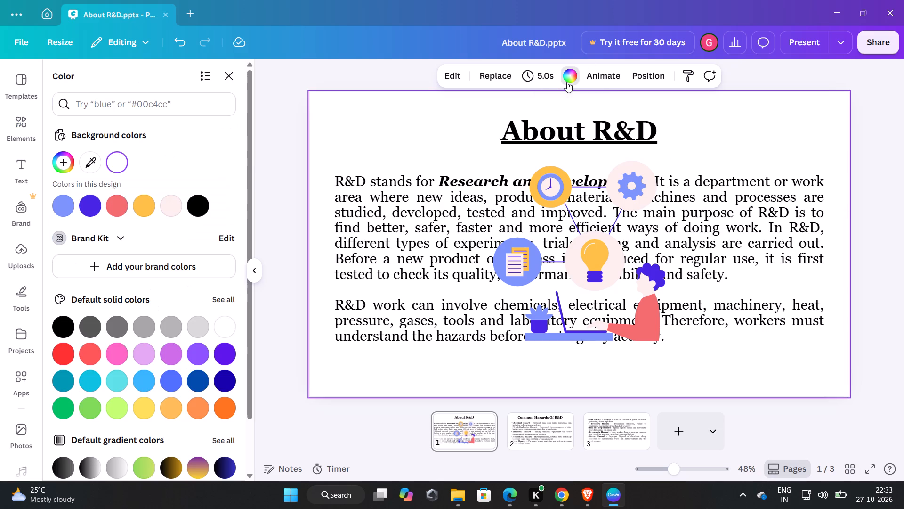
# Send the enlarged laptop-and-icons illustration backward so it sits behind the body text on page 1.
pyautogui.click(587, 225)
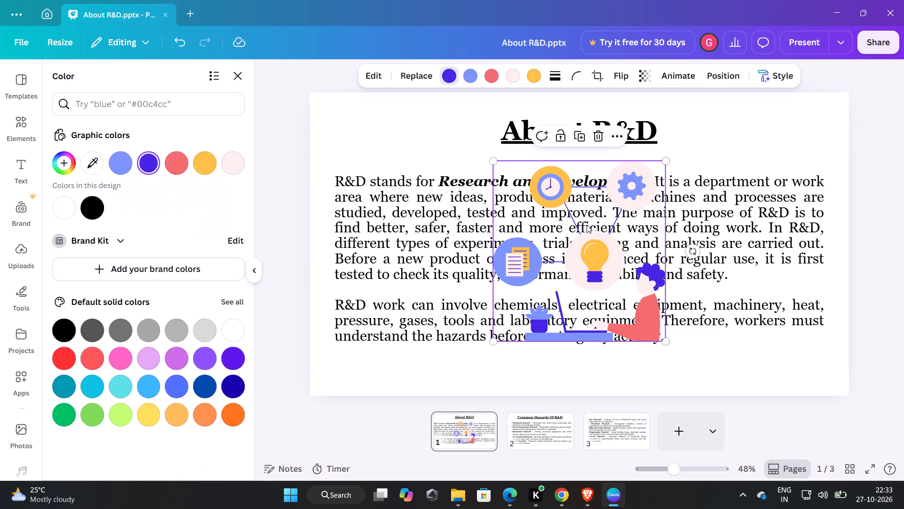
pyautogui.click(667, 148)
pyautogui.hotkey('ctrl', '[')
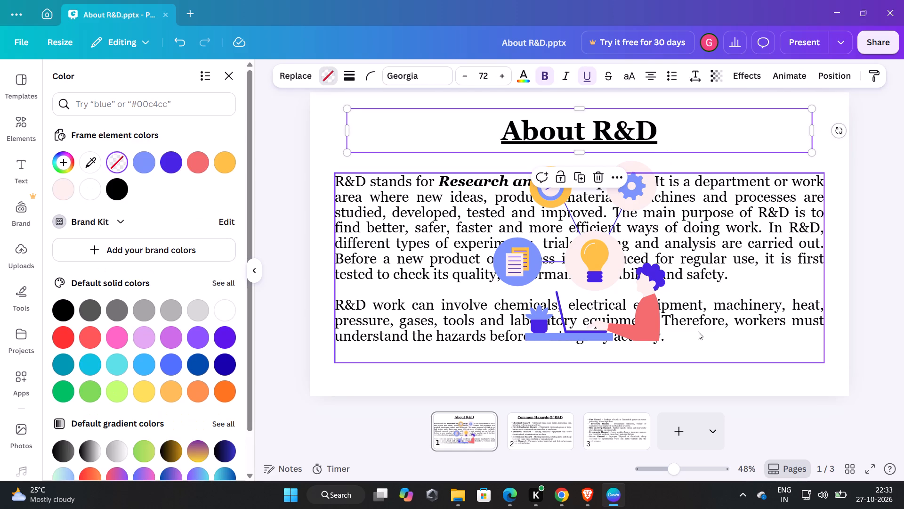
pyautogui.click(647, 334)
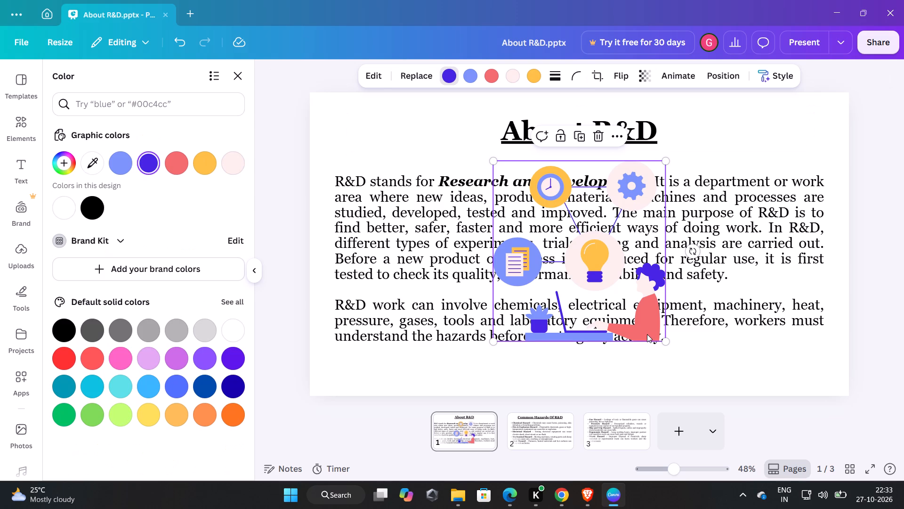
pyautogui.hotkey('ctrl', '[')
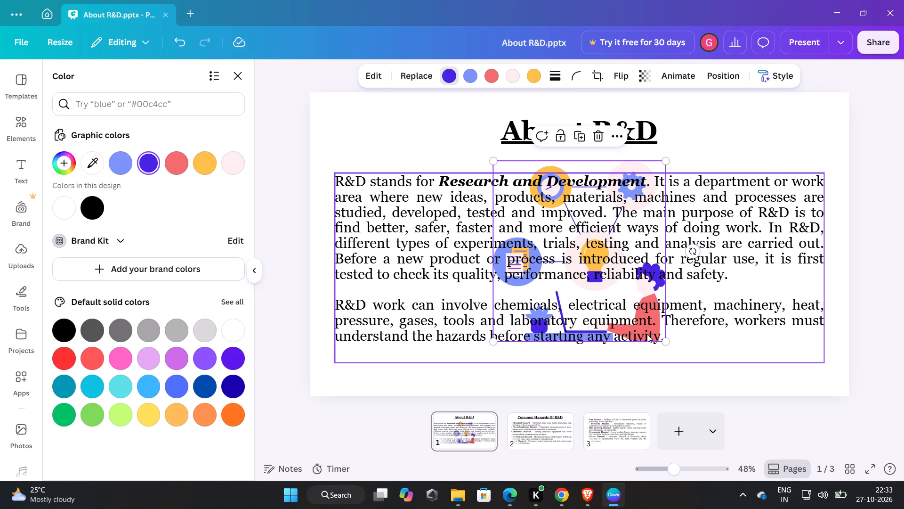
pyautogui.click(778, 371)
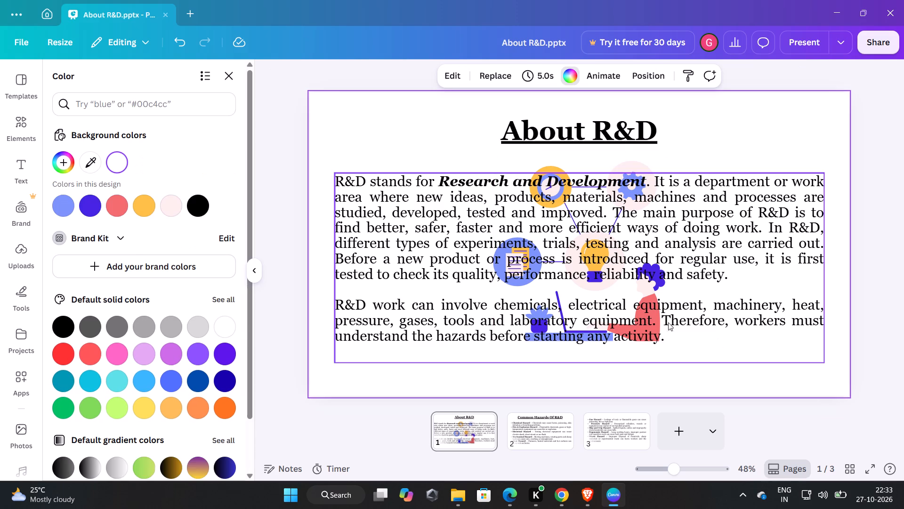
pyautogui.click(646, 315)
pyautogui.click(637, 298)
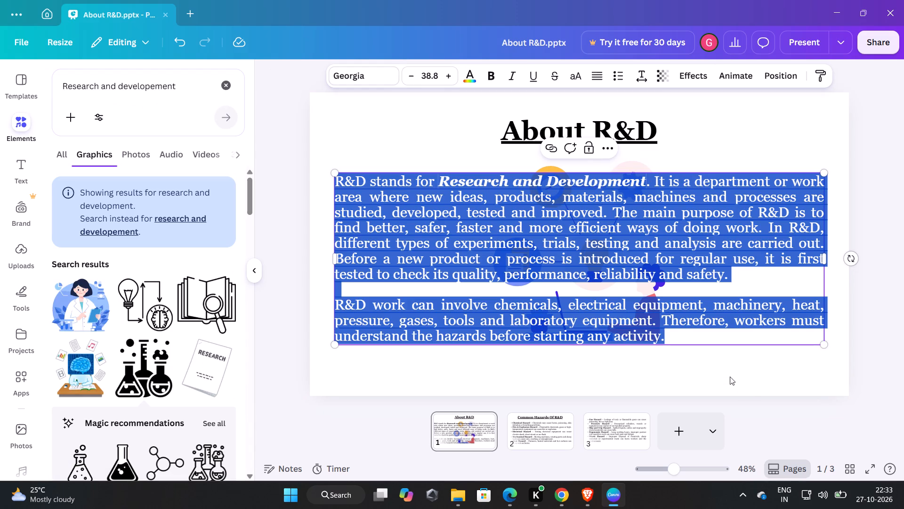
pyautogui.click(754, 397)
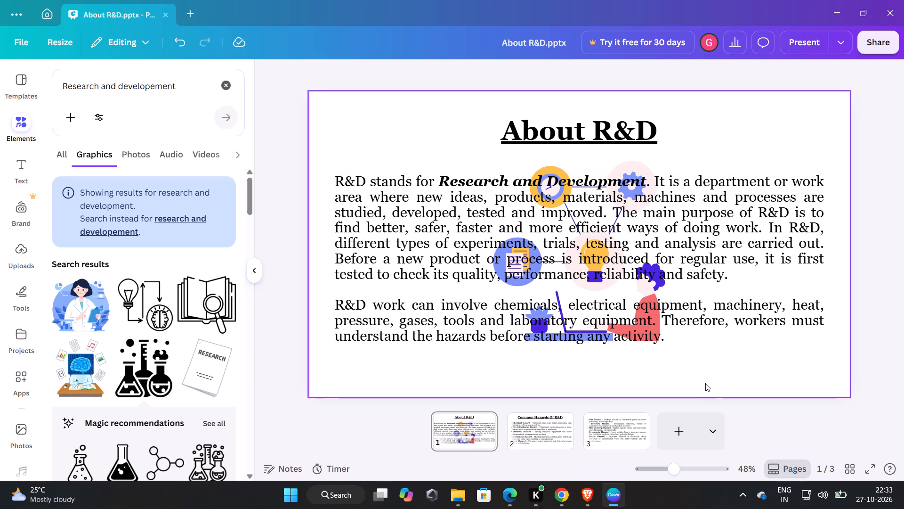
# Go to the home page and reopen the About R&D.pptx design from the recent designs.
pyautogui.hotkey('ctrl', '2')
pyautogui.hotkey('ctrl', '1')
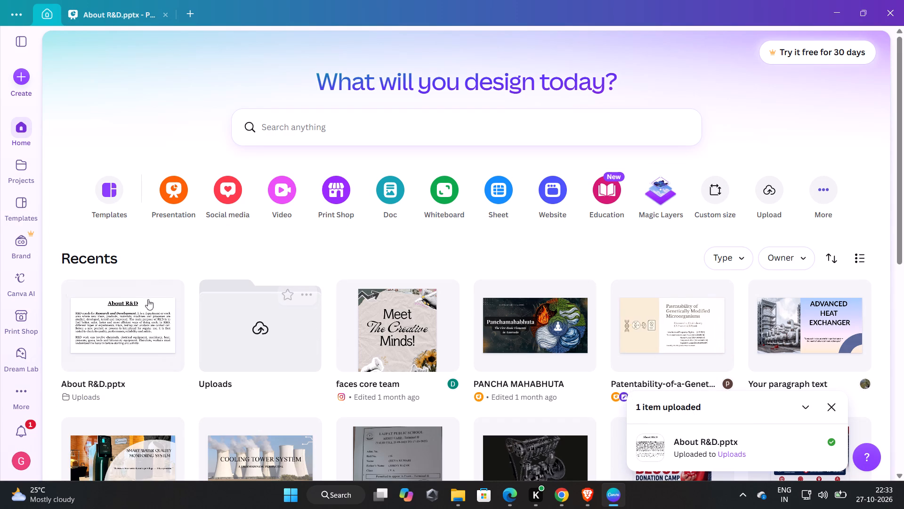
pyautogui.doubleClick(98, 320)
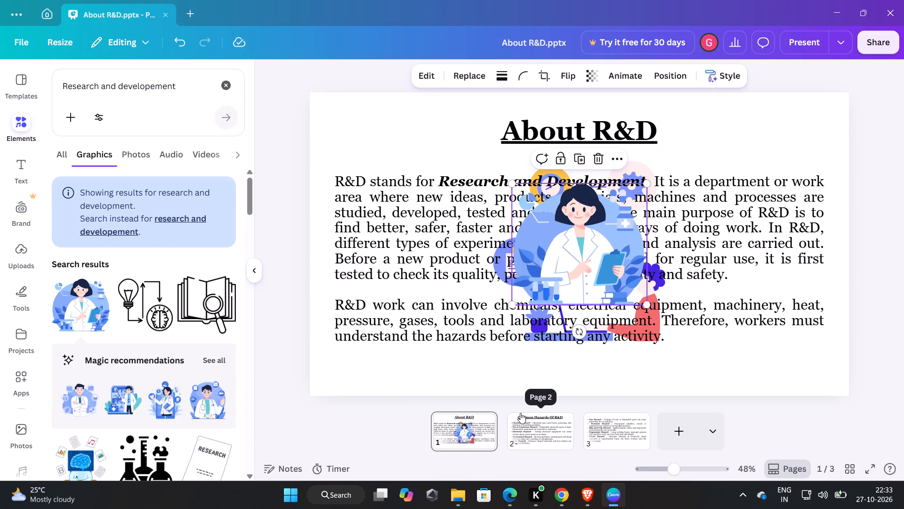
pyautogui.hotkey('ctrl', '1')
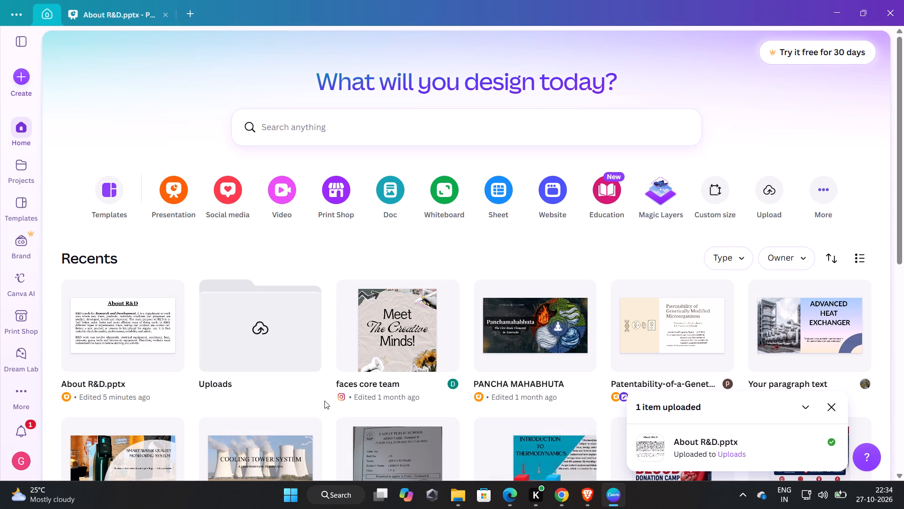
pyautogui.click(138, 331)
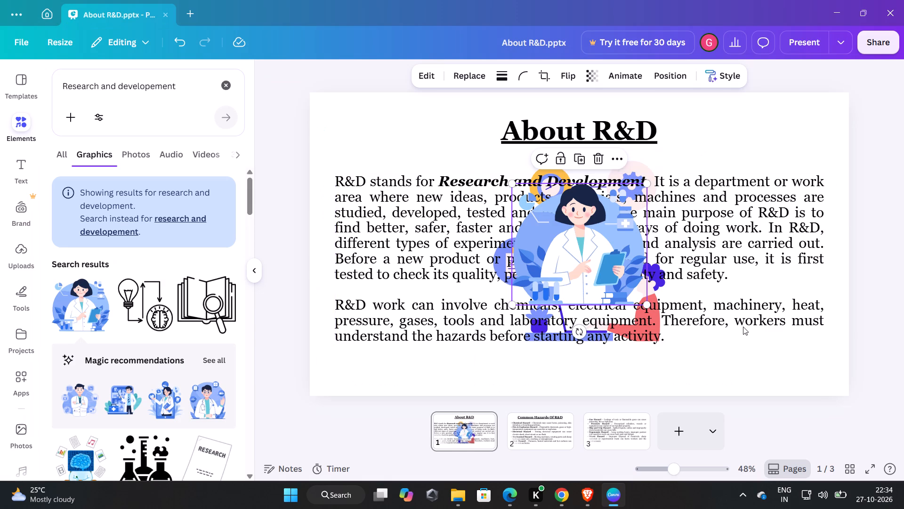
# Delete the graphic of the scientist in a white coat from the middle of page 1.
pyautogui.rightClick(744, 351)
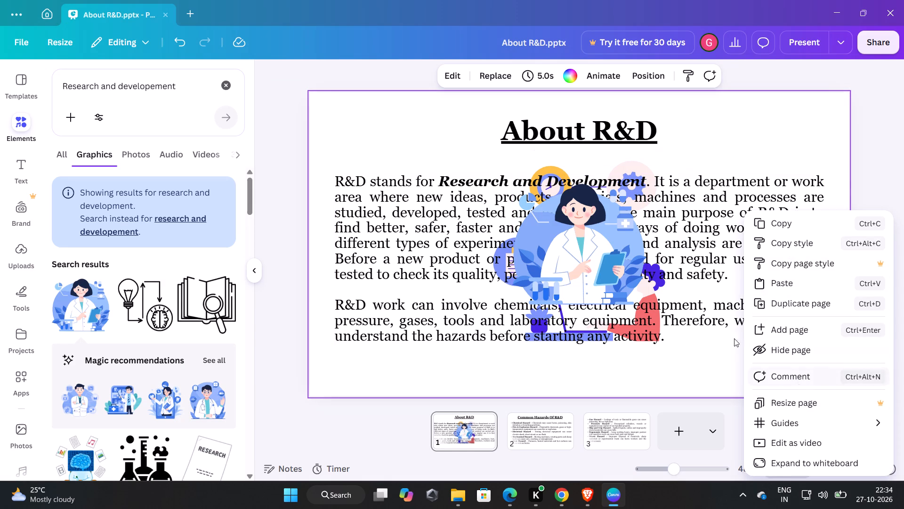
pyautogui.click(702, 307)
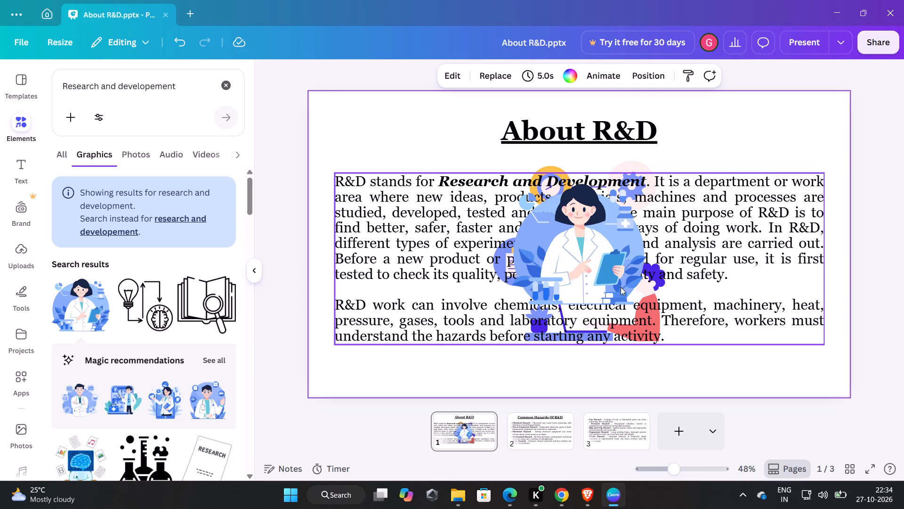
pyautogui.click(607, 280)
pyautogui.press('Delete')
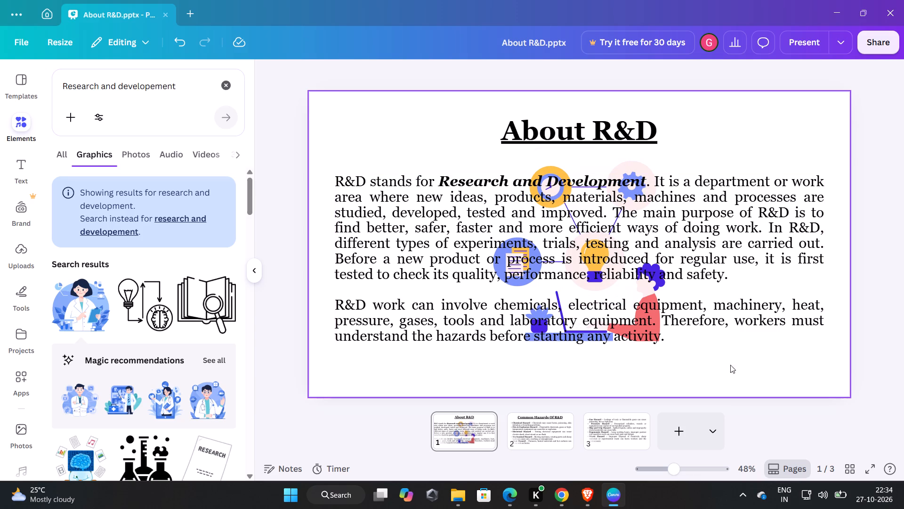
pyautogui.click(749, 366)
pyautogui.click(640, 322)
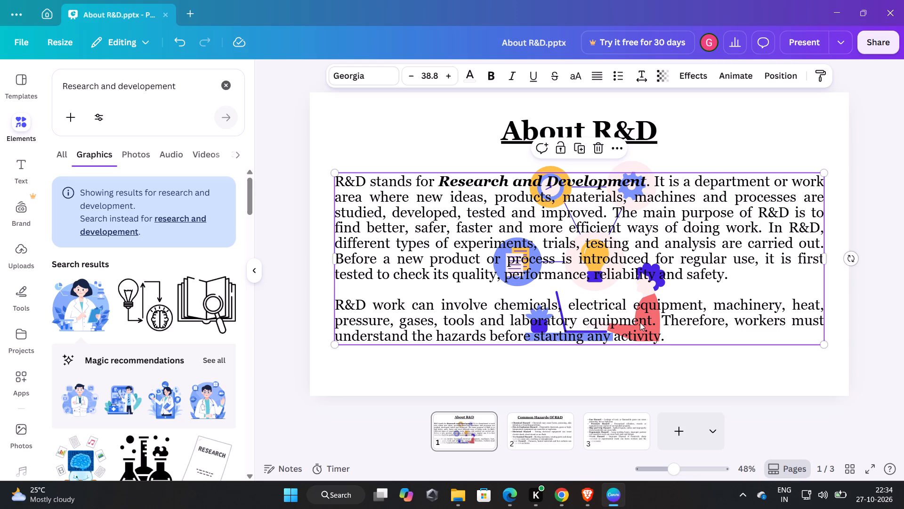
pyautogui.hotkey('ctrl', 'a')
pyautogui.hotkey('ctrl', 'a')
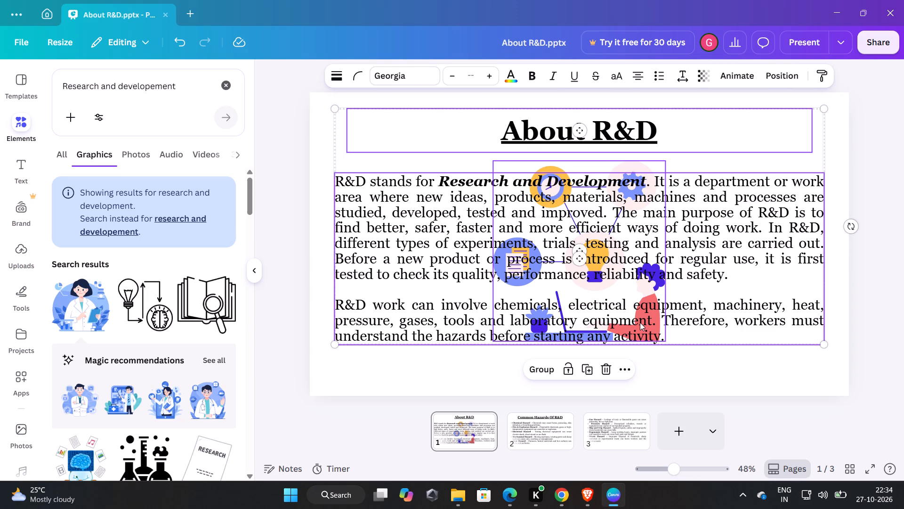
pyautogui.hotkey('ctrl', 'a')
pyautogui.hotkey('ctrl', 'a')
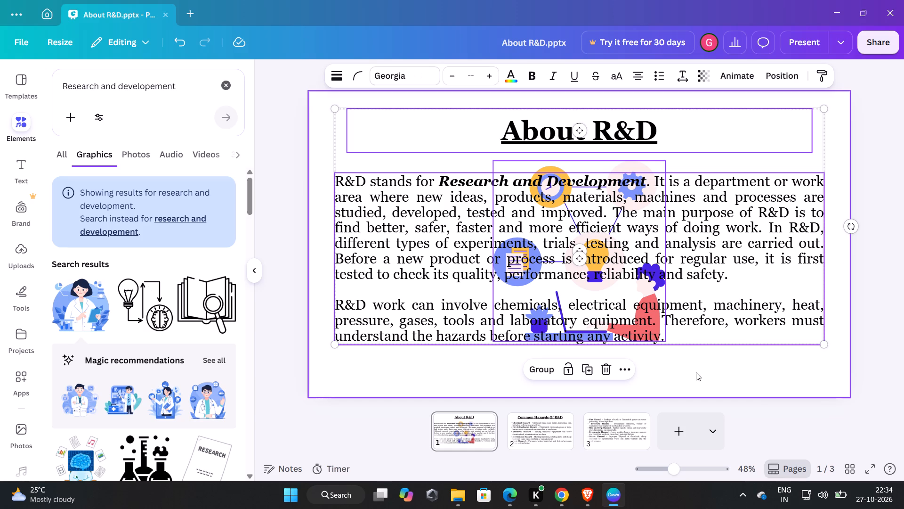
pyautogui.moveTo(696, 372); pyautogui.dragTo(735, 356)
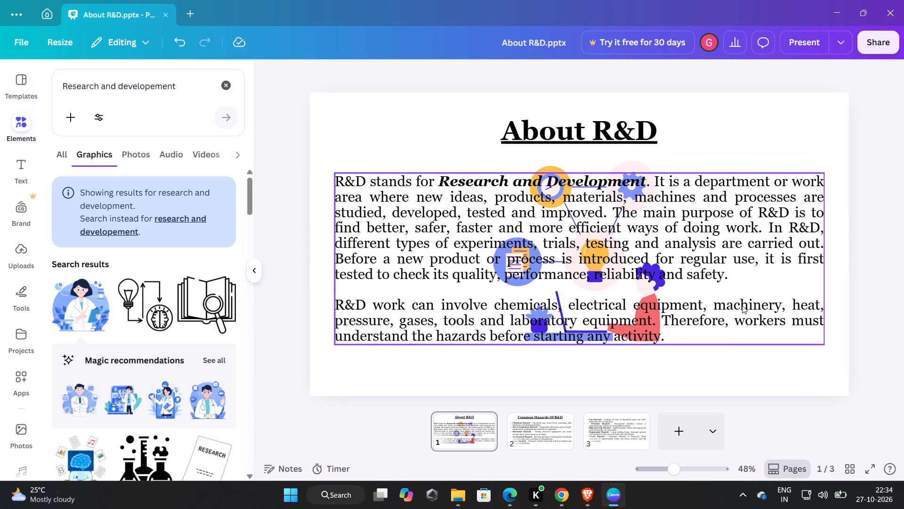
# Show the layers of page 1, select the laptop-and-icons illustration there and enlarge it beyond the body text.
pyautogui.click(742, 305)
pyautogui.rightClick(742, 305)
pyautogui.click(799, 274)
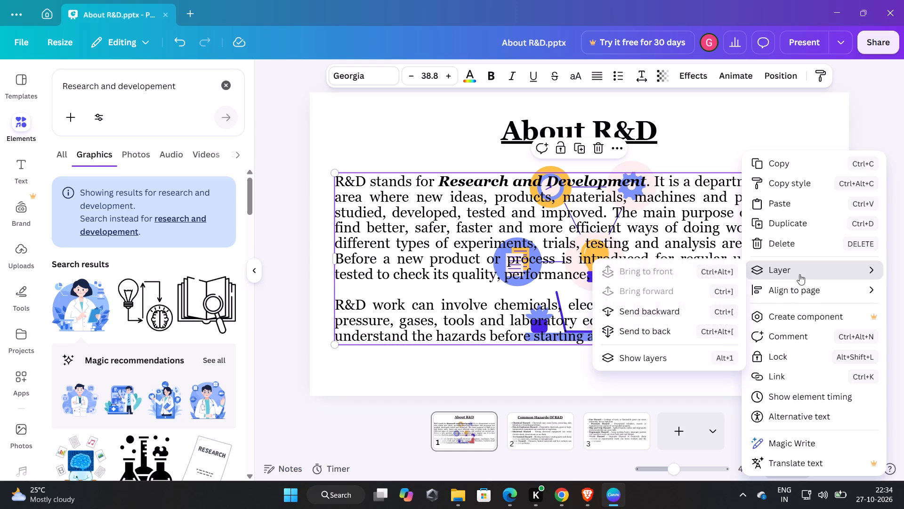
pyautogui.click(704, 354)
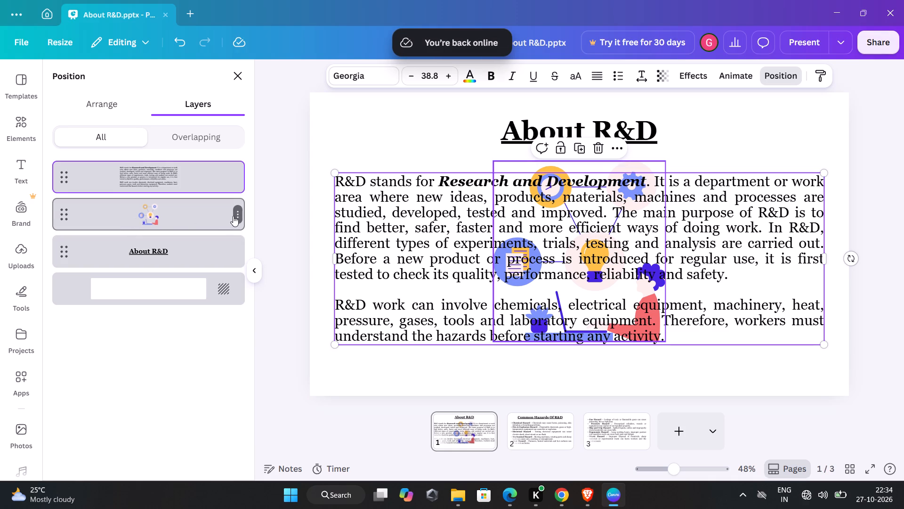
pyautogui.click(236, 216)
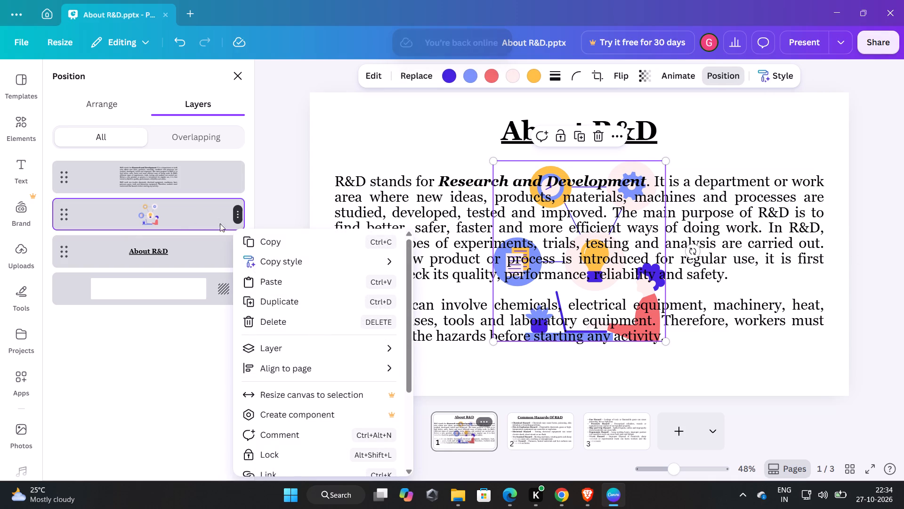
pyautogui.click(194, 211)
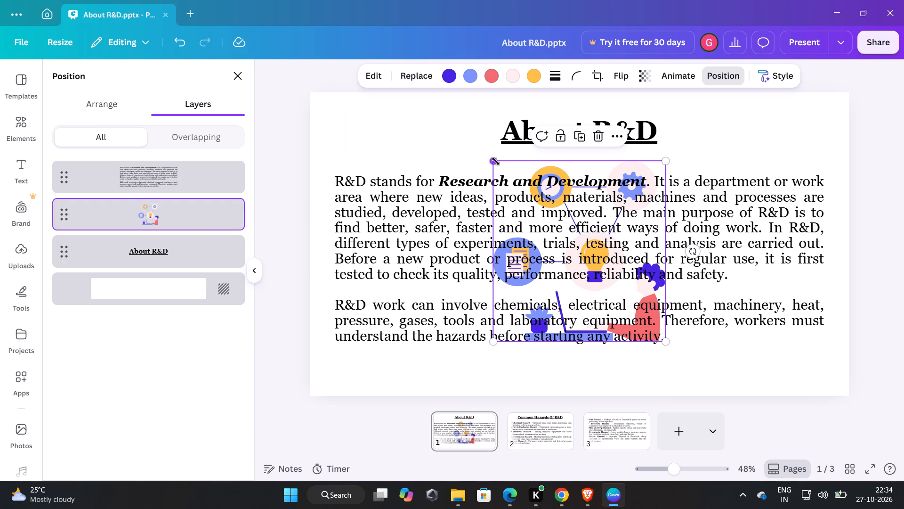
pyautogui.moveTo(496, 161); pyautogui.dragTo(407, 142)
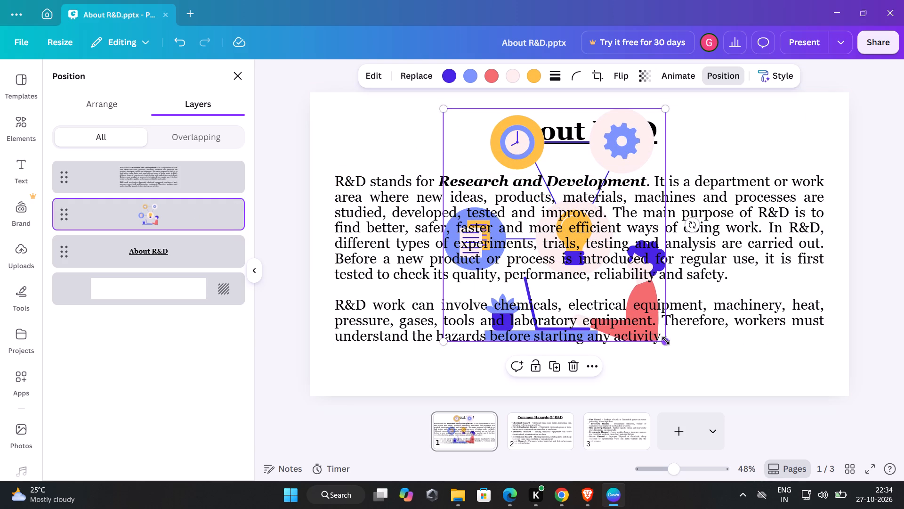
# Enlarge the laptop-and-icons illustration on page 1 further until it reaches the page's lower edge.
pyautogui.moveTo(666, 341); pyautogui.dragTo(744, 362)
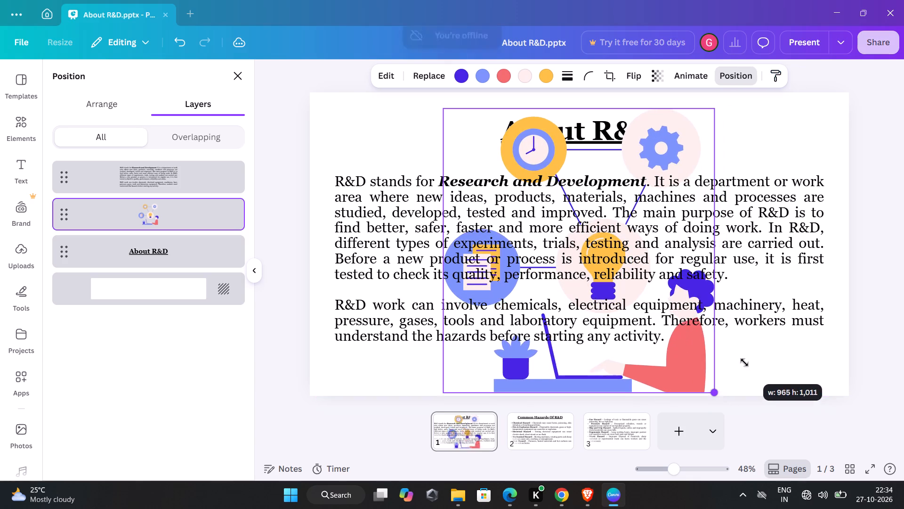
pyautogui.moveTo(744, 362); pyautogui.dragTo(744, 368)
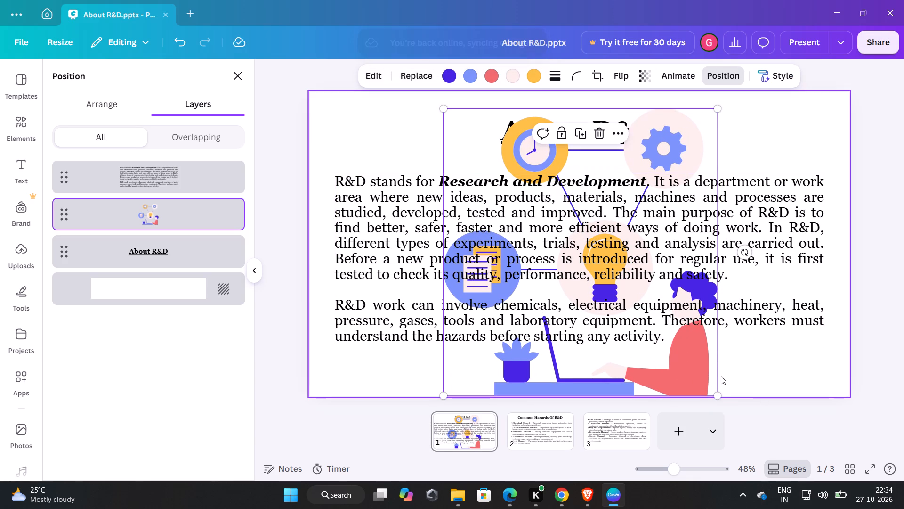
# Set the transparency of the laptop-and-icons illustration on page 1 to 32.
pyautogui.click(690, 380)
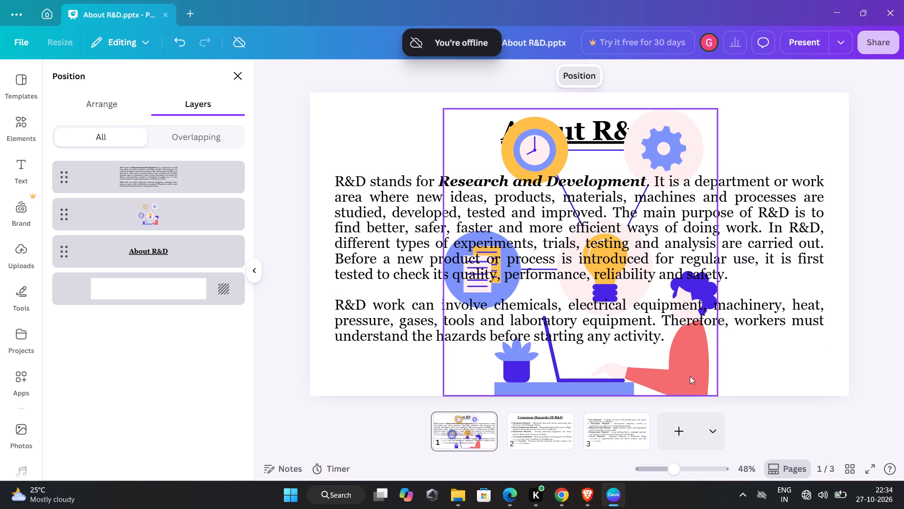
pyautogui.click(686, 349)
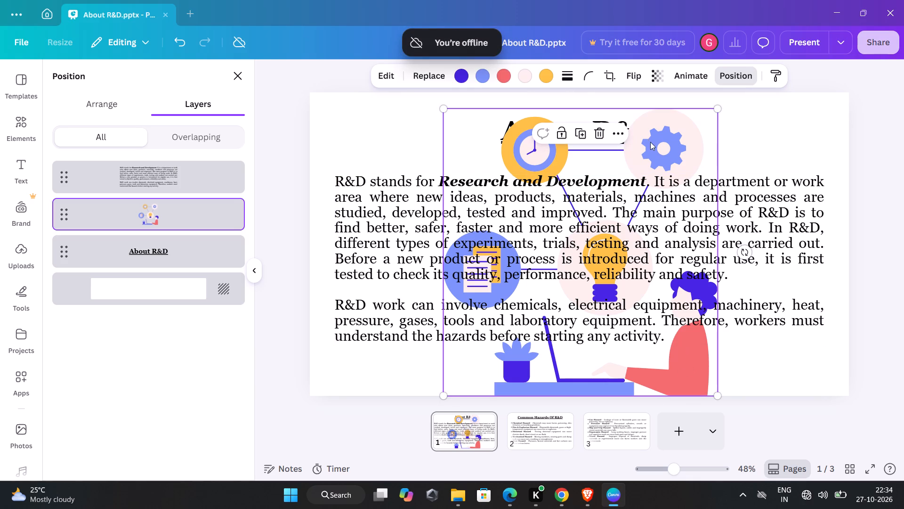
pyautogui.click(649, 79)
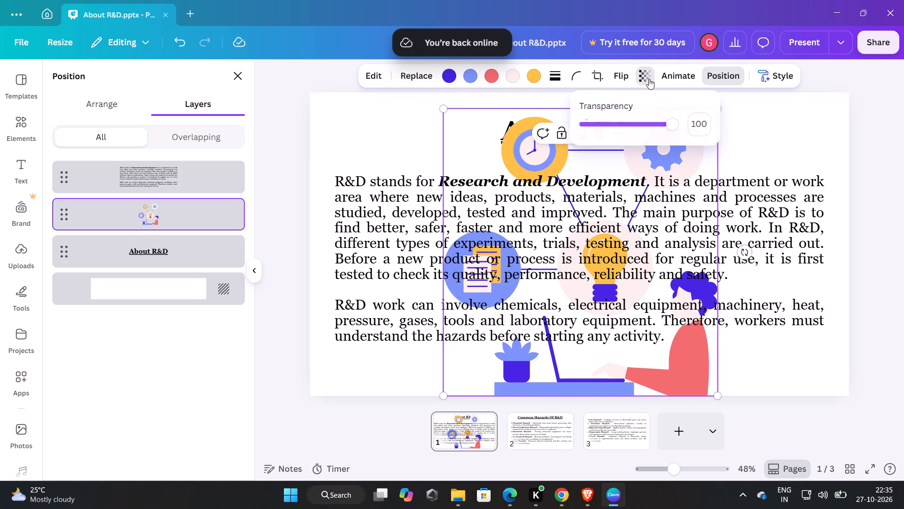
pyautogui.click(613, 124)
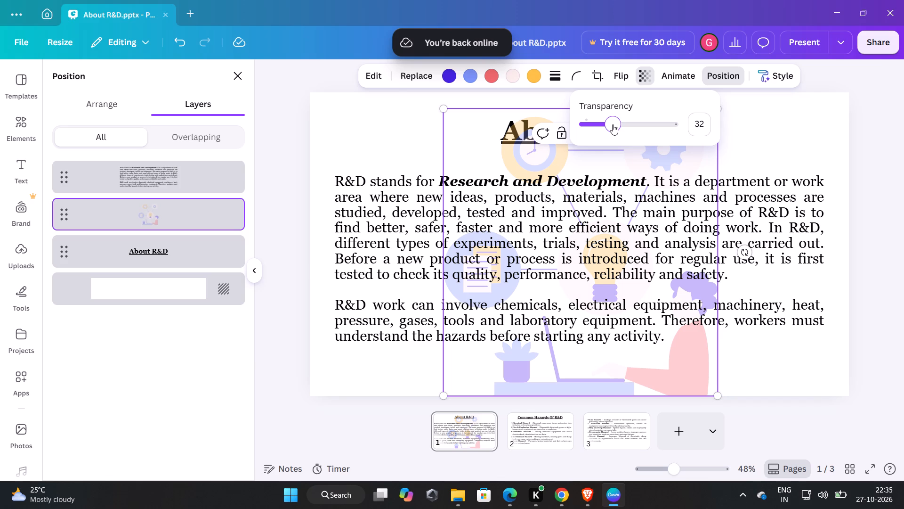
pyautogui.click(766, 374)
# Shift the faded illustration slightly left so it sits centred behind the title and body text, flush with the page's lower edge.
pyautogui.click(690, 357)
pyautogui.moveTo(690, 357); pyautogui.dragTo(681, 352)
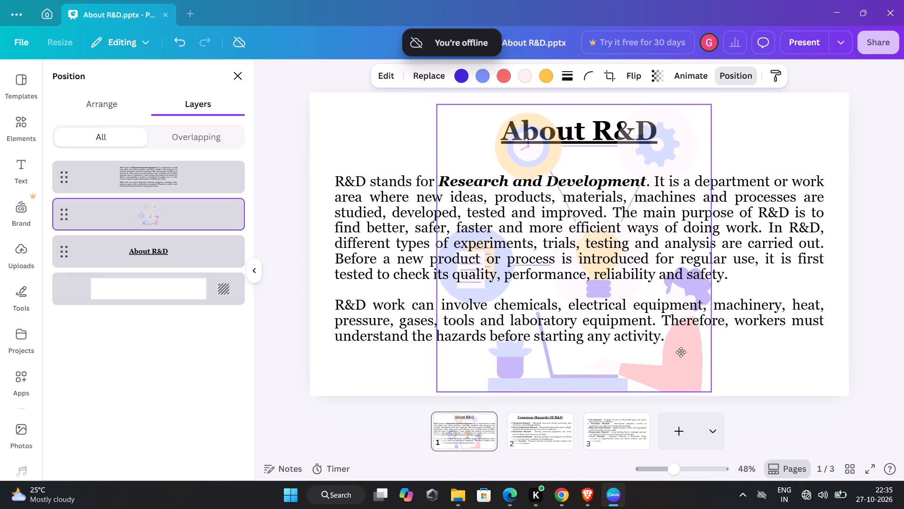
pyautogui.moveTo(681, 352); pyautogui.dragTo(684, 357)
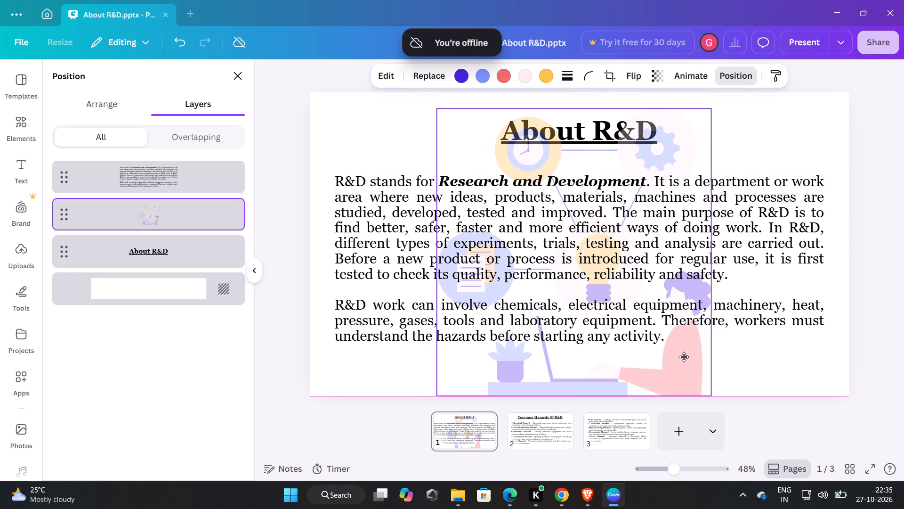
pyautogui.moveTo(684, 357); pyautogui.dragTo(685, 358)
pyautogui.click(808, 396)
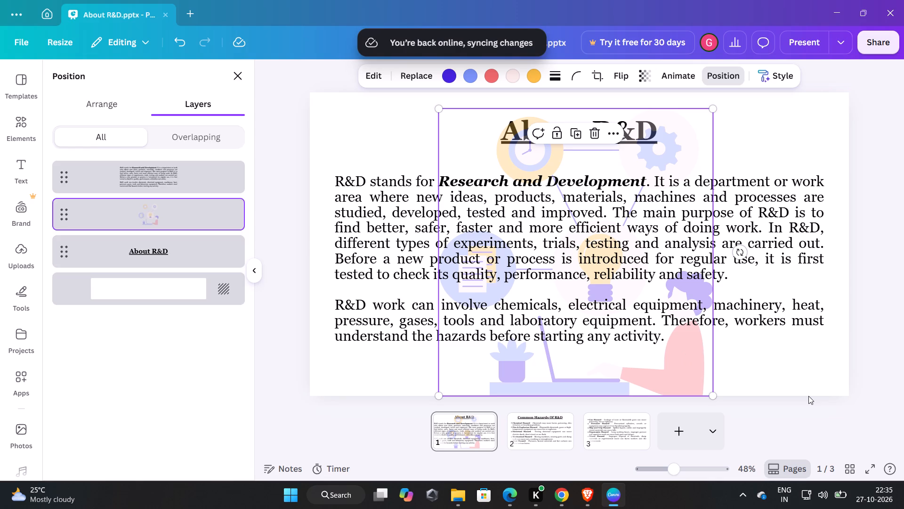
pyautogui.click(903, 349)
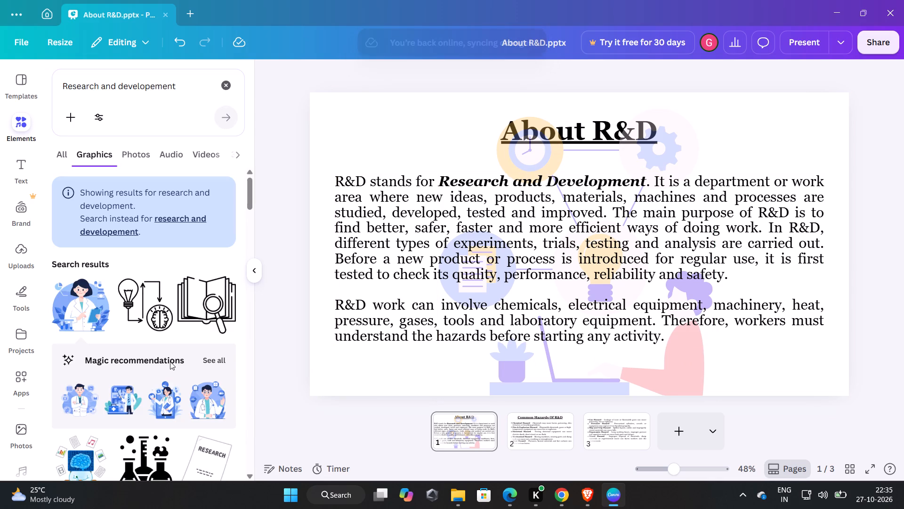
# Browse the graphics found for research and development.
pyautogui.scroll(-1, 170, 361)
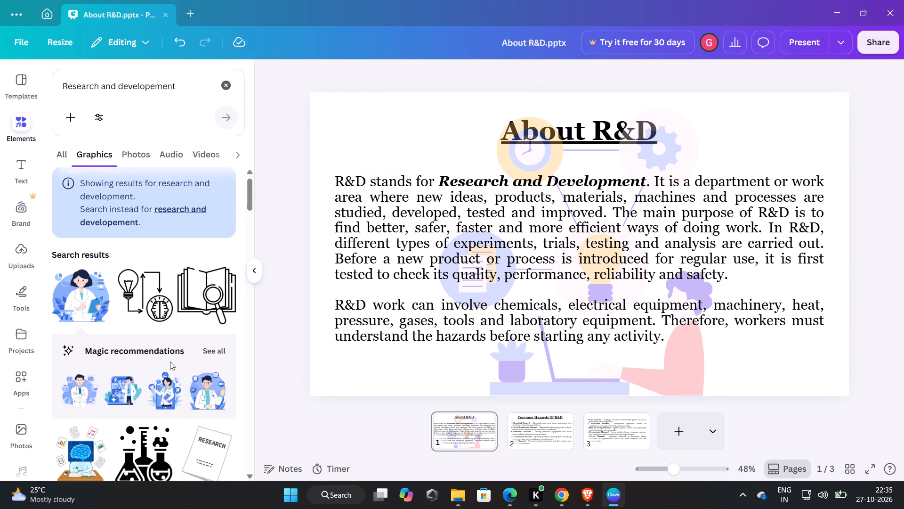
pyautogui.scroll(-1, 170, 361)
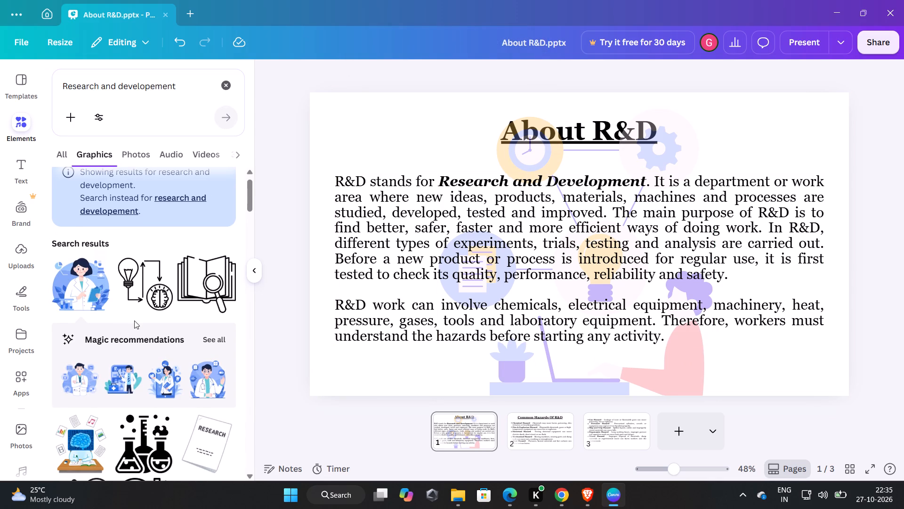
# Add the graphic of a black-haired woman working on a laptop at a desk with books to page 1.
pyautogui.hscroll(1, 134, 320)
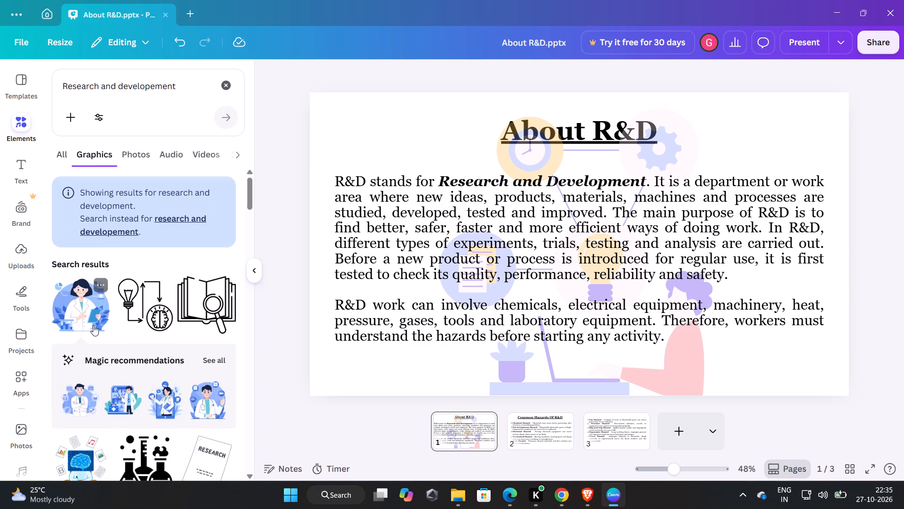
pyautogui.scroll(-3, 93, 325)
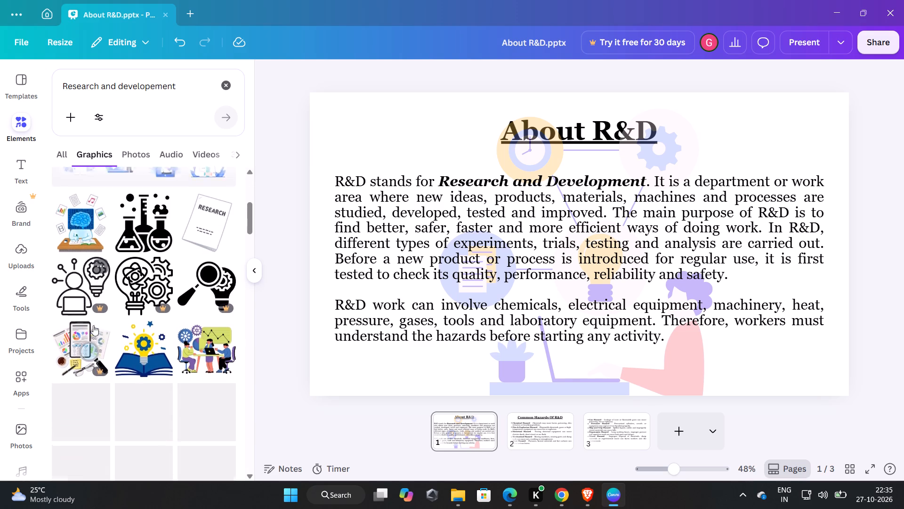
pyautogui.scroll(-2, 93, 325)
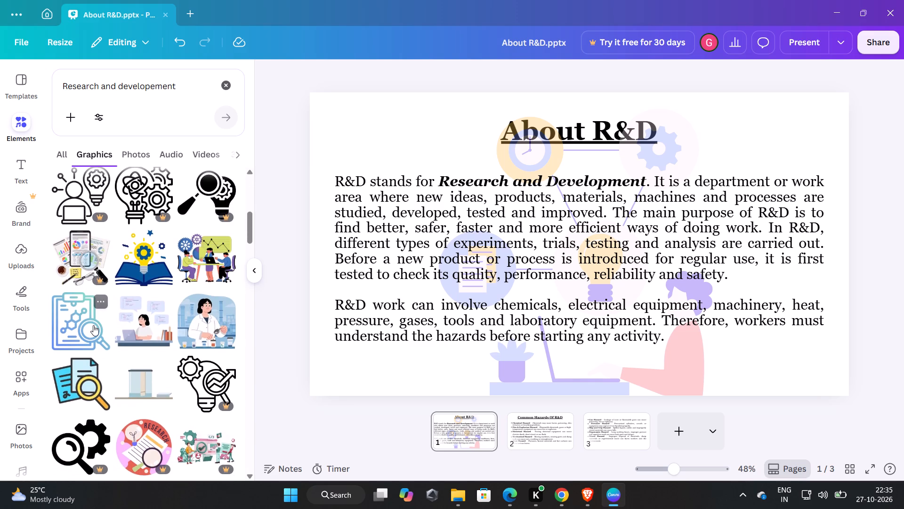
pyautogui.click(157, 325)
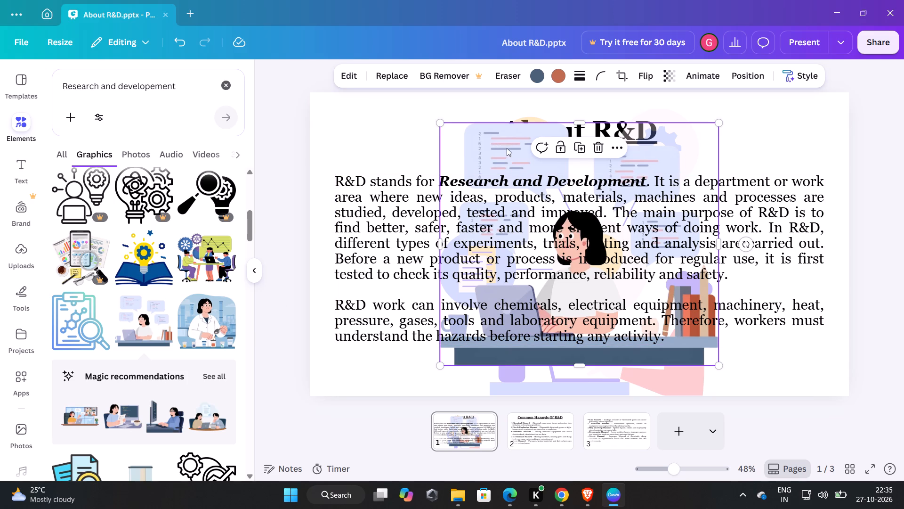
pyautogui.hscroll(1, 178, 381)
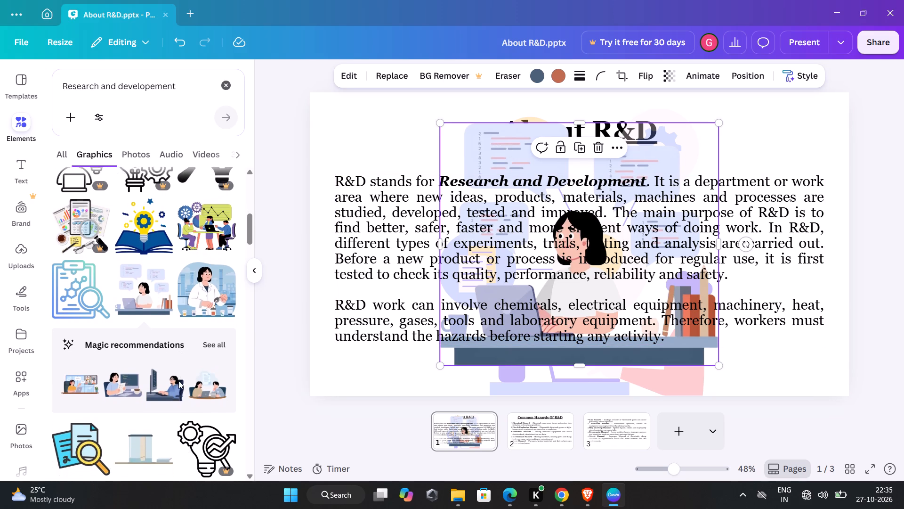
pyautogui.hscroll(1, 178, 381)
# Set the graphic of the woman at the desk as the background of page 1.
pyautogui.click(504, 151)
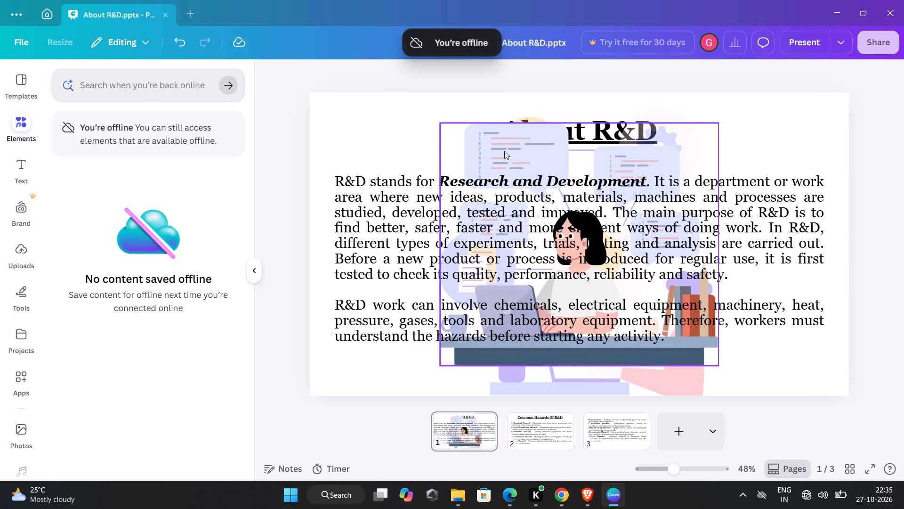
pyautogui.rightClick(504, 151)
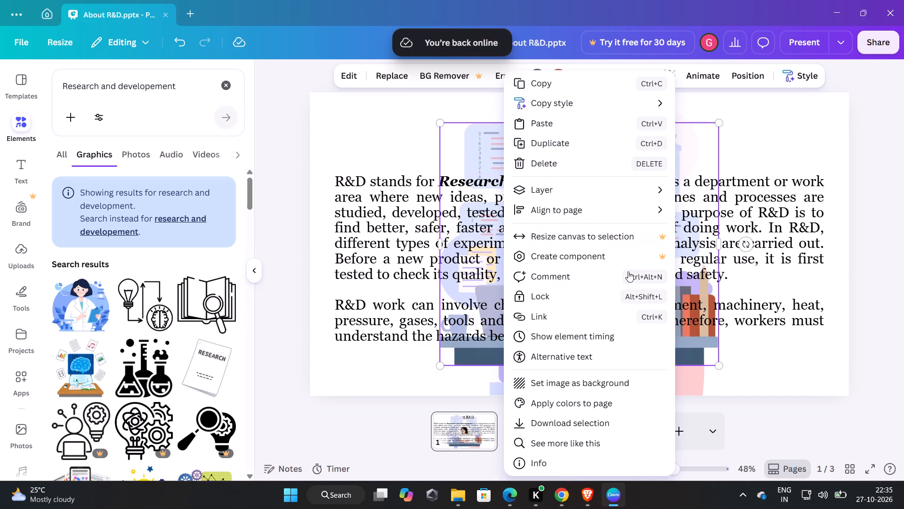
pyautogui.click(601, 386)
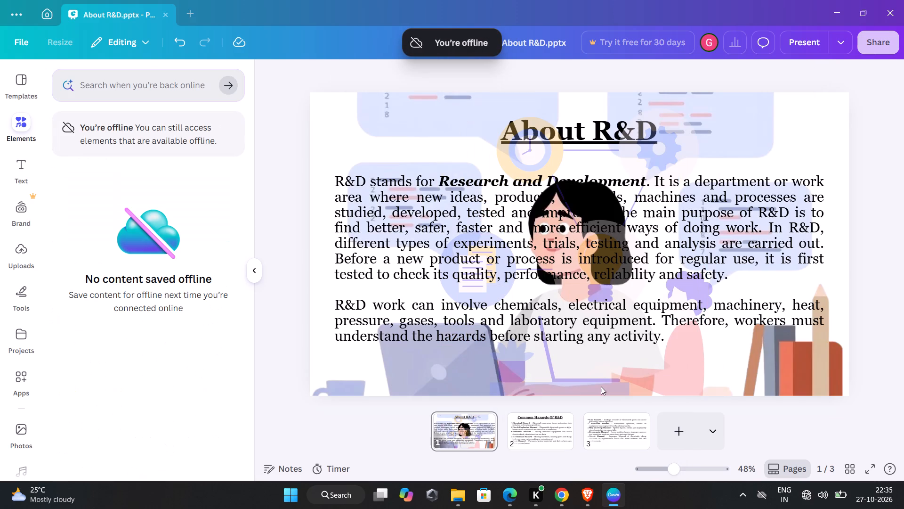
pyautogui.click(891, 376)
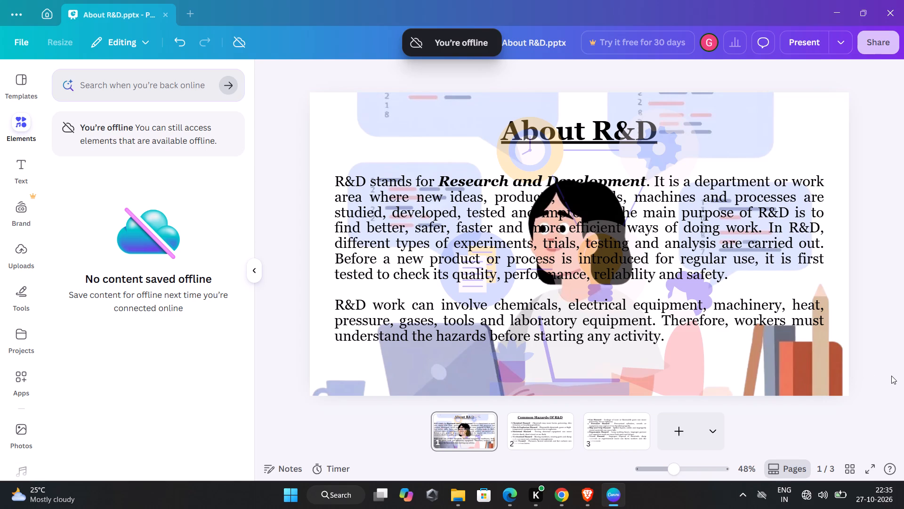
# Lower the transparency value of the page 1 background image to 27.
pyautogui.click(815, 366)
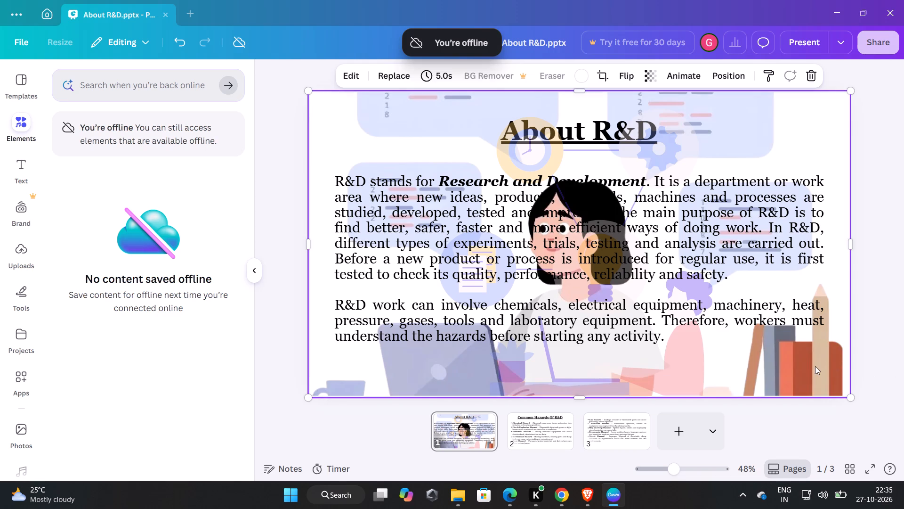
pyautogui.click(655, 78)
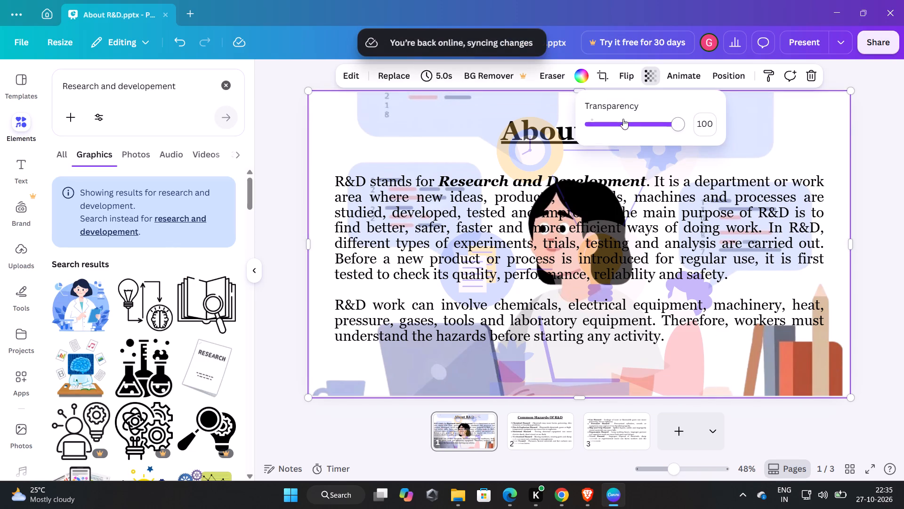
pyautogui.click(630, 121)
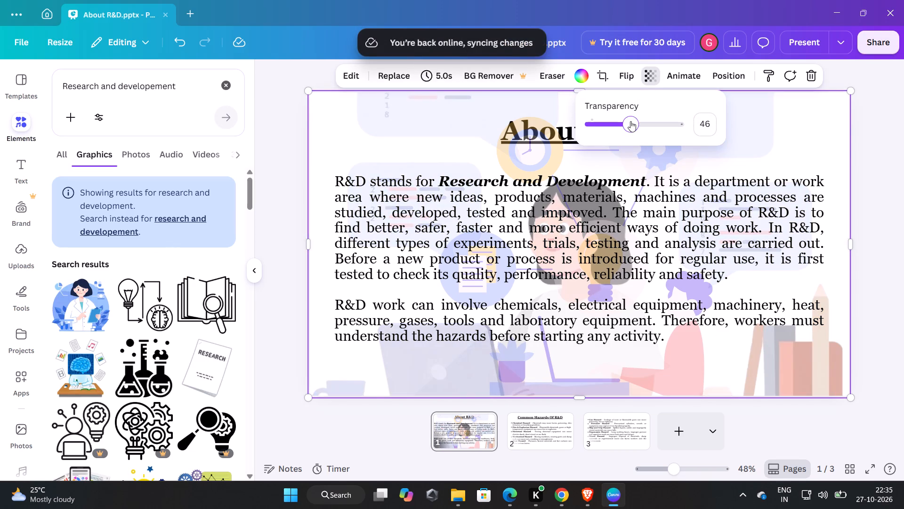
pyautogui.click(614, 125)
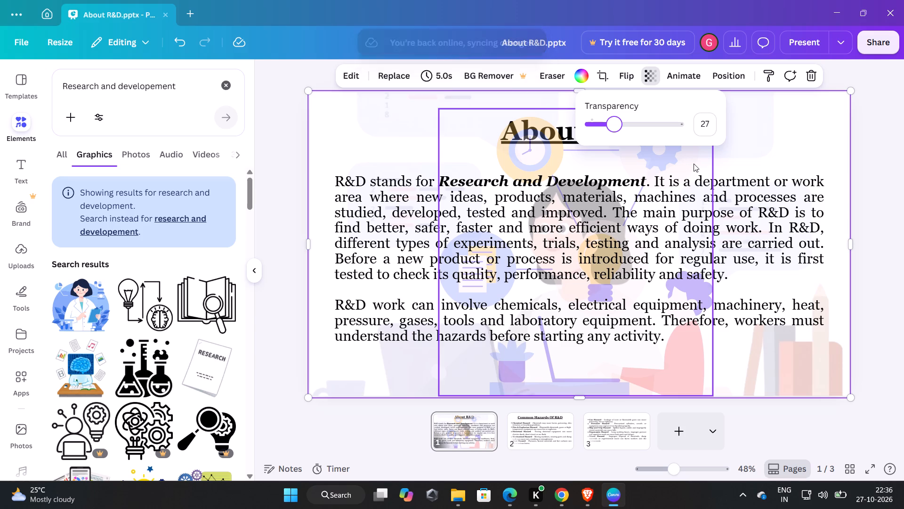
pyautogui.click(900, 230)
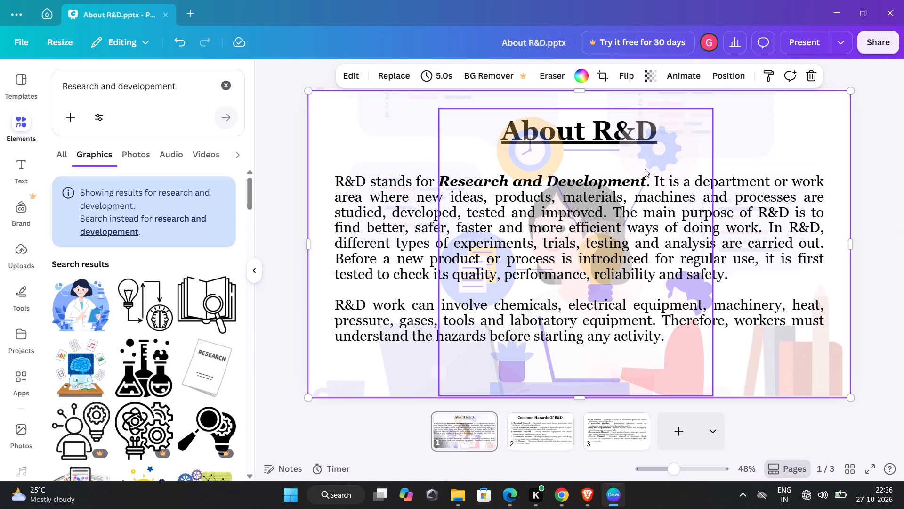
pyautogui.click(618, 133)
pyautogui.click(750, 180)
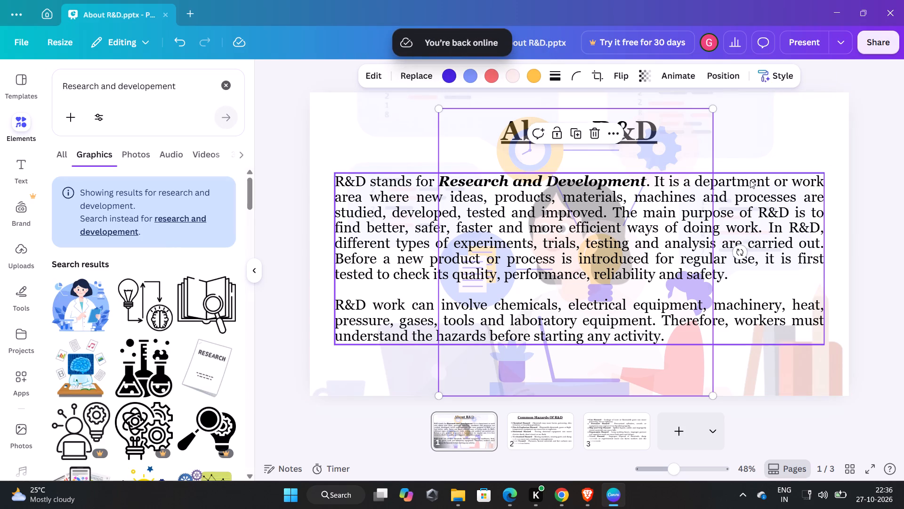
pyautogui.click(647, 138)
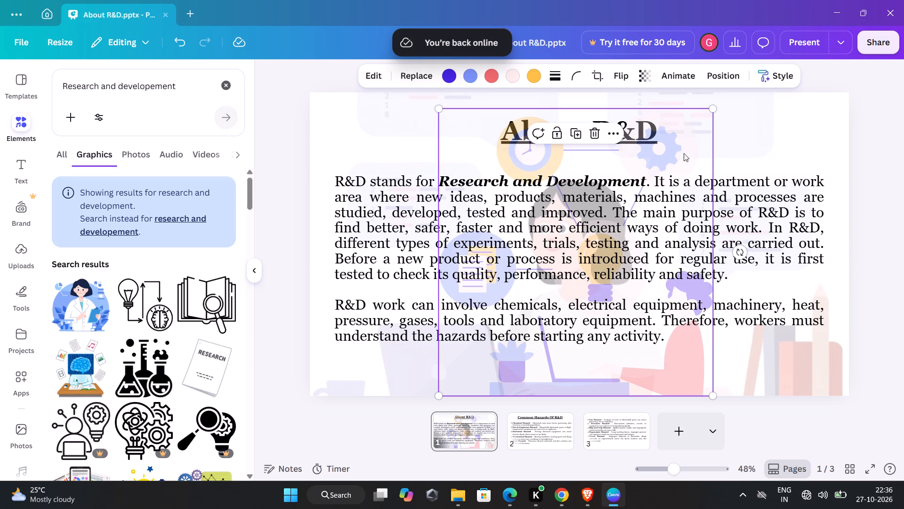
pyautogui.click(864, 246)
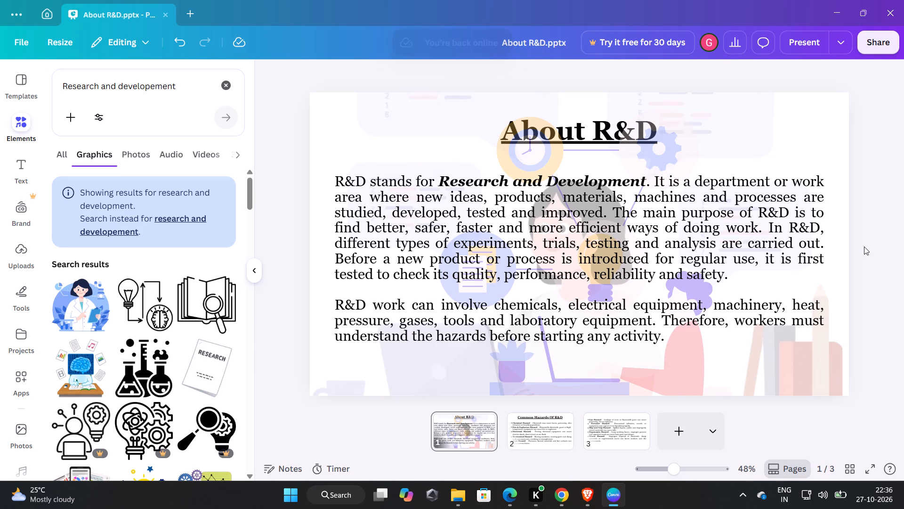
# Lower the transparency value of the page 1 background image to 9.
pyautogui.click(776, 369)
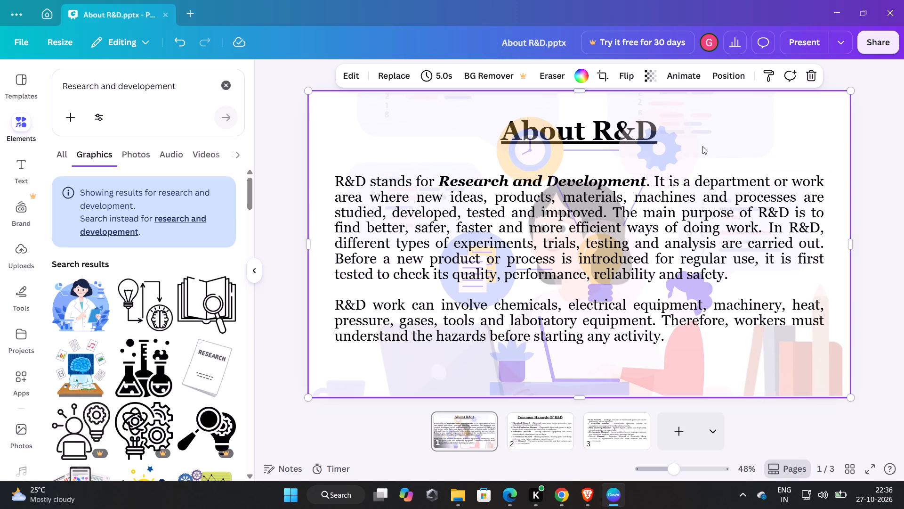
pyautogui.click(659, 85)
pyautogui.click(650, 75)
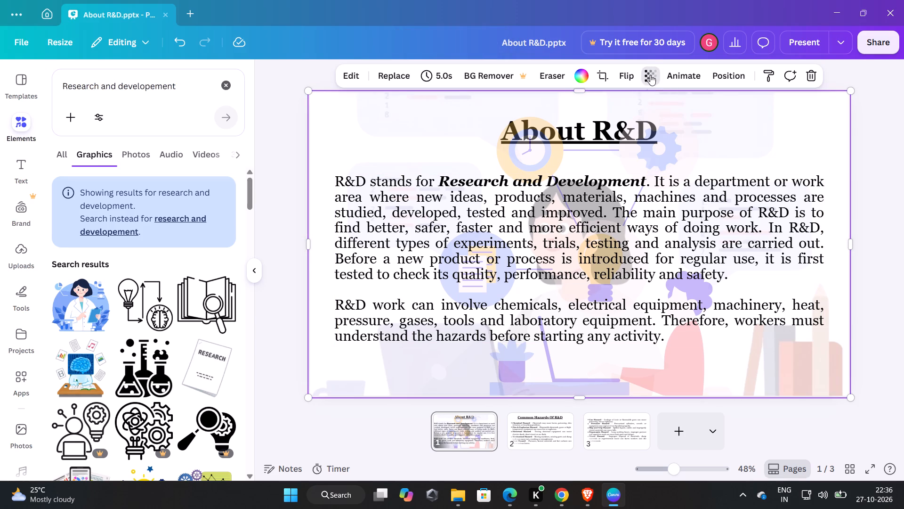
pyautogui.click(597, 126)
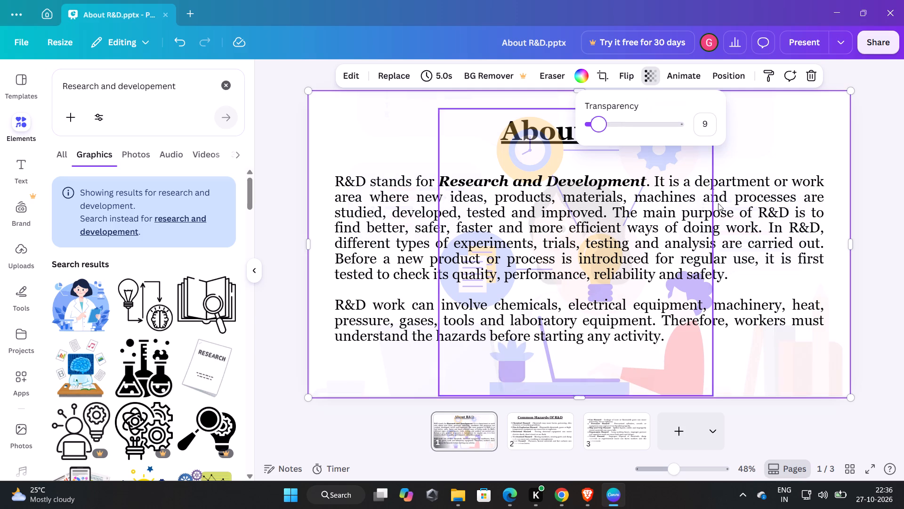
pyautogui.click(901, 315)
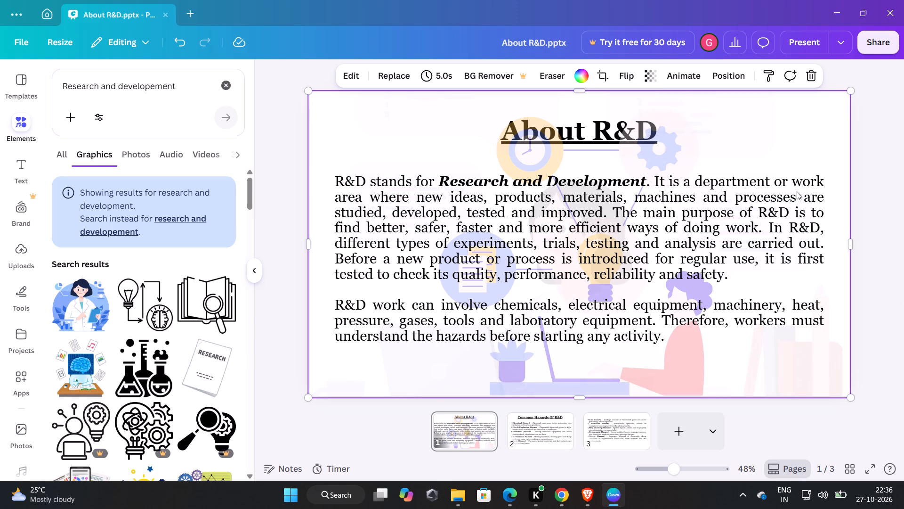
# Set the transparency value of the page 1 background image to 12.
pyautogui.click(648, 74)
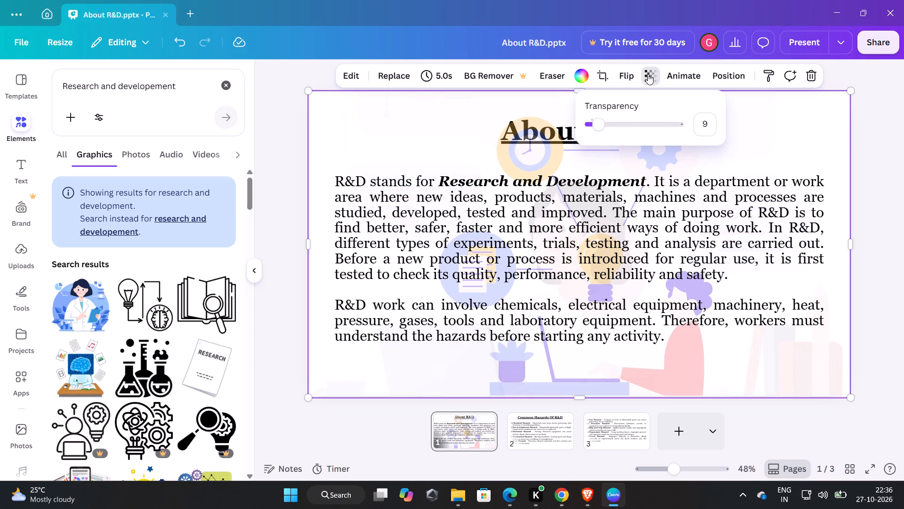
pyautogui.click(711, 124)
pyautogui.write('12')
pyautogui.press('Return')
pyautogui.click(889, 243)
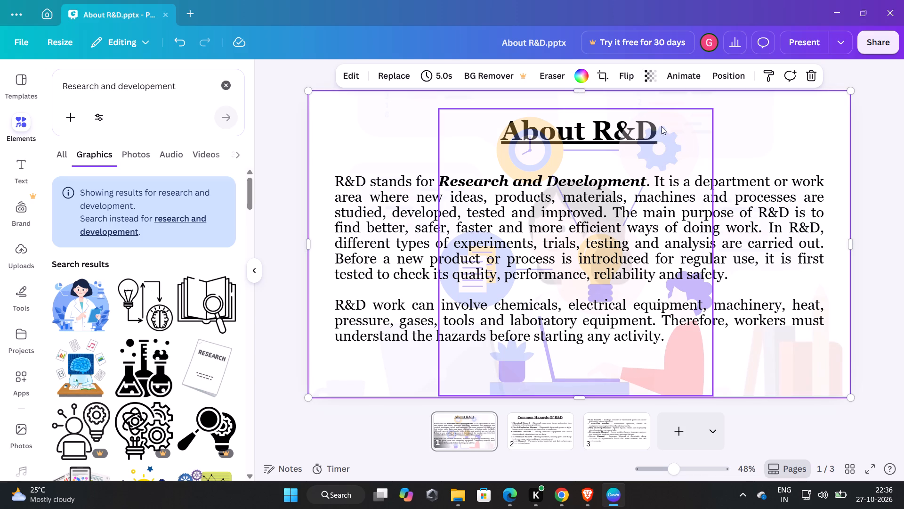
# Delete the laptop-and-icons illustration from the middle of page 1.
pyautogui.click(611, 119)
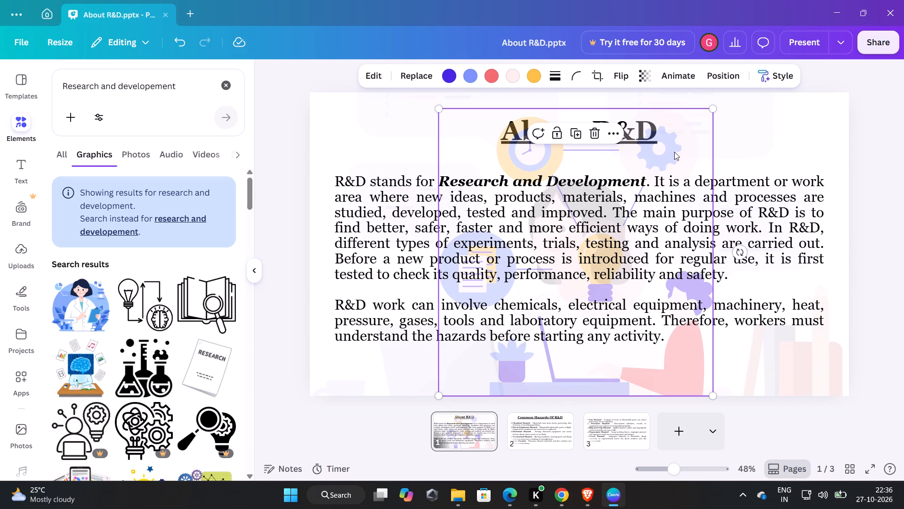
pyautogui.scroll(-1, 681, 187)
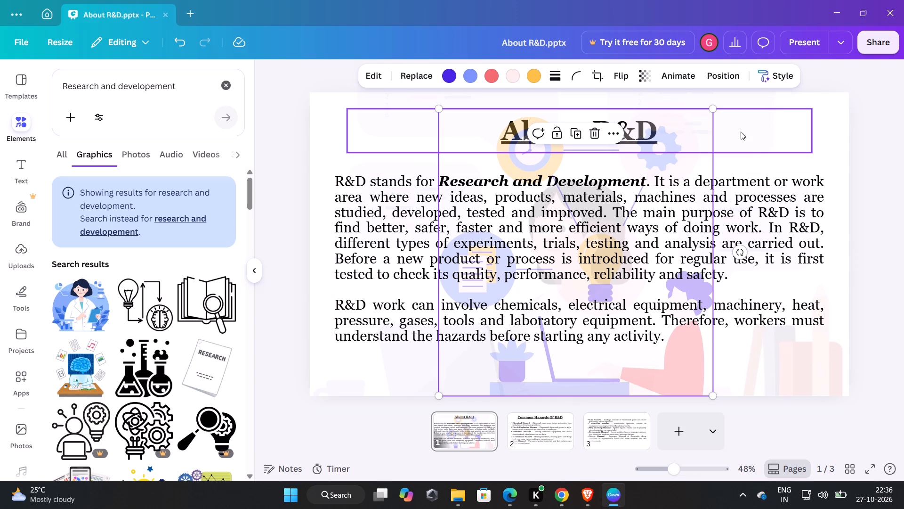
pyautogui.press('Delete')
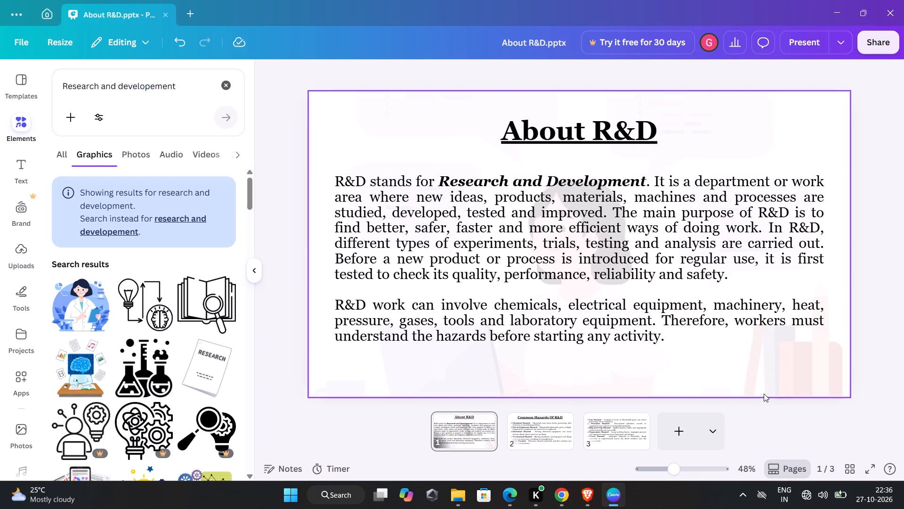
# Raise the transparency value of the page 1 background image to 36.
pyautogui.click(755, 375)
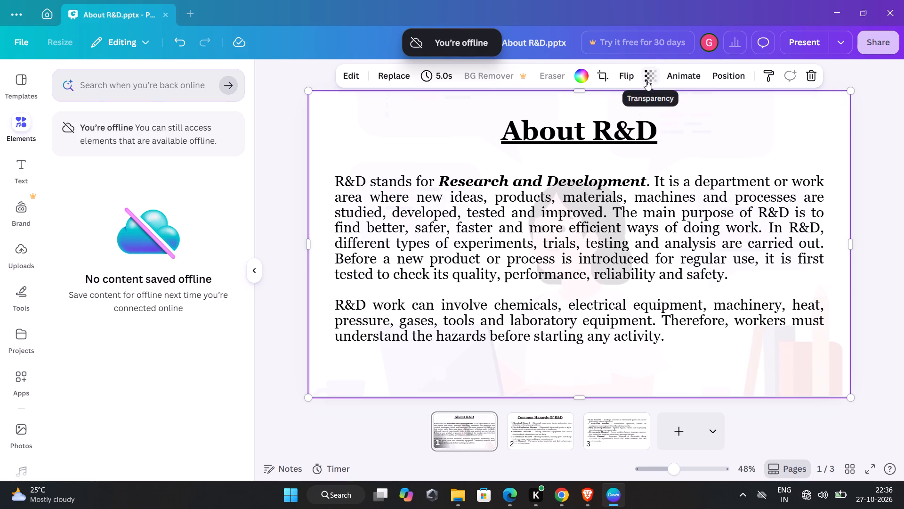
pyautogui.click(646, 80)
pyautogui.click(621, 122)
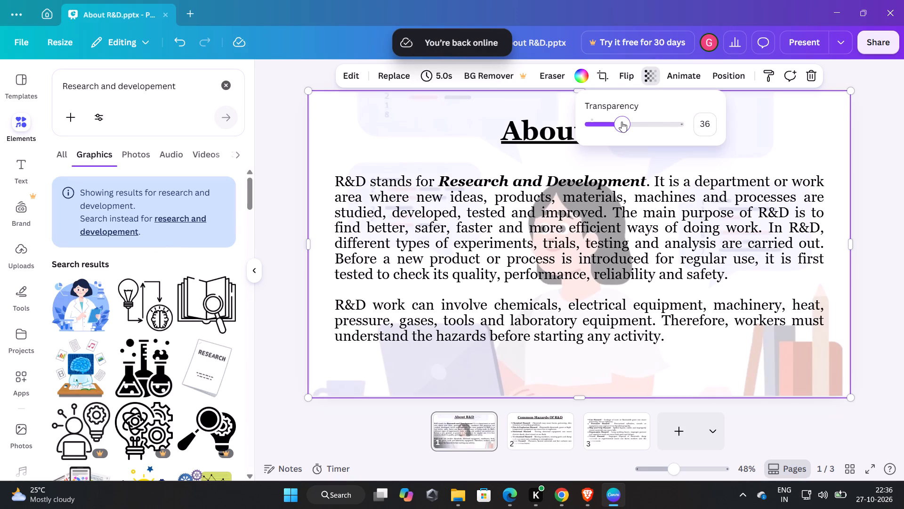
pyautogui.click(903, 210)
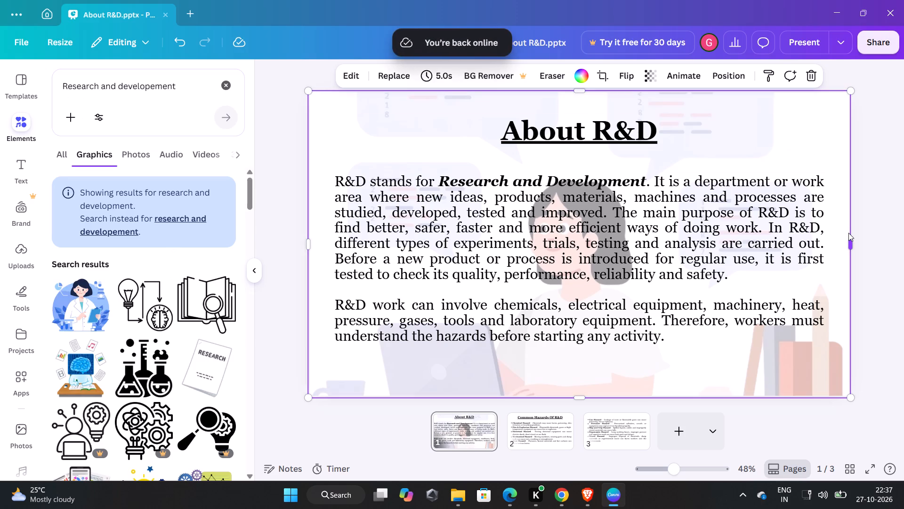
# Find the gold outline graphic of a light bulb over an open book among the research graphics and add it to page 1.
pyautogui.scroll(-3, 82, 334)
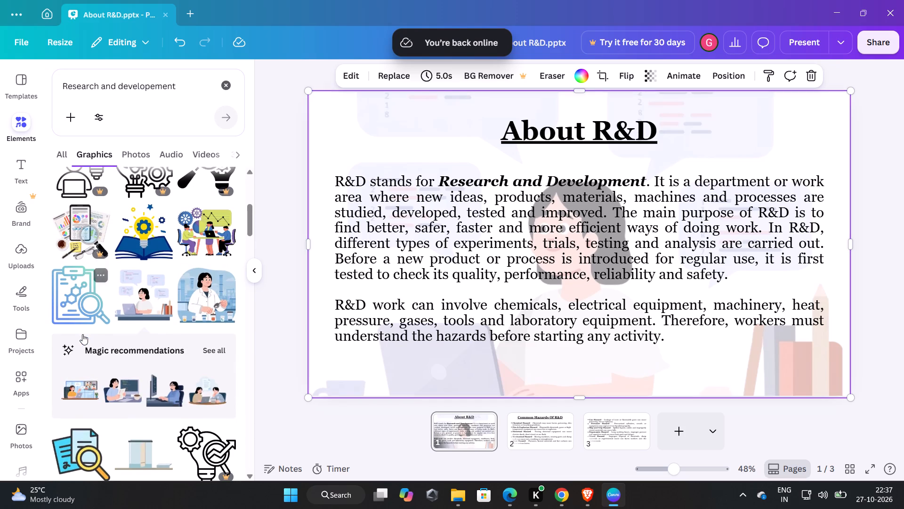
pyautogui.scroll(-4, 82, 334)
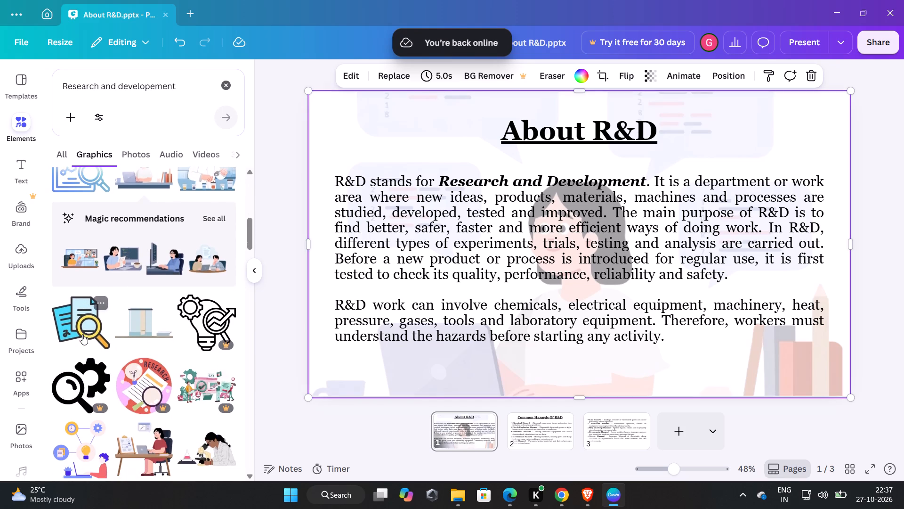
pyautogui.scroll(-1, 82, 334)
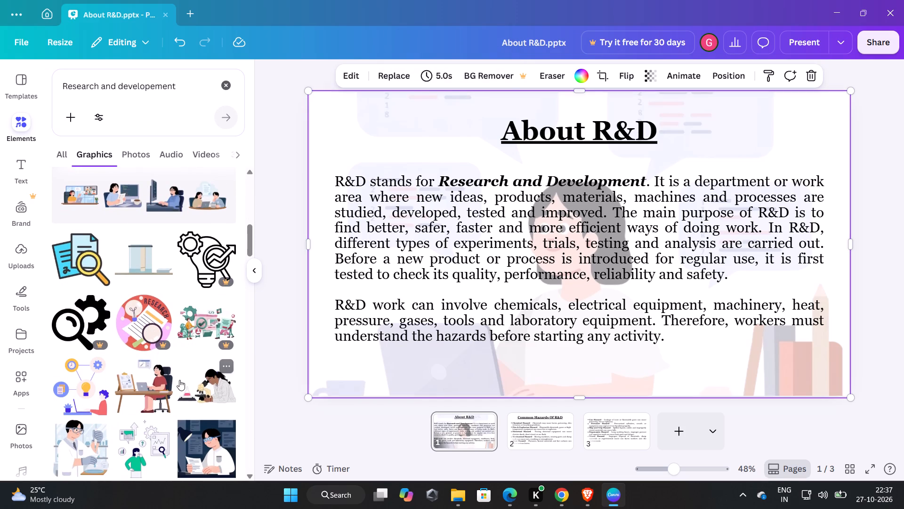
pyautogui.scroll(-5, 179, 380)
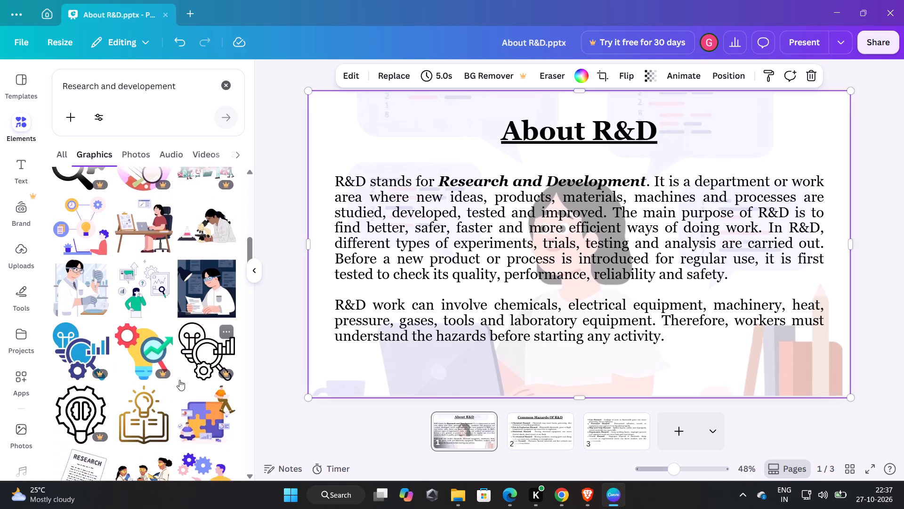
pyautogui.scroll(-2, 179, 380)
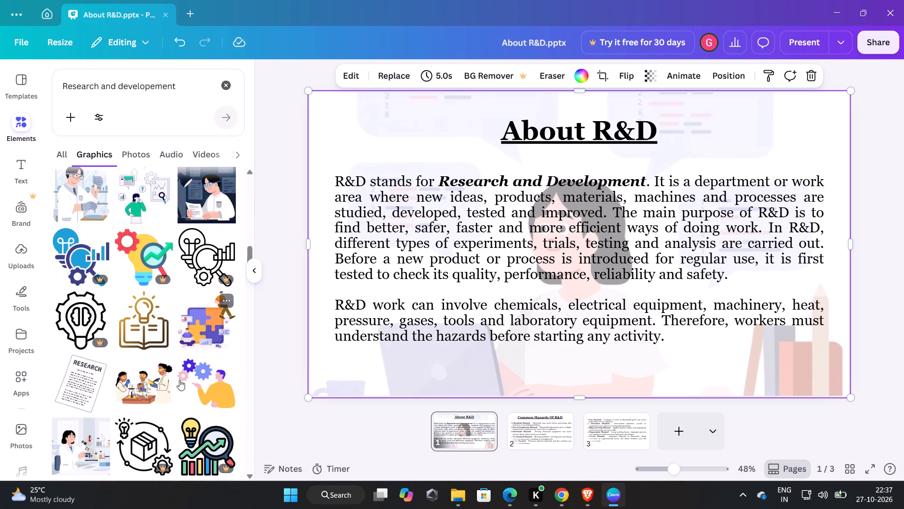
pyautogui.scroll(-1, 179, 380)
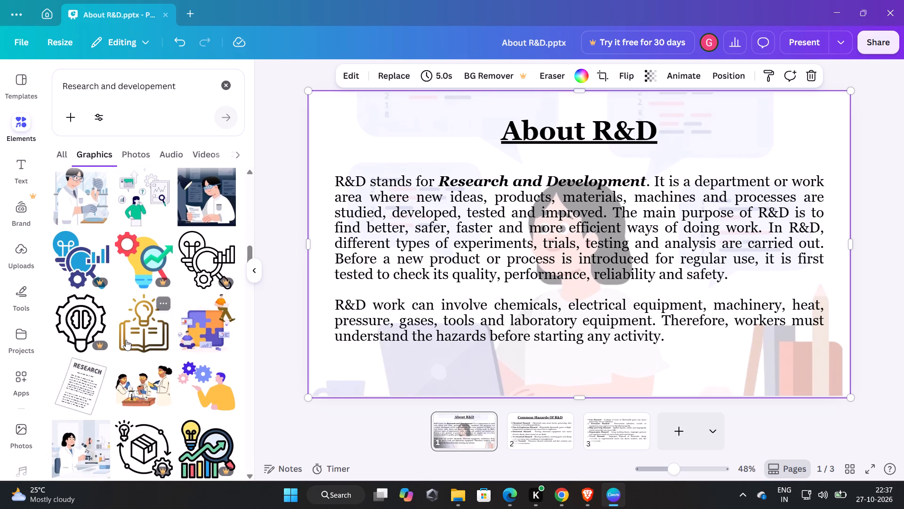
pyautogui.click(126, 340)
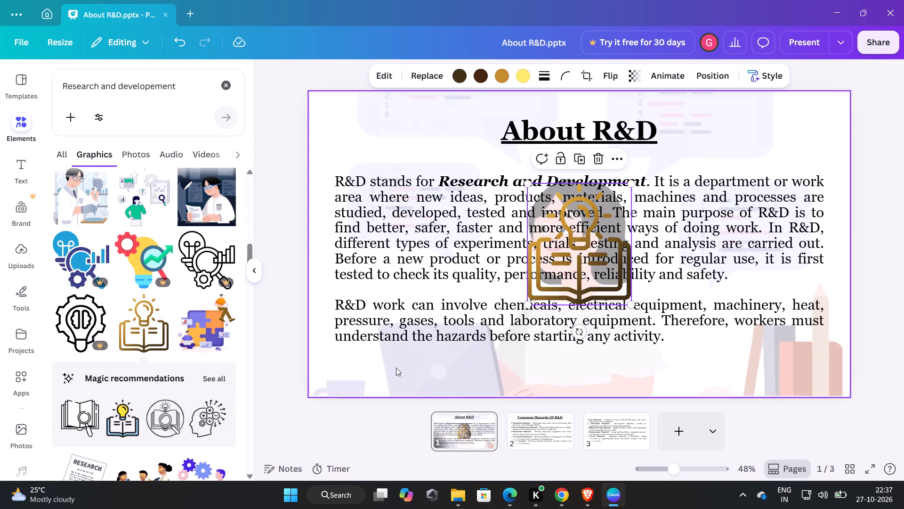
# Delete the full-page background image of the woman at the desk from page 1.
pyautogui.click(490, 367)
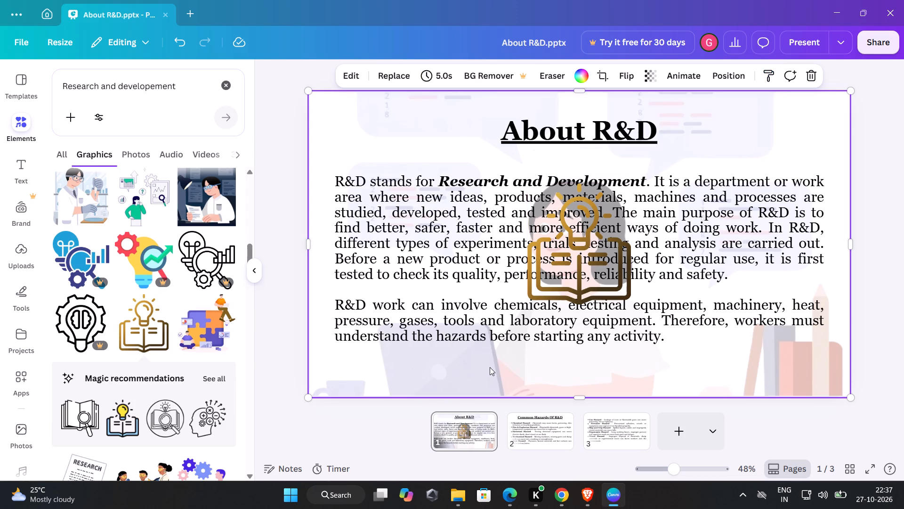
pyautogui.press('Delete')
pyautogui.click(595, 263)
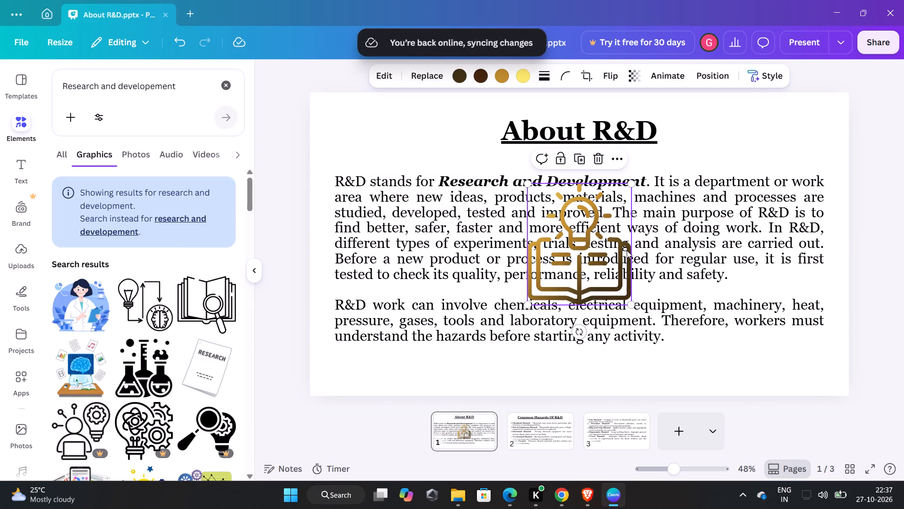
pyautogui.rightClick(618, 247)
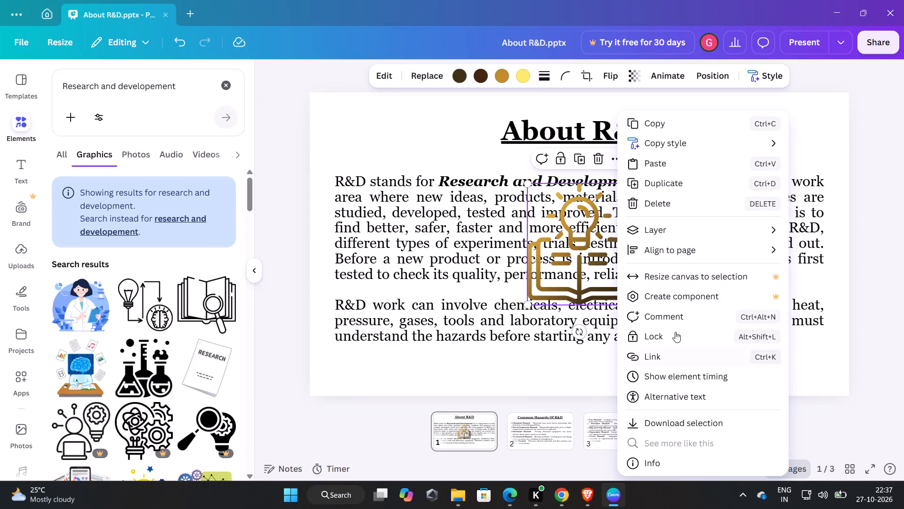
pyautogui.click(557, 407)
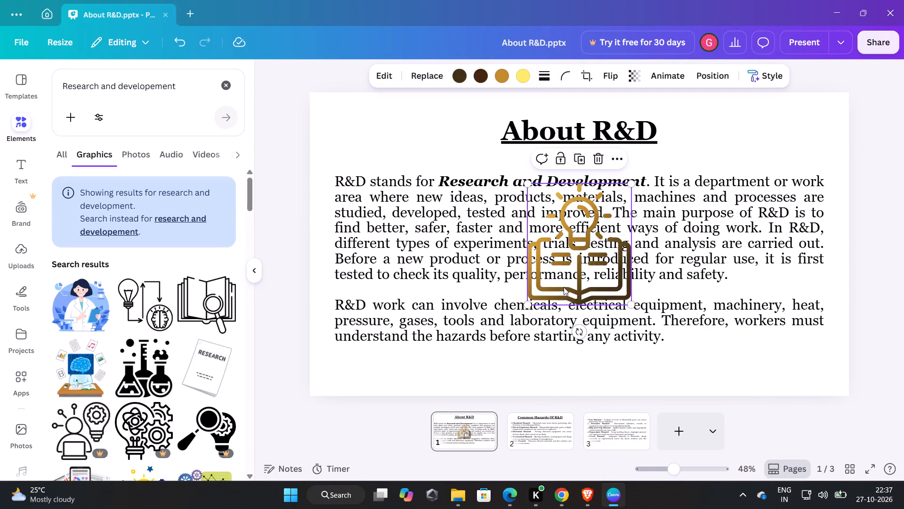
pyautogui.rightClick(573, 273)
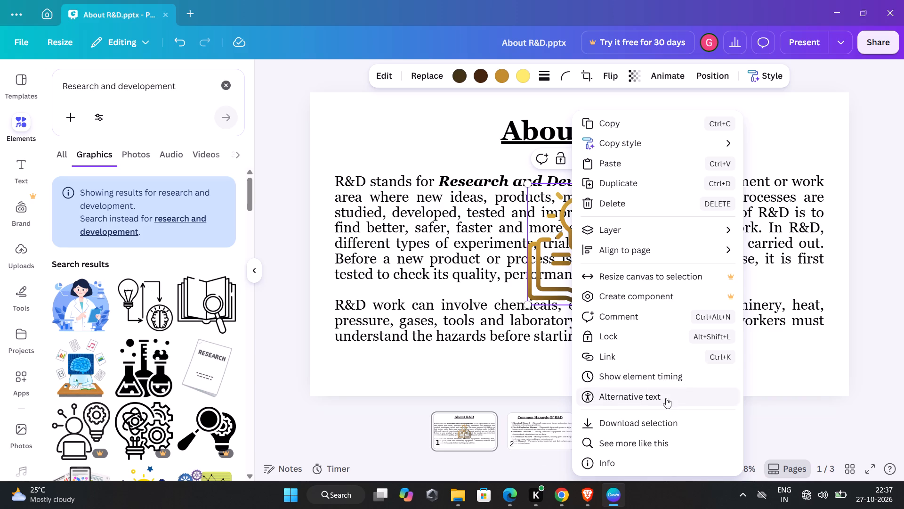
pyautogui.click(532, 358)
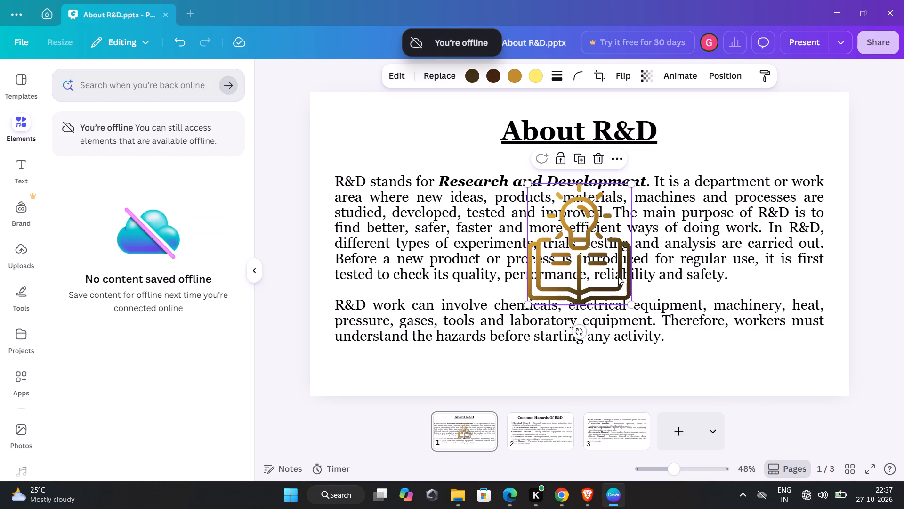
# Enlarge the gold bulb-and-book graphic to nearly the full page height and centre it horizontally on page 1.
pyautogui.moveTo(631, 303); pyautogui.dragTo(715, 368)
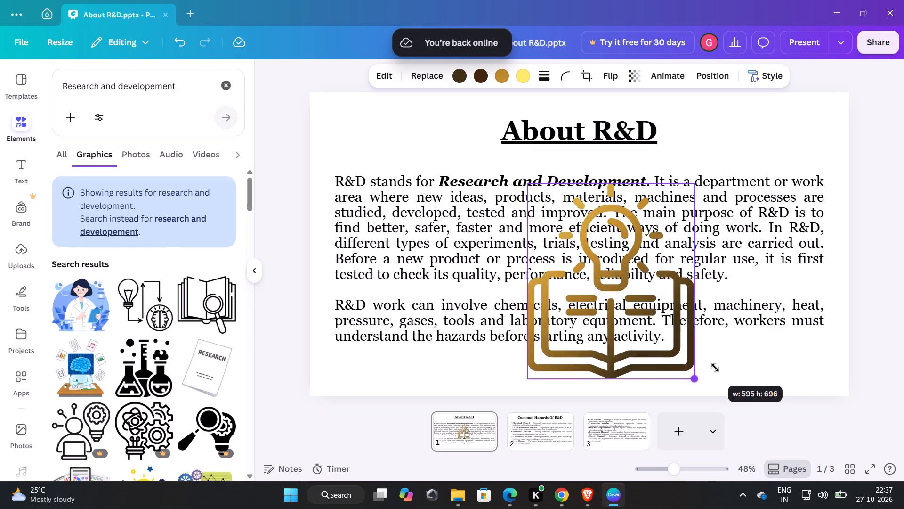
pyautogui.moveTo(715, 368); pyautogui.dragTo(726, 377)
pyautogui.moveTo(658, 333); pyautogui.dragTo(615, 279)
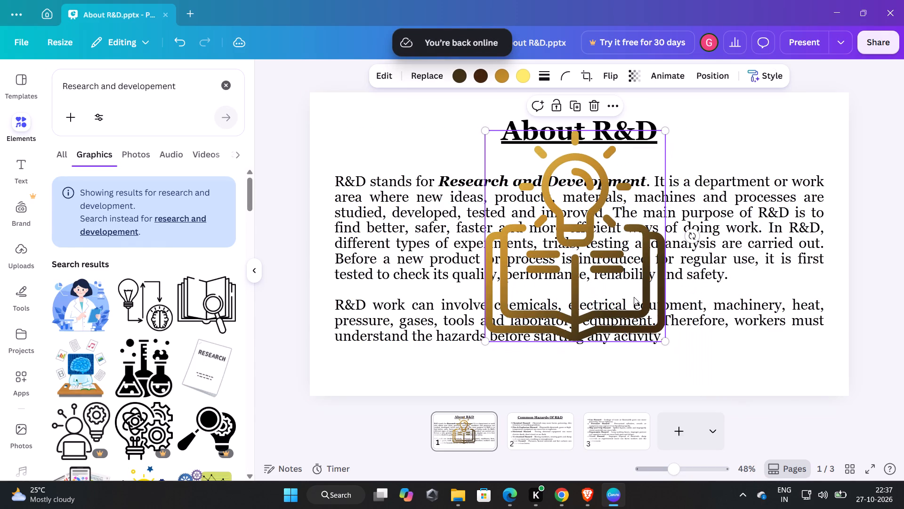
pyautogui.moveTo(663, 339); pyautogui.dragTo(745, 401)
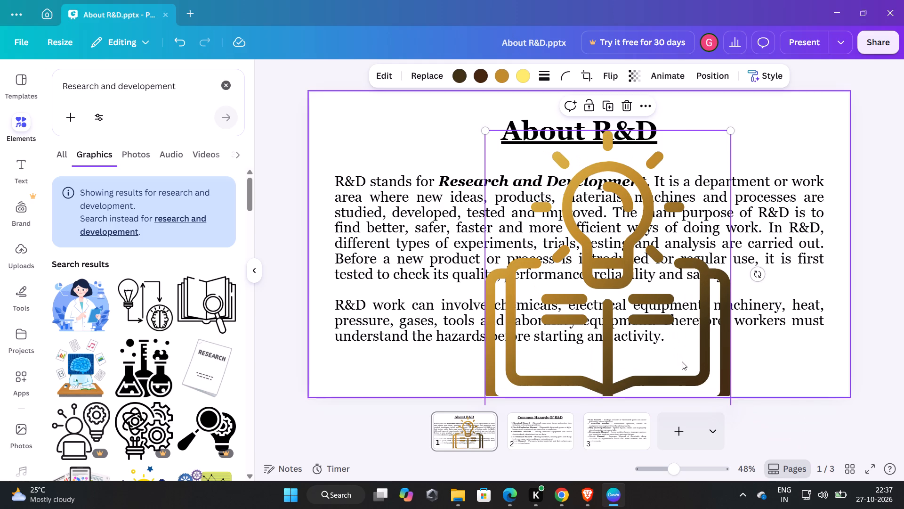
pyautogui.moveTo(682, 361); pyautogui.dragTo(654, 333)
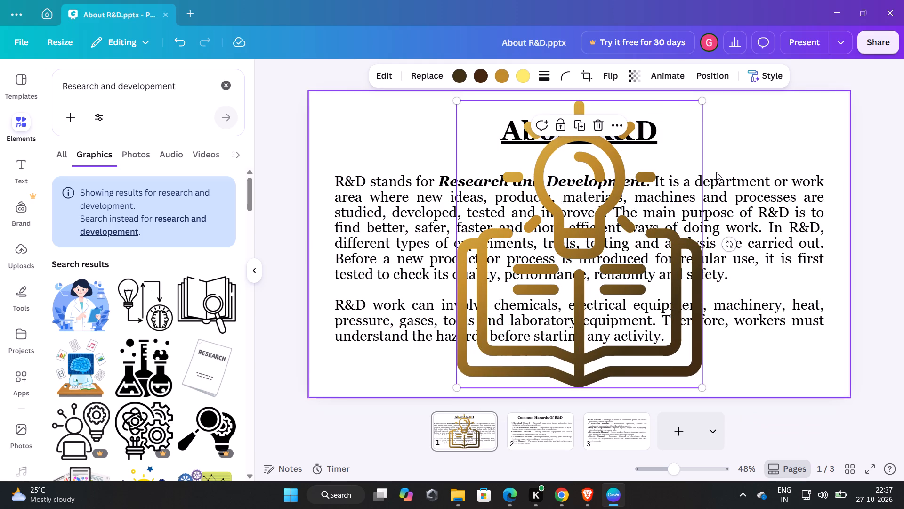
pyautogui.moveTo(702, 96); pyautogui.dragTo(702, 98)
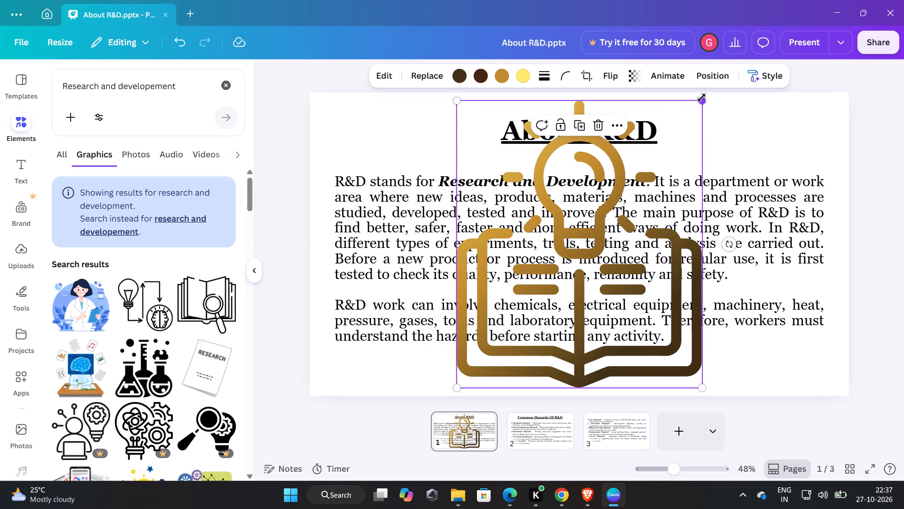
pyautogui.moveTo(702, 98); pyautogui.dragTo(706, 90)
pyautogui.moveTo(597, 222); pyautogui.dragTo(581, 213)
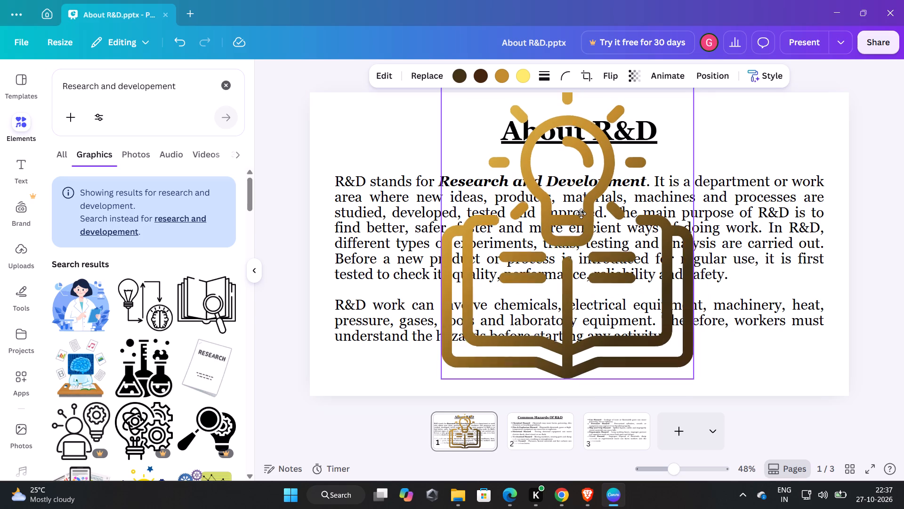
pyautogui.moveTo(581, 213); pyautogui.dragTo(596, 229)
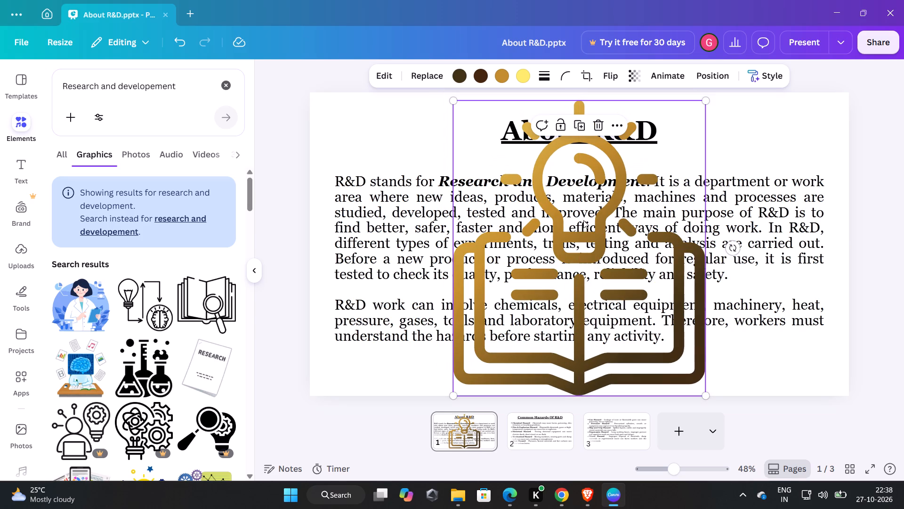
pyautogui.click(682, 146)
pyautogui.click(861, 288)
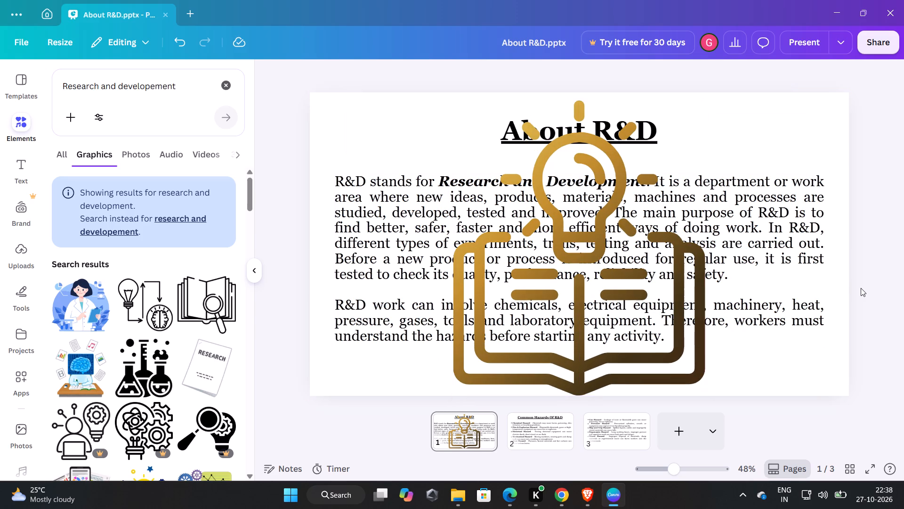
# Move the bulb-and-book graphic's layer below the body text and heading, directly above the page background.
pyautogui.click(621, 232)
pyautogui.rightClick(621, 232)
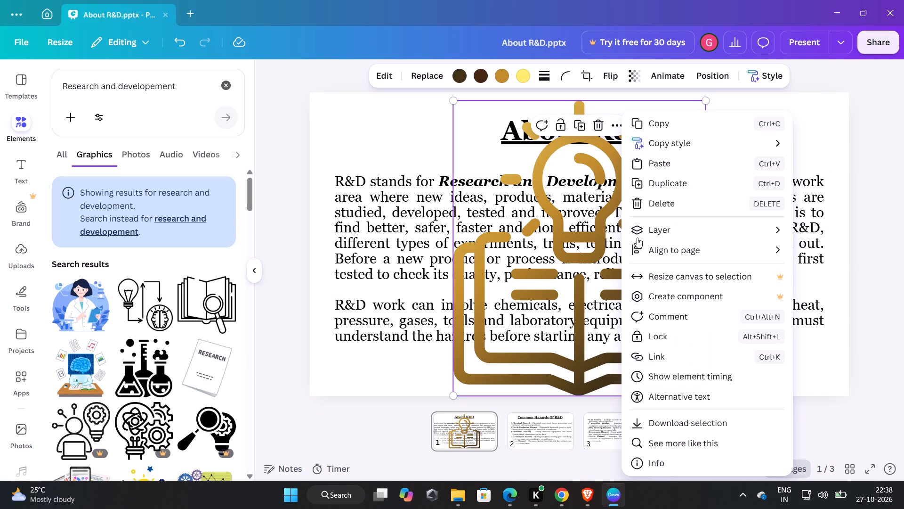
pyautogui.click(659, 235)
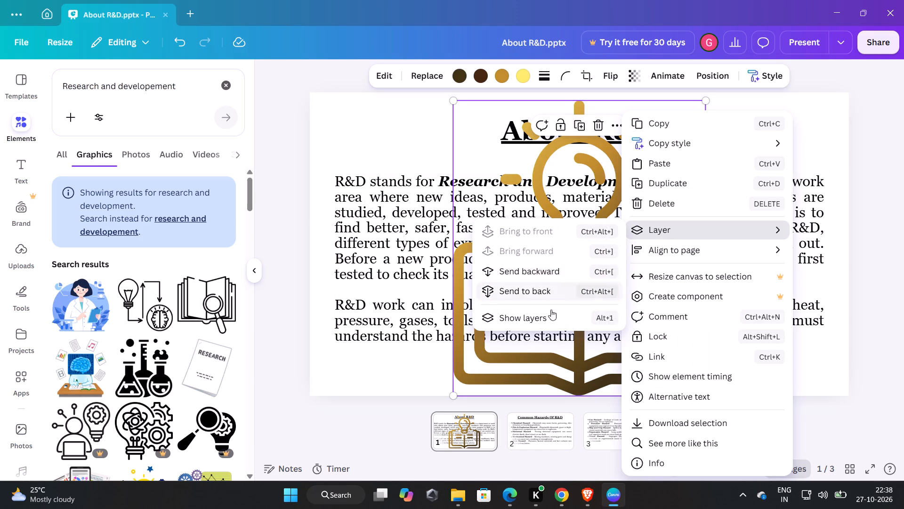
pyautogui.click(549, 326)
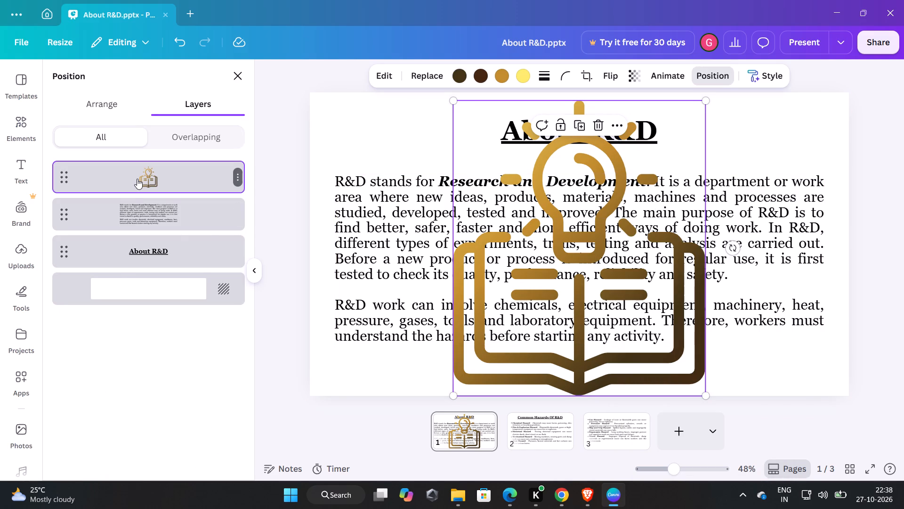
pyautogui.moveTo(137, 179); pyautogui.dragTo(141, 261)
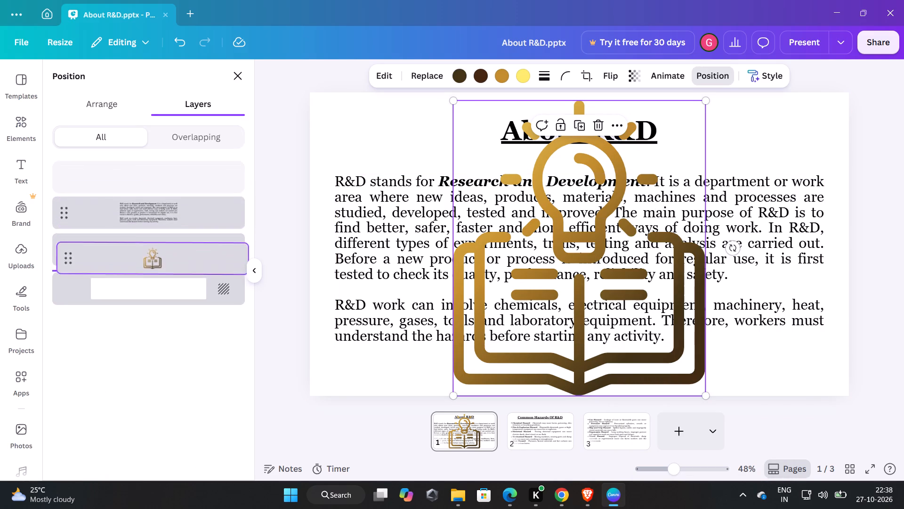
pyautogui.moveTo(141, 261); pyautogui.dragTo(144, 272)
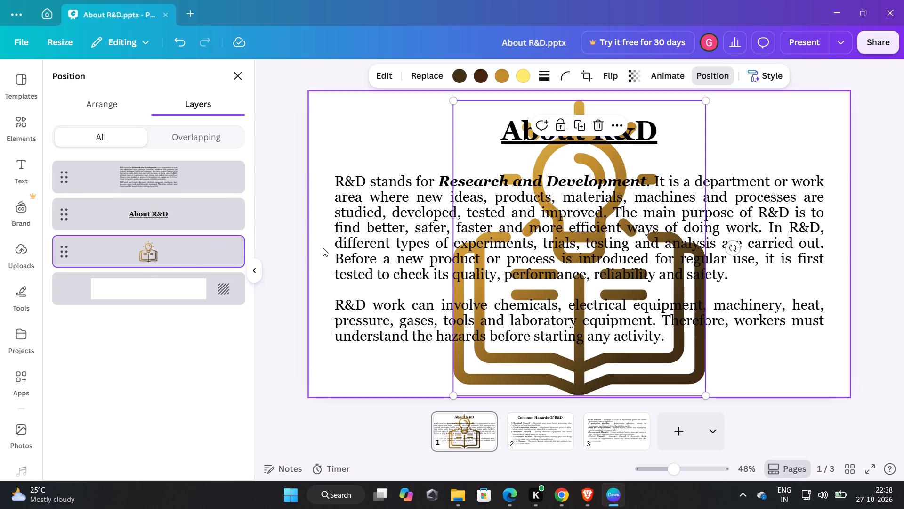
# Move the "About R&D" heading layer above the body text layer.
pyautogui.moveTo(195, 214); pyautogui.dragTo(187, 171)
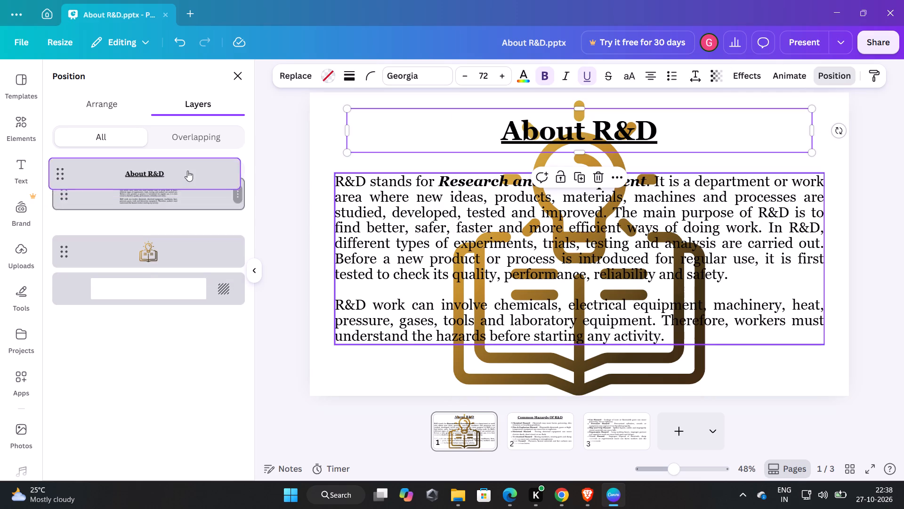
pyautogui.click(888, 369)
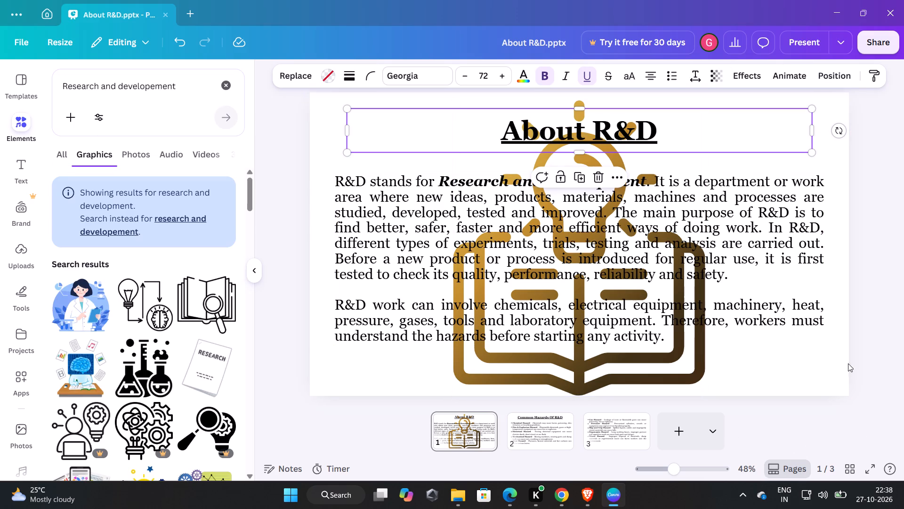
# Set the transparency value of the bulb-and-book graphic on page 1 to 29.
pyautogui.click(694, 353)
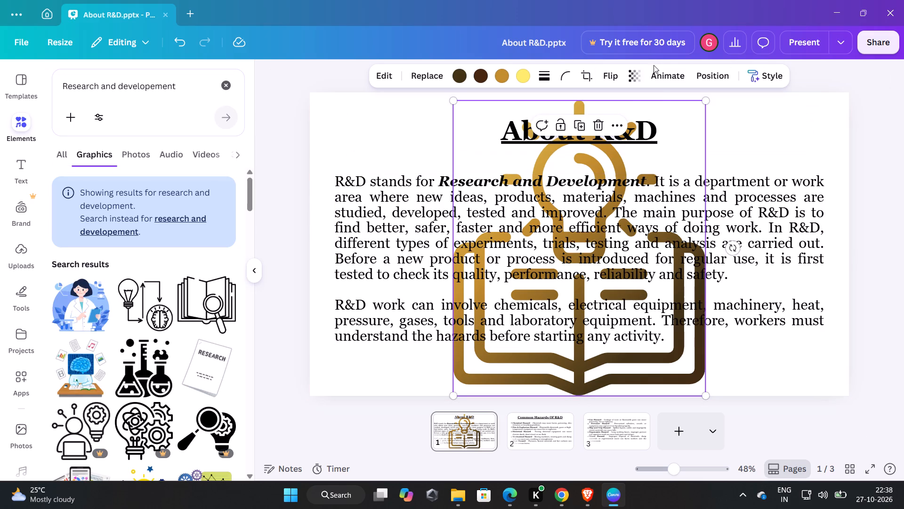
pyautogui.click(638, 73)
pyautogui.click(600, 124)
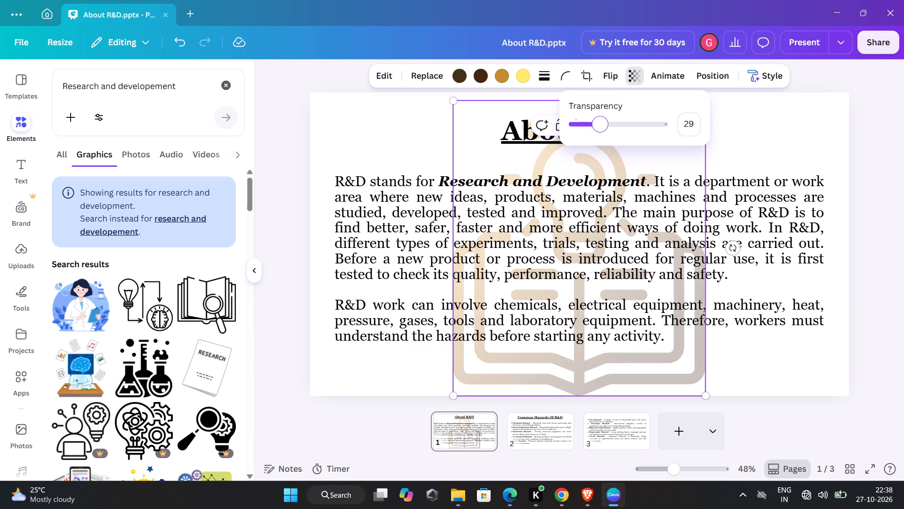
pyautogui.click(872, 243)
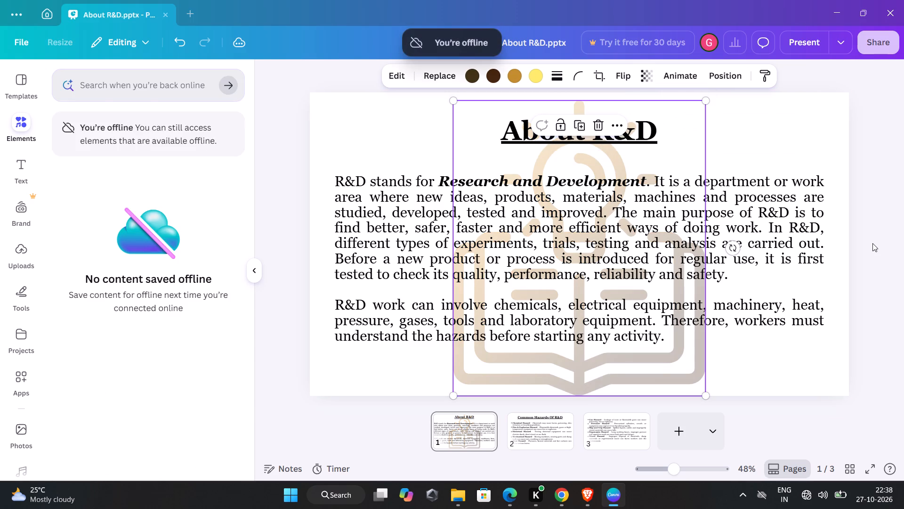
# Shrink the bulb-and-book graphic on page 1 to about 60% of the page height and centre it behind the body text.
pyautogui.click(866, 139)
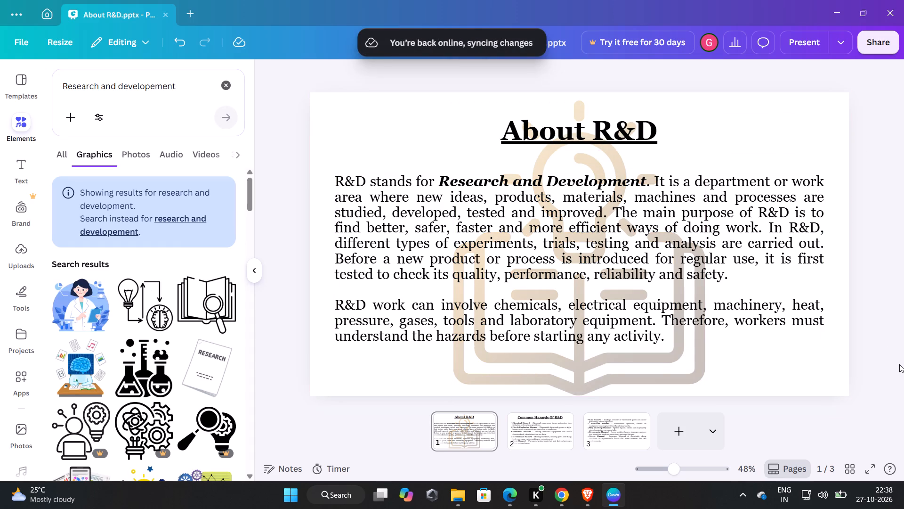
pyautogui.click(680, 353)
pyautogui.moveTo(706, 391); pyautogui.dragTo(673, 331)
pyautogui.moveTo(629, 299); pyautogui.dragTo(638, 321)
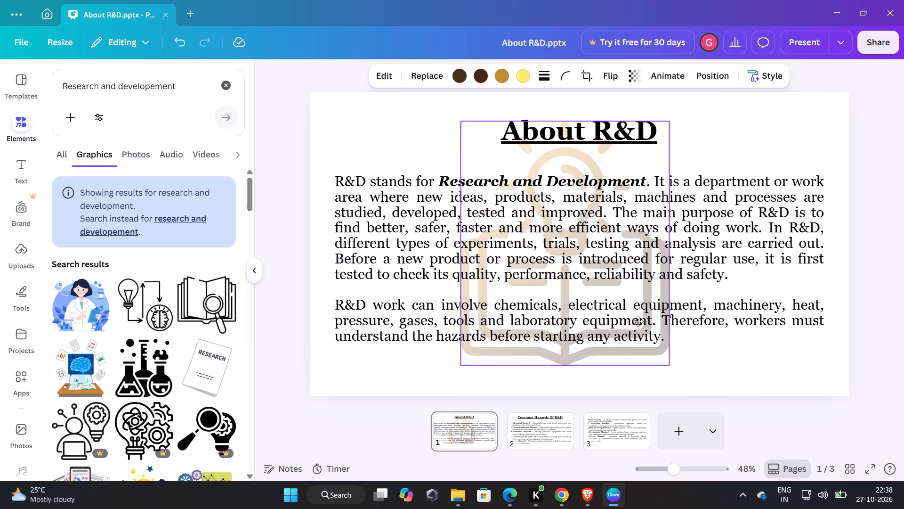
pyautogui.moveTo(638, 321); pyautogui.dragTo(646, 333)
pyautogui.moveTo(680, 376); pyautogui.dragTo(652, 328)
pyautogui.moveTo(628, 292); pyautogui.dragTo(648, 318)
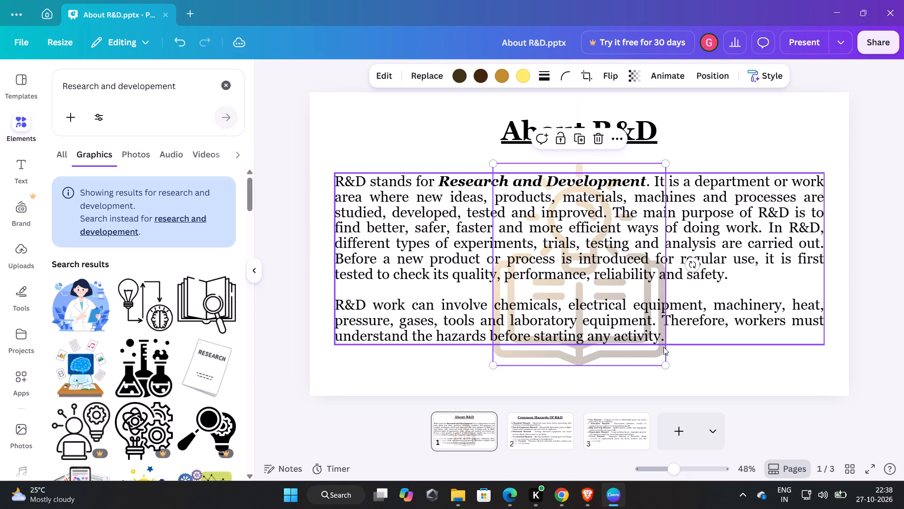
pyautogui.moveTo(666, 366); pyautogui.dragTo(654, 342)
pyautogui.moveTo(612, 292); pyautogui.dragTo(620, 299)
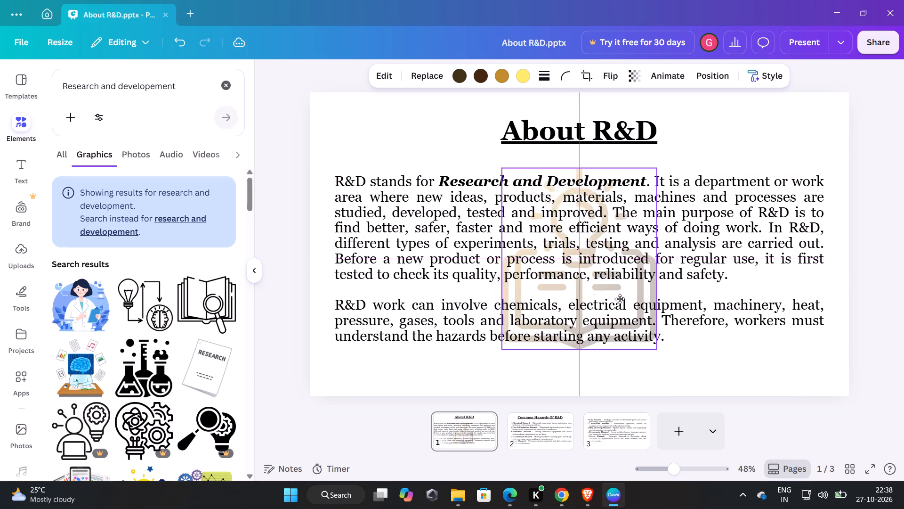
pyautogui.moveTo(620, 299); pyautogui.dragTo(621, 302)
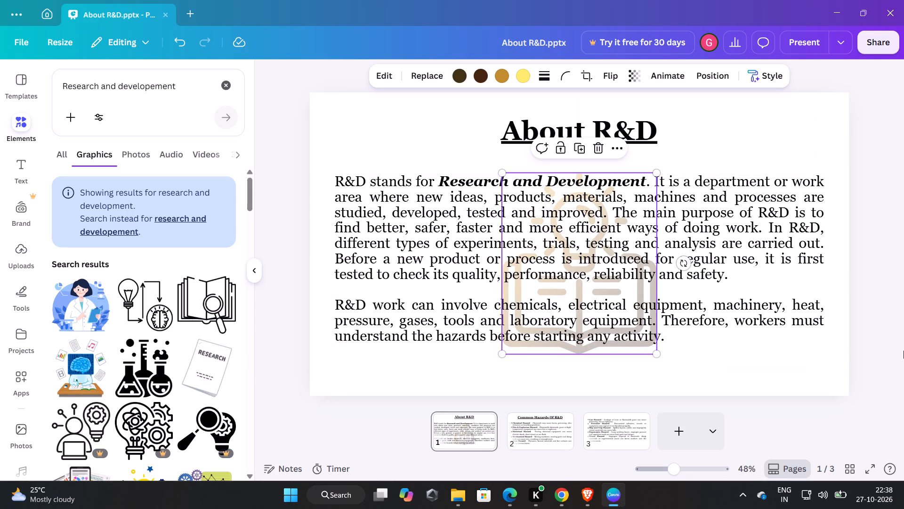
pyautogui.click(891, 358)
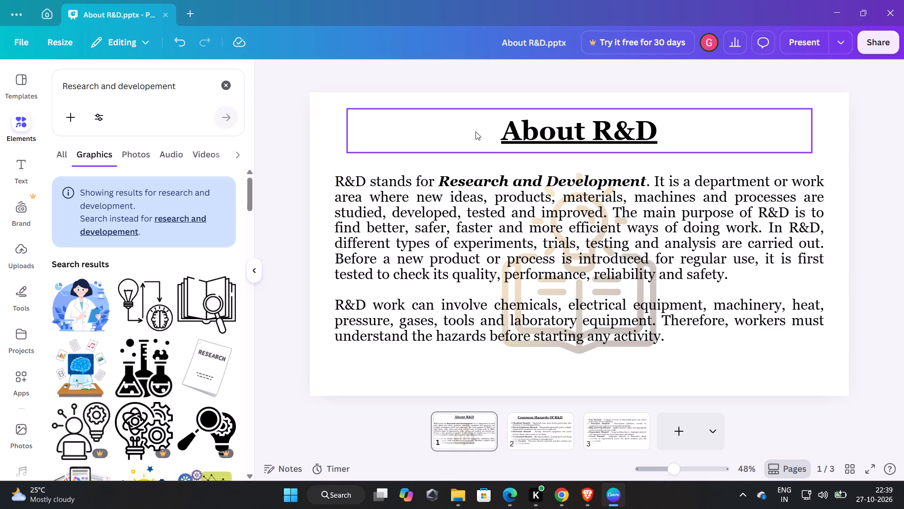
# Try purple, yellow, pale blue, lilac and pink backgrounds on page 1, settling on the light peach #FFD9C2.
pyautogui.click(332, 151)
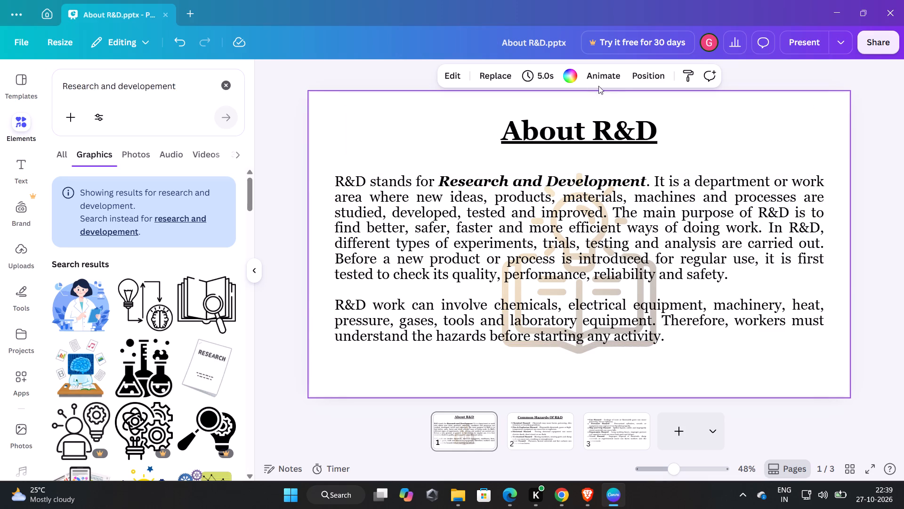
pyautogui.click(573, 75)
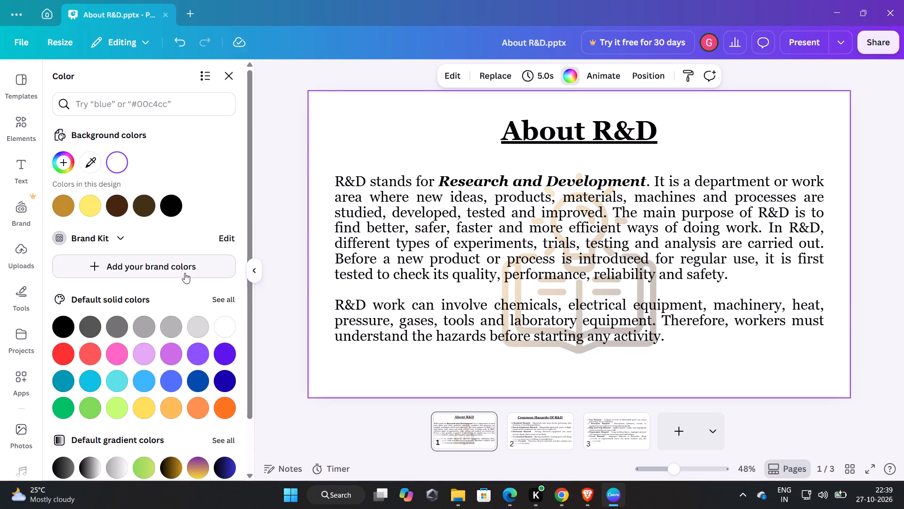
pyautogui.click(171, 355)
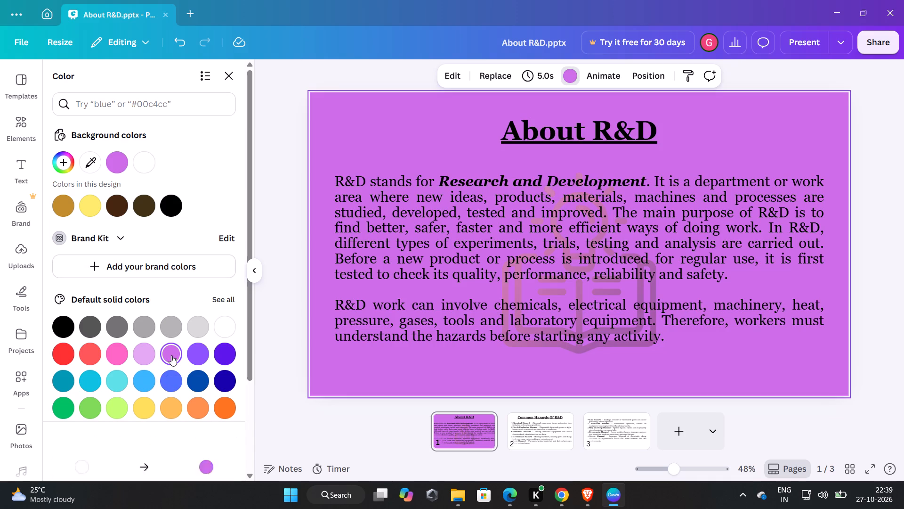
pyautogui.click(141, 415)
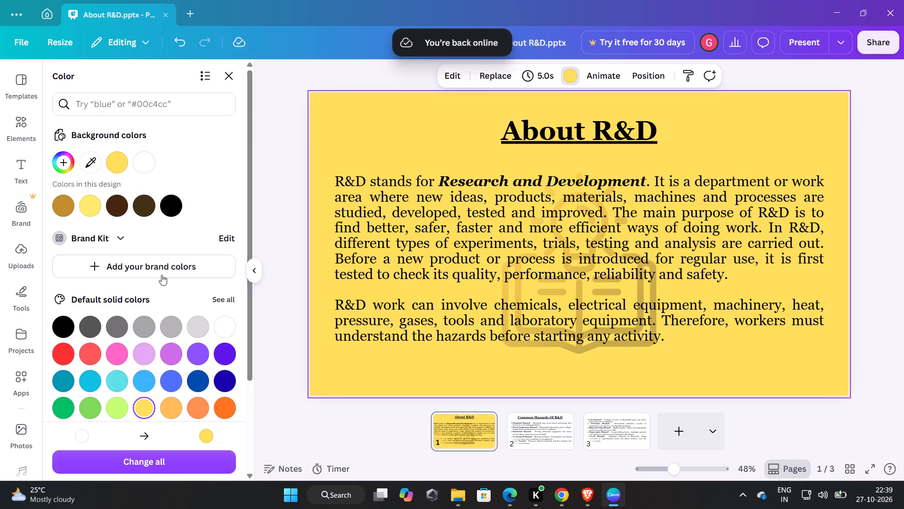
pyautogui.click(230, 300)
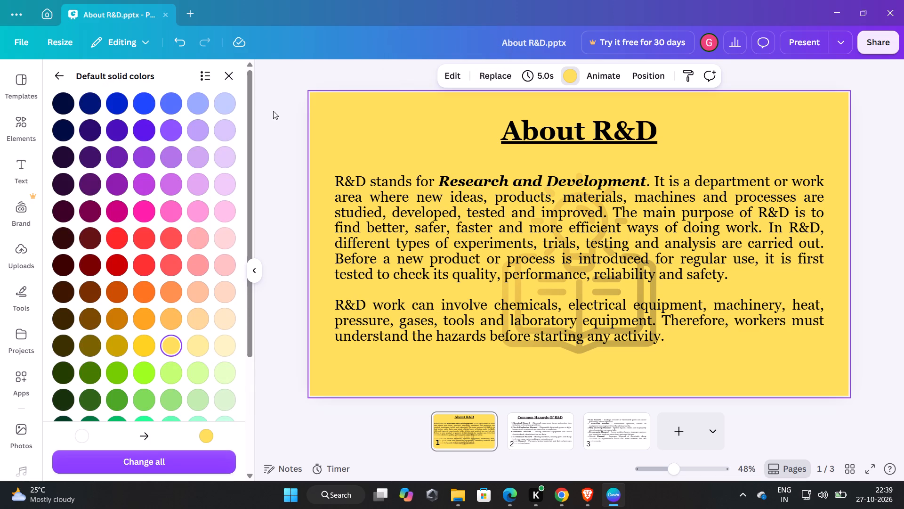
pyautogui.click(223, 97)
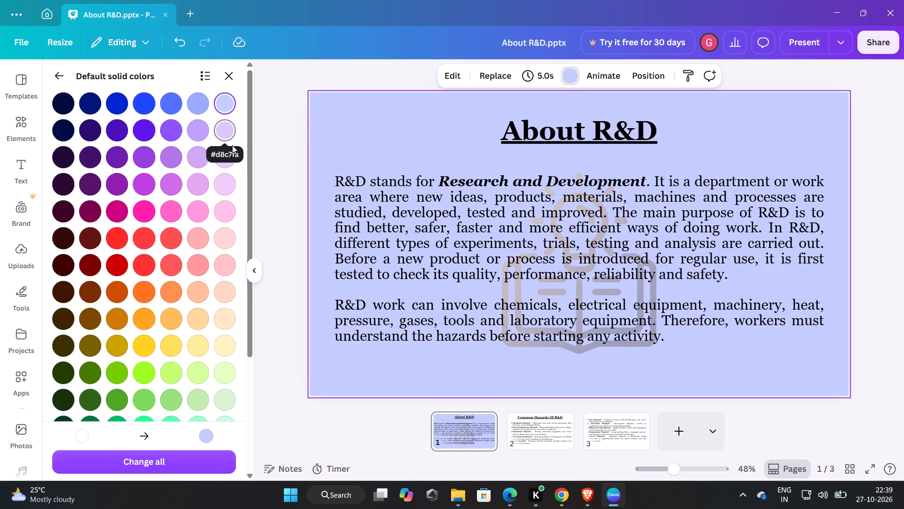
pyautogui.click(227, 161)
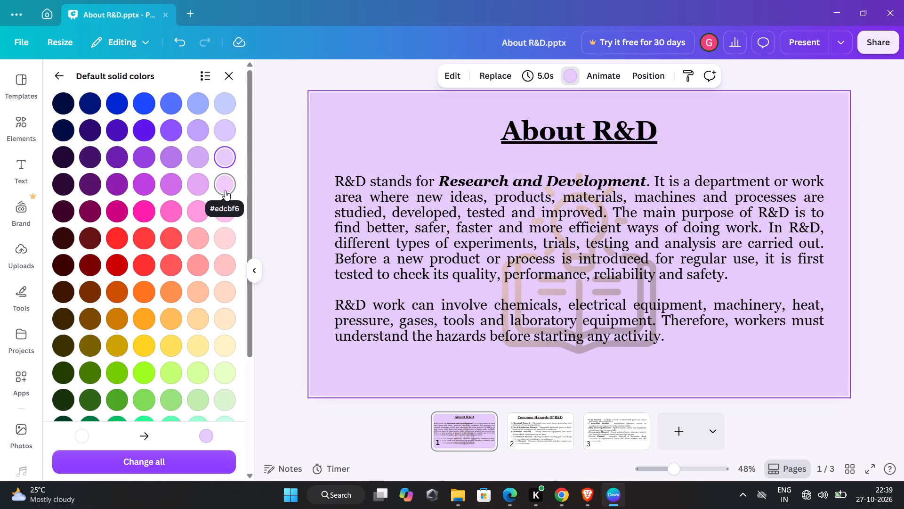
pyautogui.click(226, 243)
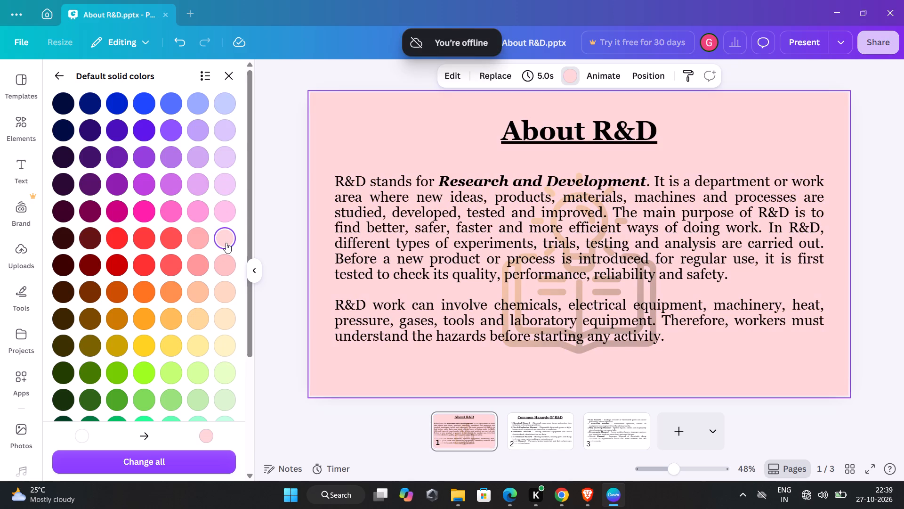
pyautogui.click(226, 297)
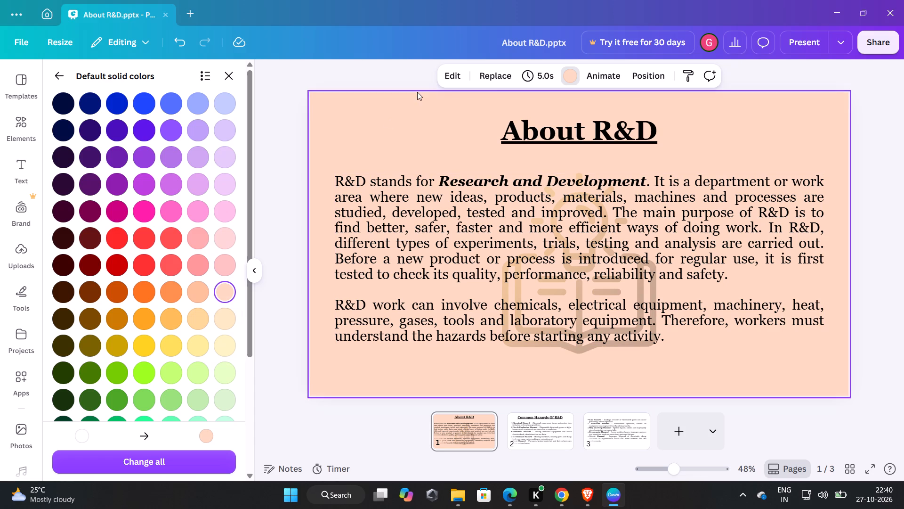
# Fine-tune the page 1 background from light peach to the paler solid beige-pink #F0E3DC, trying a gradient along the way.
pyautogui.click(572, 73)
pyautogui.click(572, 73)
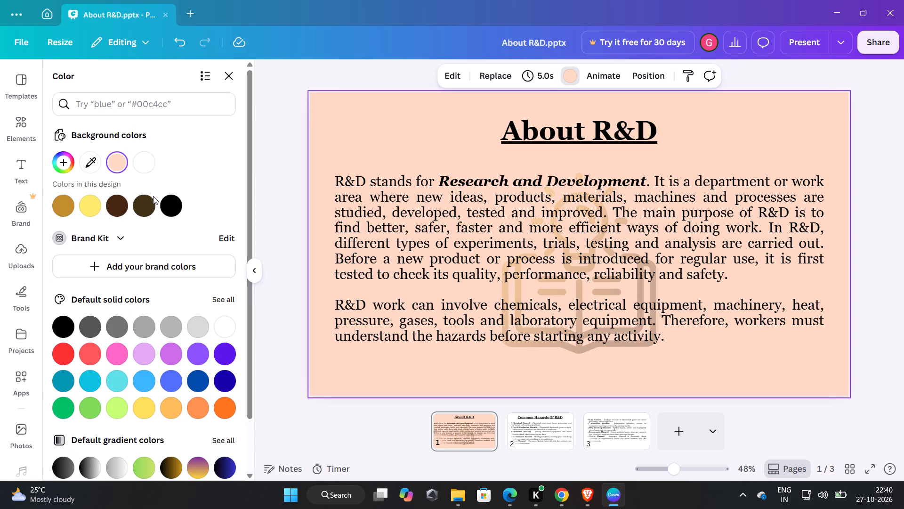
pyautogui.click(116, 166)
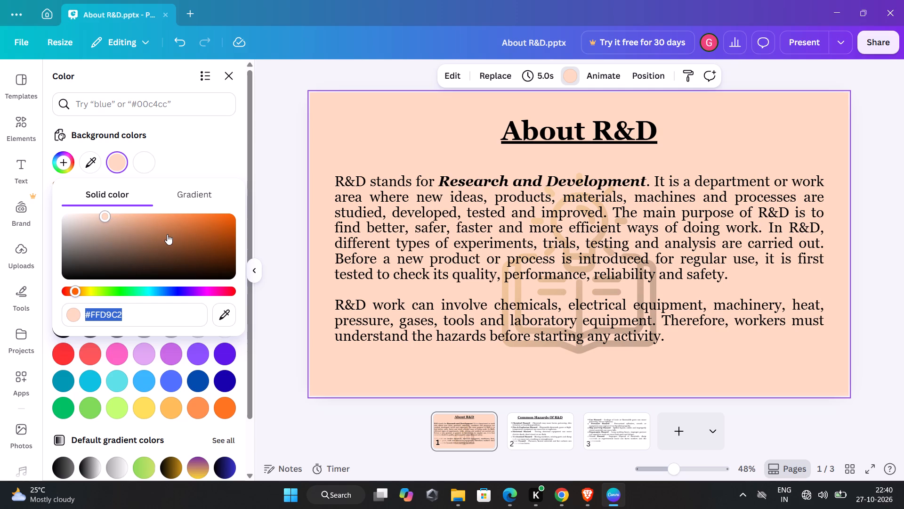
pyautogui.click(176, 198)
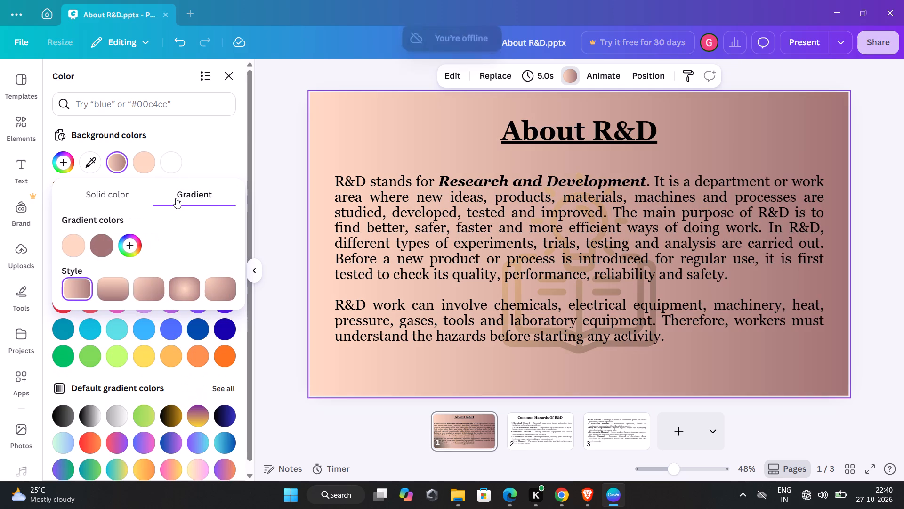
pyautogui.click(115, 185)
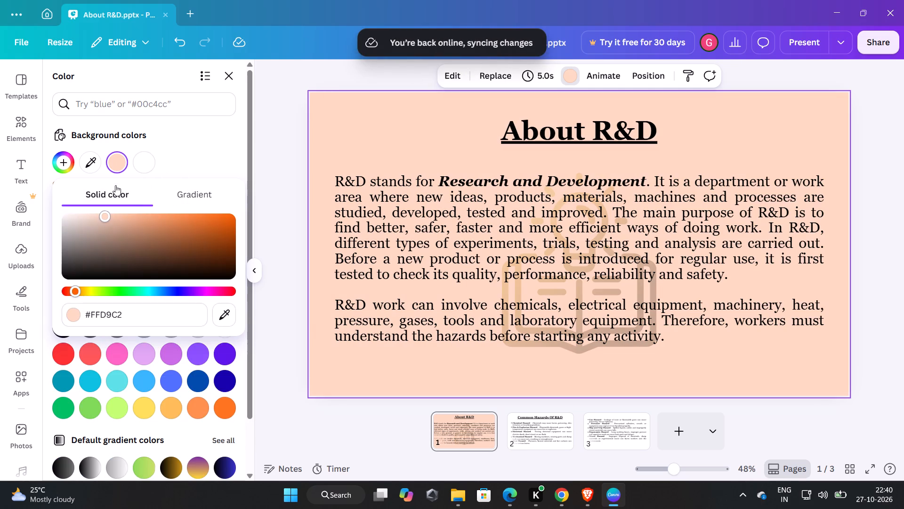
pyautogui.click(89, 217)
pyautogui.press('Left')
pyautogui.press('Left')
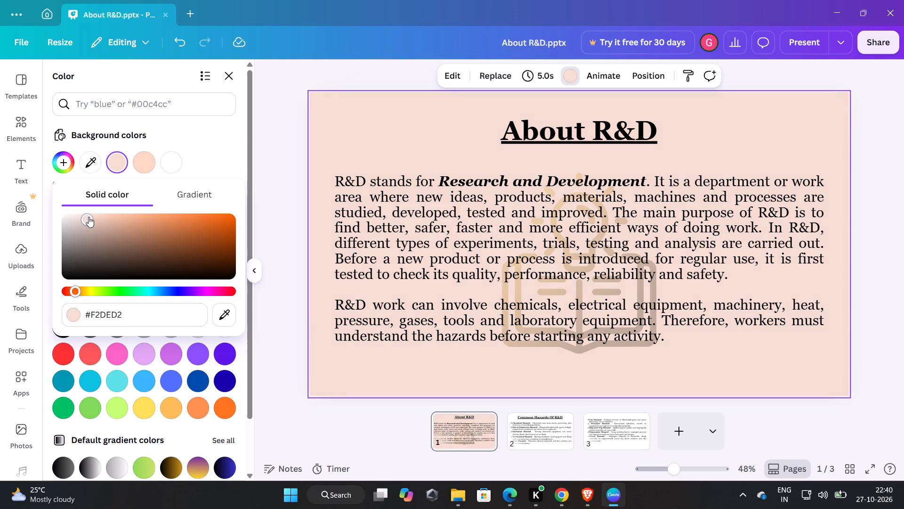
pyautogui.click(81, 215)
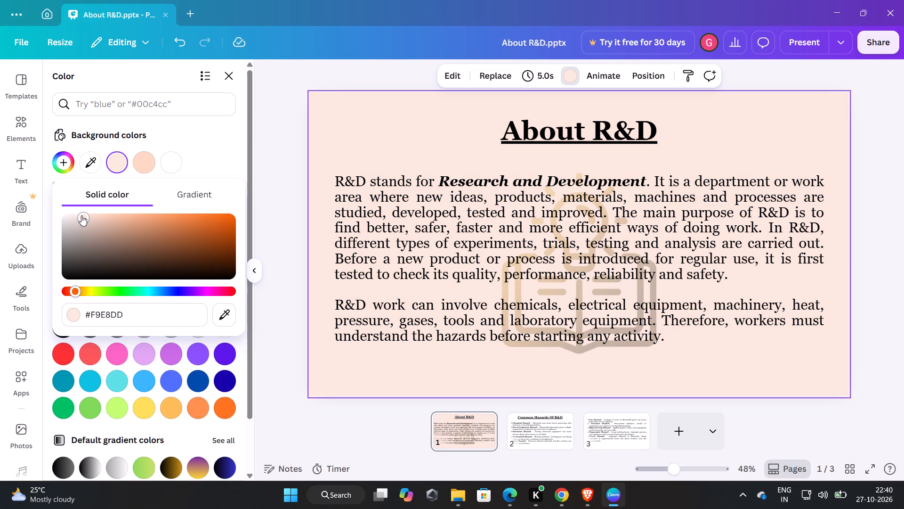
pyautogui.click(88, 215)
pyautogui.click(82, 215)
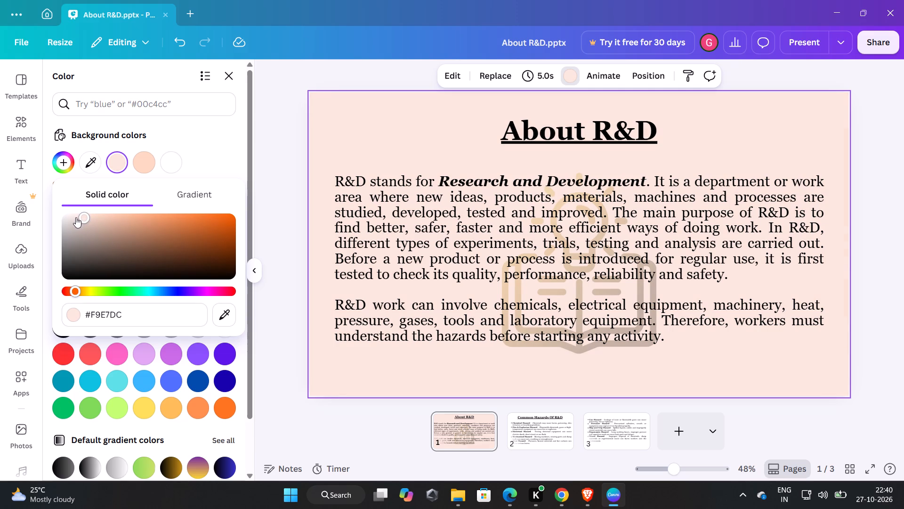
pyautogui.click(77, 218)
pyautogui.click(298, 420)
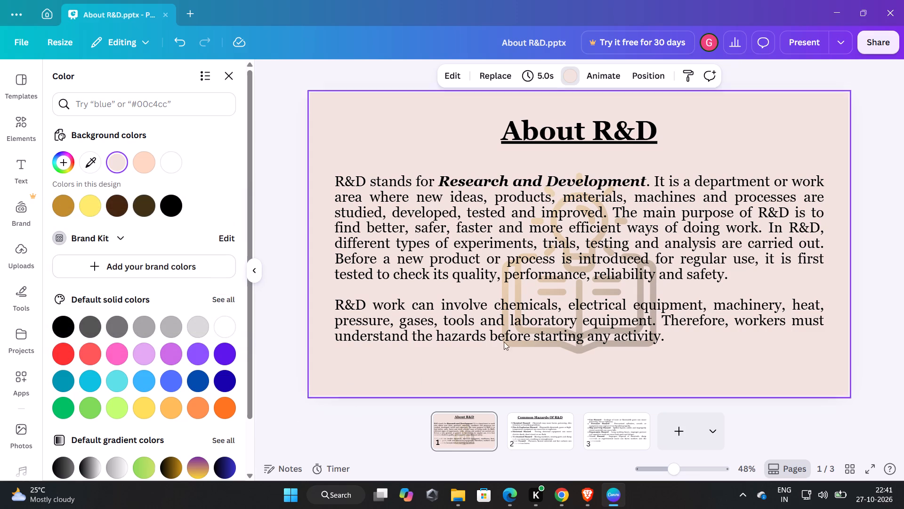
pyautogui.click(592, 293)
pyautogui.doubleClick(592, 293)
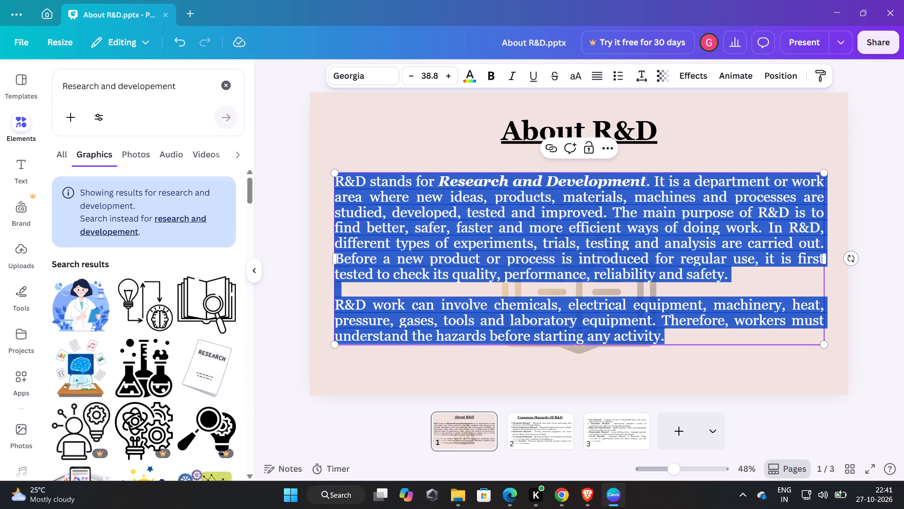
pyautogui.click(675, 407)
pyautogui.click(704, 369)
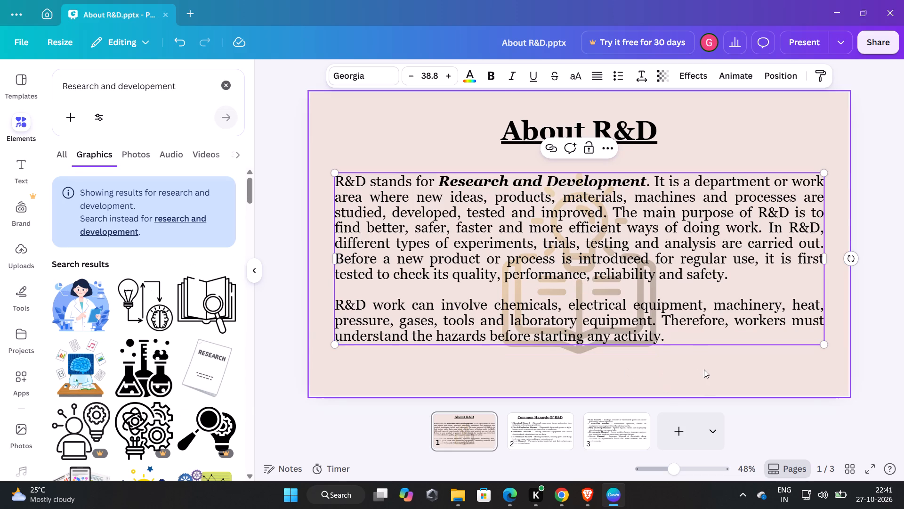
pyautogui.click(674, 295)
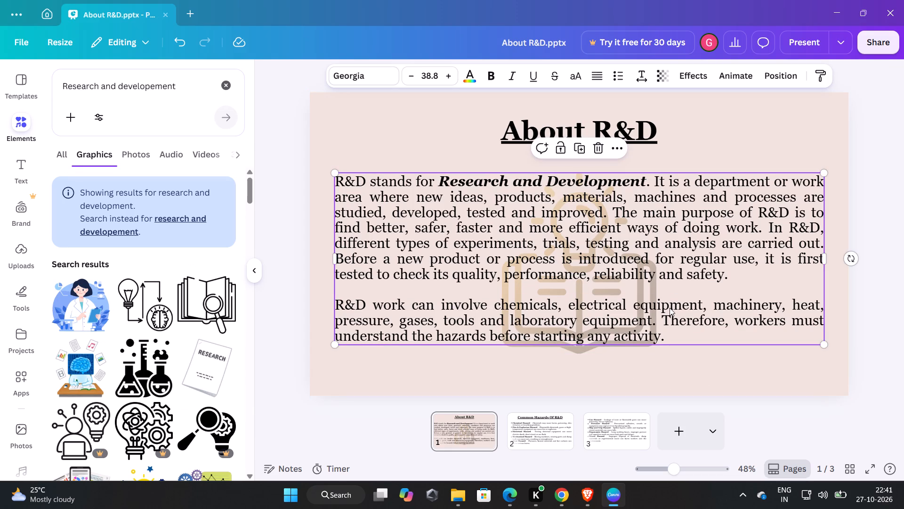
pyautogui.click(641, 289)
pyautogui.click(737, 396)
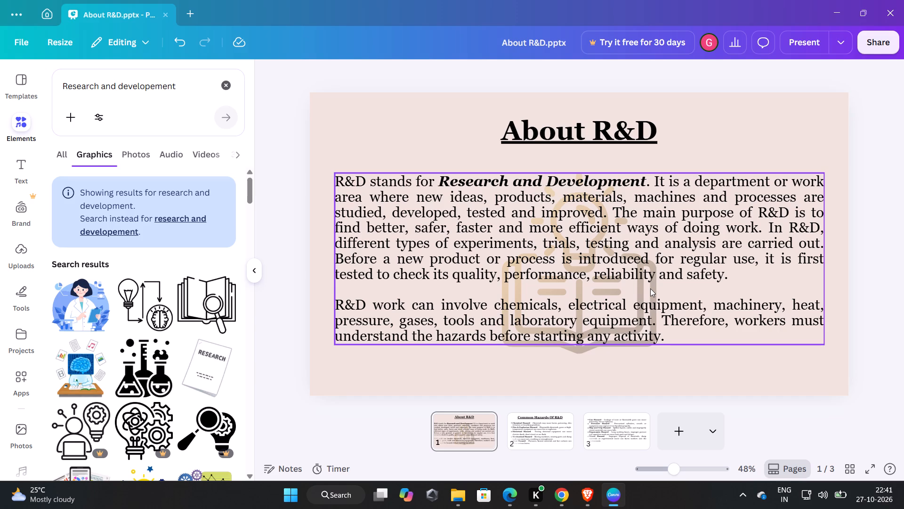
# Nudge the bulb-and-book graphic slightly up and left on page 1, moving the body text aside and back to reach it.
pyautogui.moveTo(650, 288); pyautogui.dragTo(599, 379)
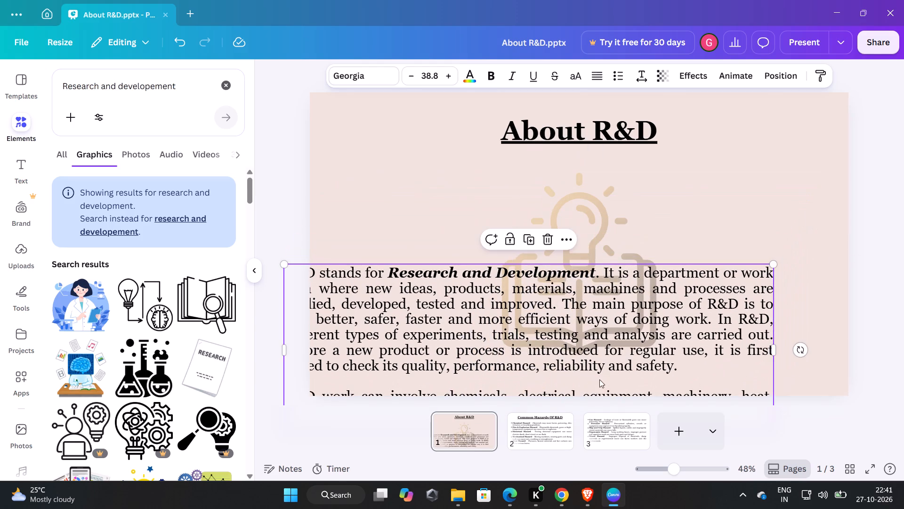
pyautogui.click(576, 229)
pyautogui.click(588, 226)
pyautogui.moveTo(588, 226); pyautogui.dragTo(580, 218)
pyautogui.click(671, 311)
pyautogui.moveTo(671, 311); pyautogui.dragTo(680, 288)
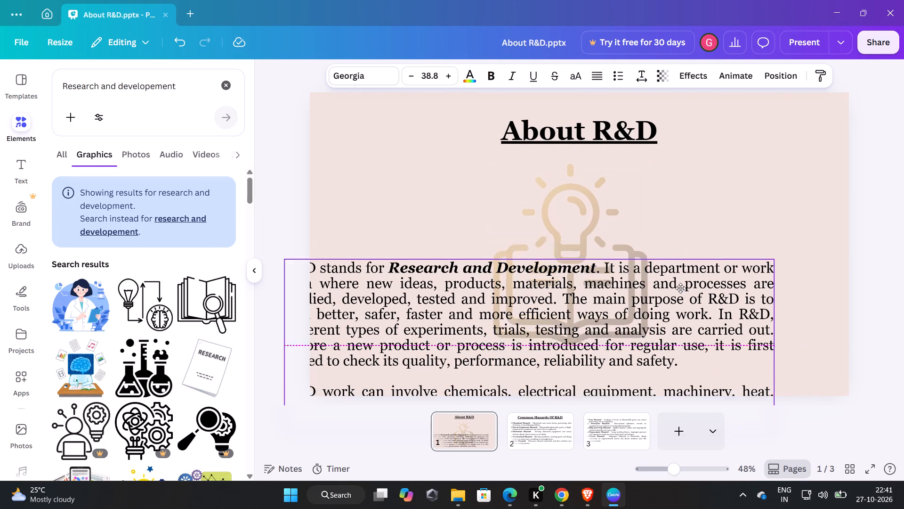
pyautogui.moveTo(680, 288); pyautogui.dragTo(717, 222)
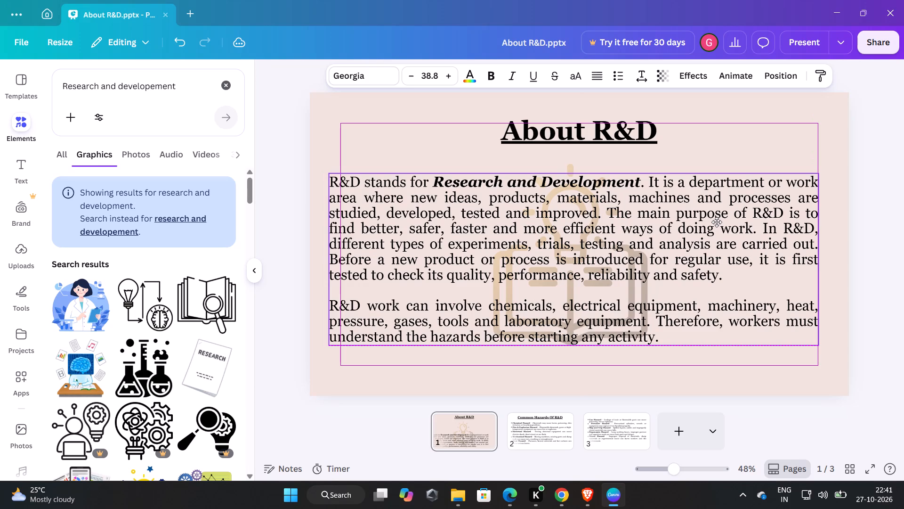
pyautogui.moveTo(717, 222); pyautogui.dragTo(724, 222)
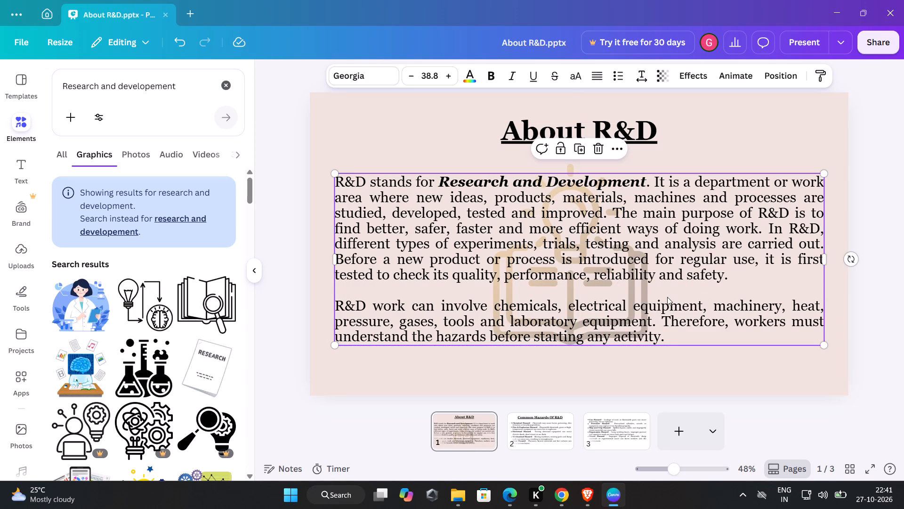
# Shift the page 1 body text aside and align the bulb-and-book graphic to the page's horizontal centre and vertical middle.
pyautogui.click(667, 297)
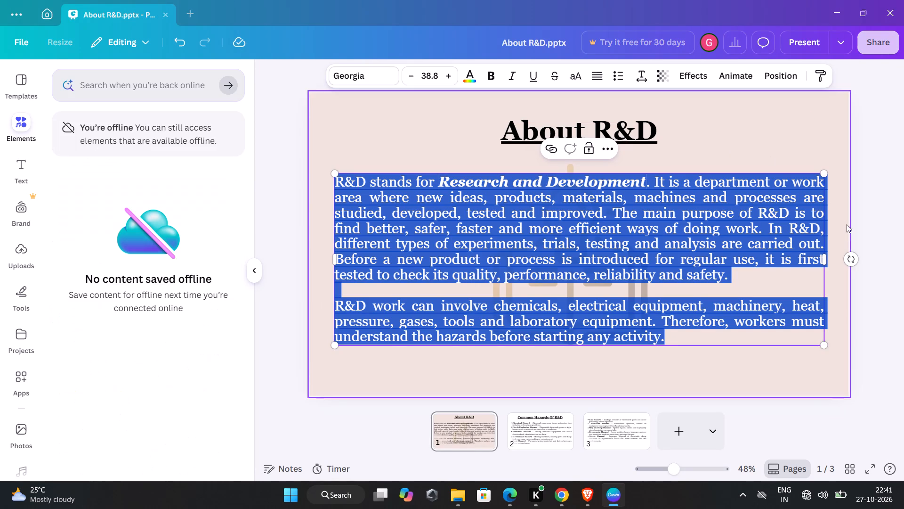
pyautogui.click(864, 235)
pyautogui.click(801, 209)
pyautogui.moveTo(801, 209); pyautogui.dragTo(759, 283)
pyautogui.click(616, 208)
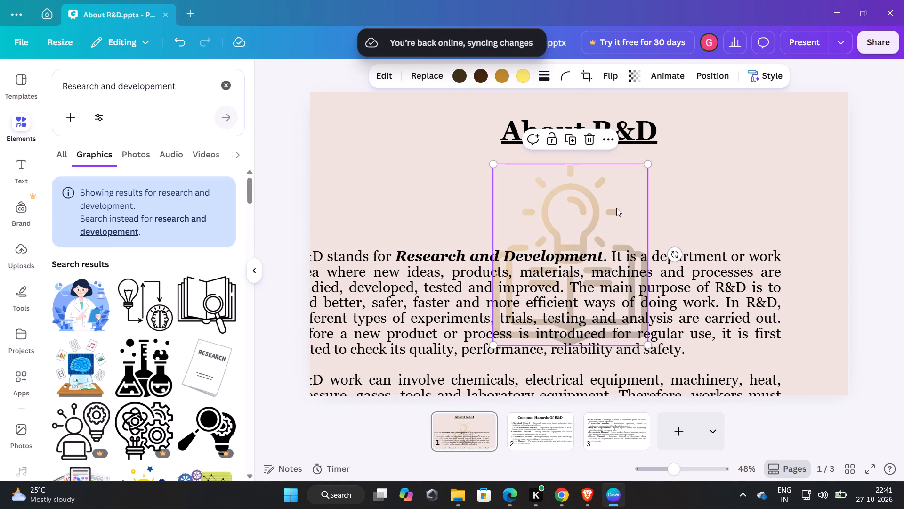
pyautogui.click(608, 140)
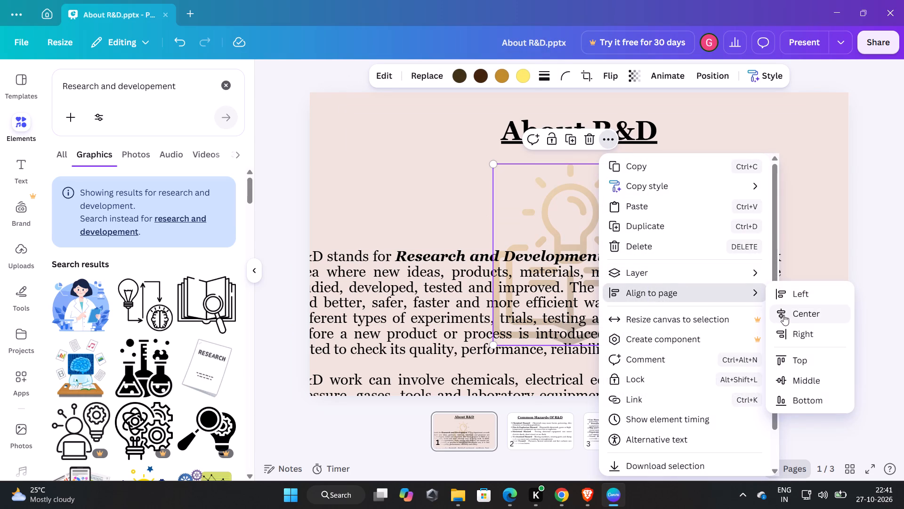
pyautogui.click(783, 315)
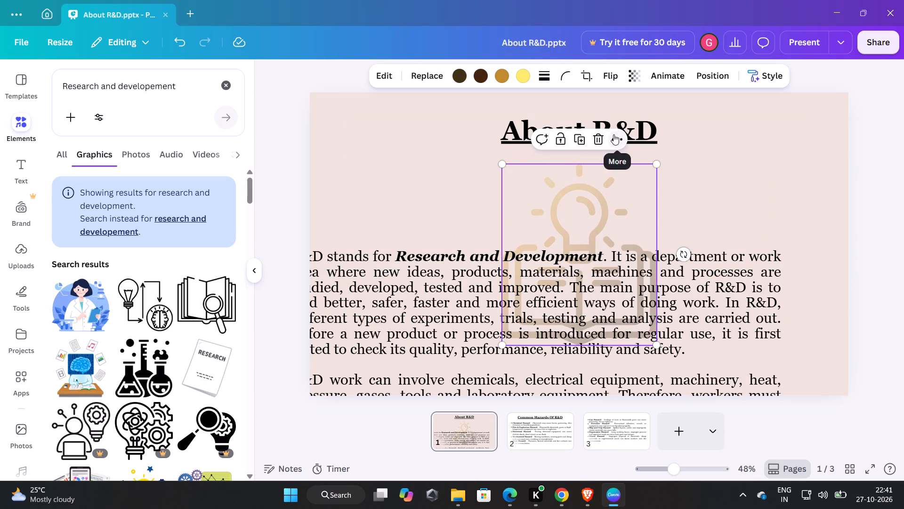
pyautogui.click(613, 134)
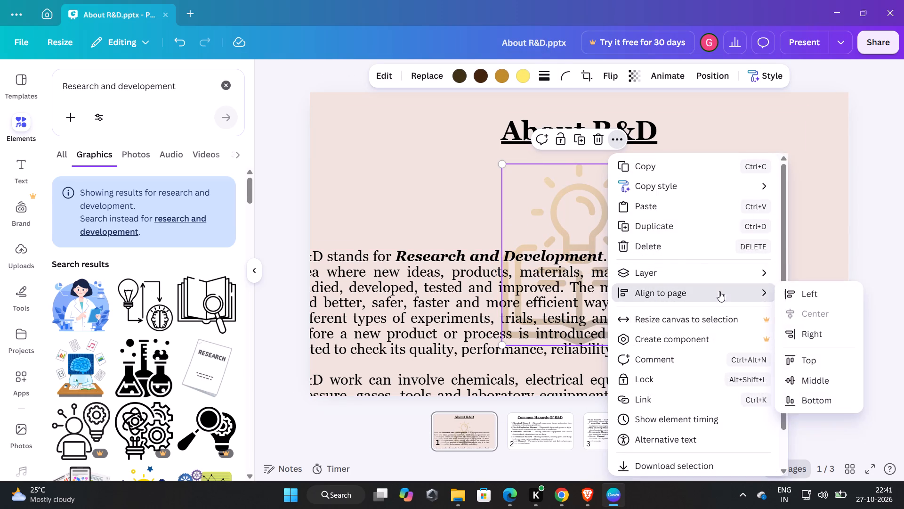
pyautogui.click(809, 375)
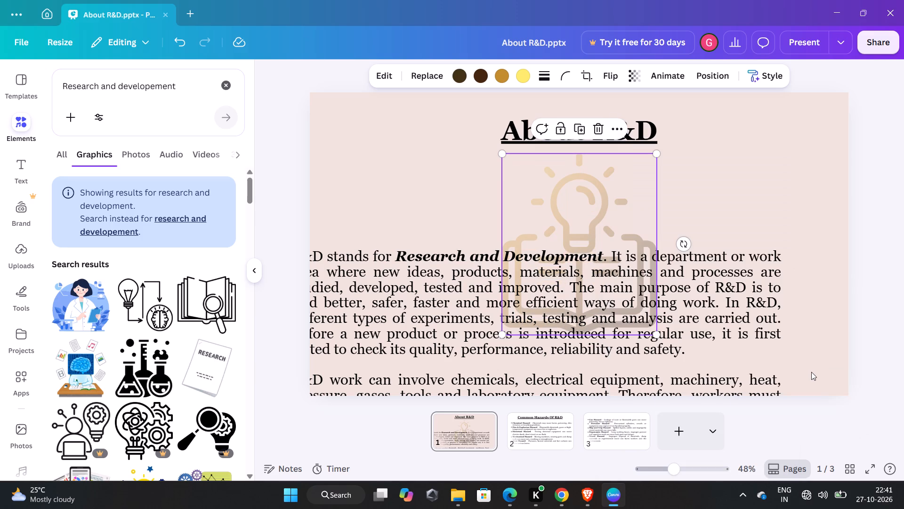
pyautogui.click(883, 253)
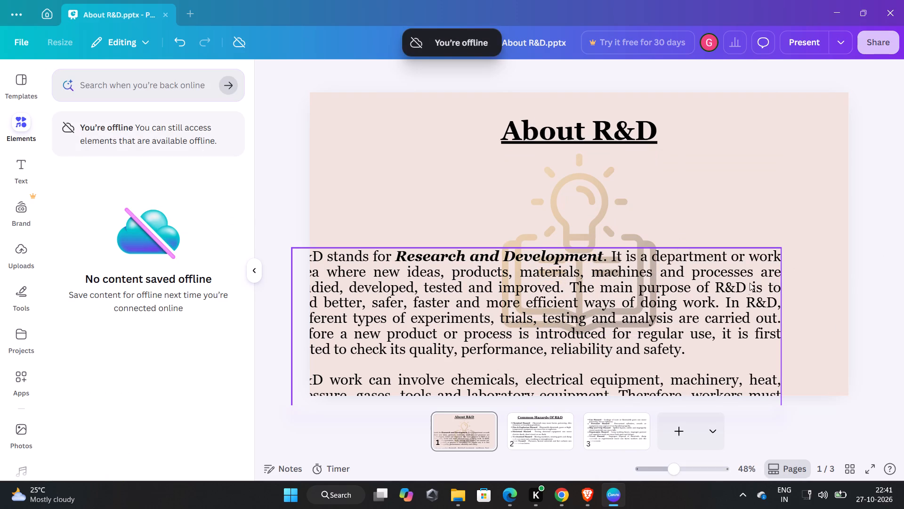
# Align the page 1 body text to the page's horizontal centre and vertical middle, and move it slightly down, away from the title.
pyautogui.click(721, 302)
pyautogui.click(574, 220)
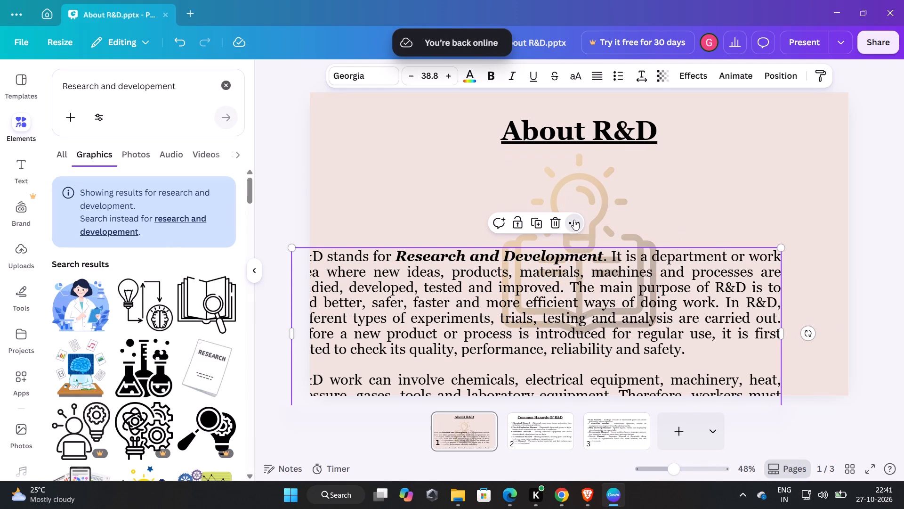
pyautogui.click(665, 374)
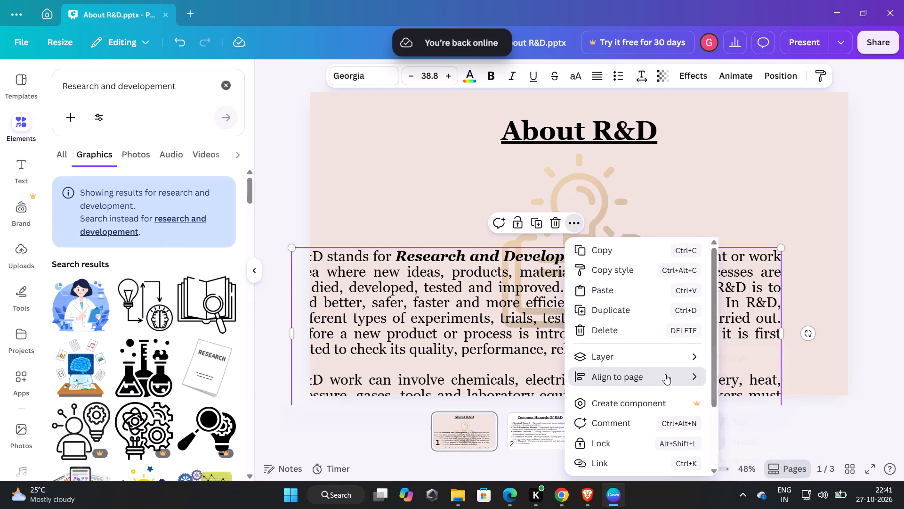
pyautogui.click(744, 380)
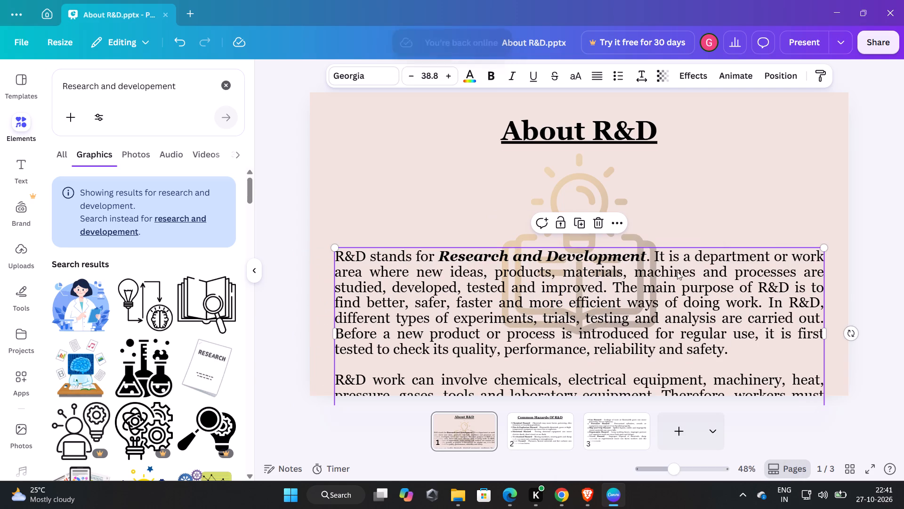
pyautogui.click(617, 222)
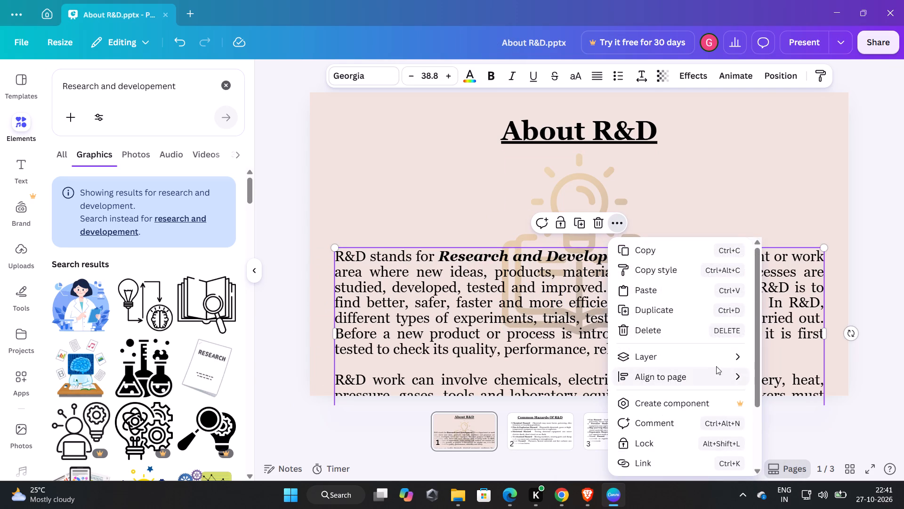
pyautogui.click(718, 376)
pyautogui.click(801, 445)
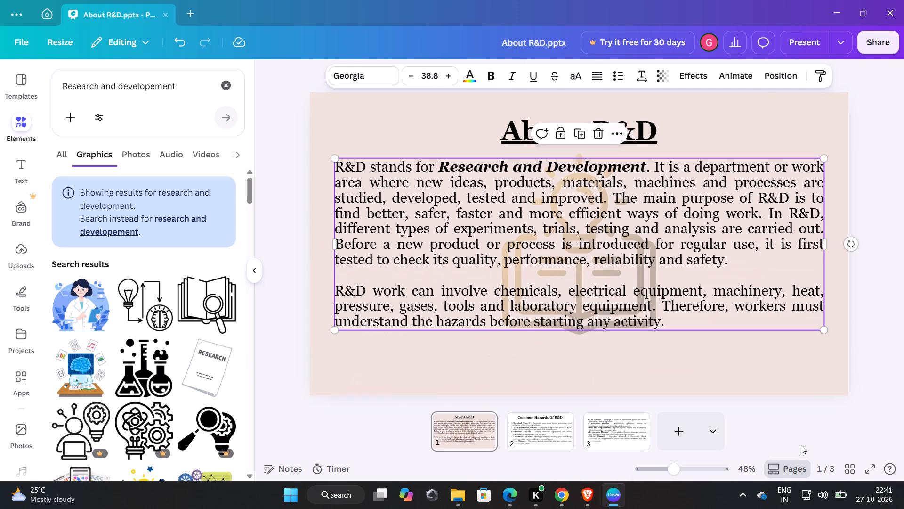
pyautogui.click(882, 325)
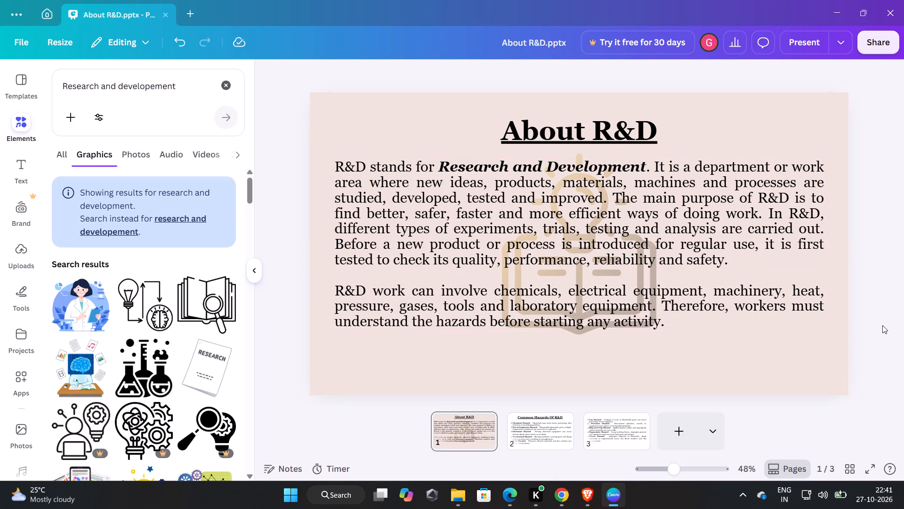
pyautogui.moveTo(810, 261); pyautogui.dragTo(808, 282)
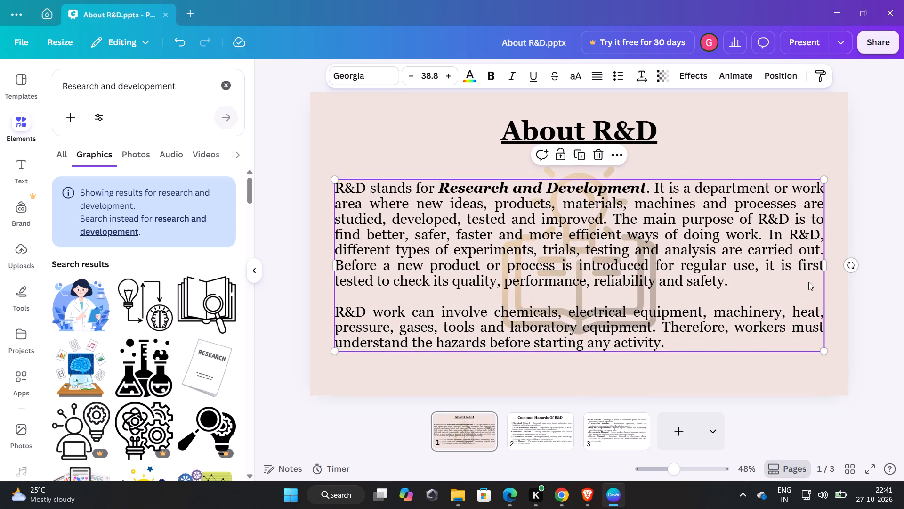
pyautogui.click(877, 274)
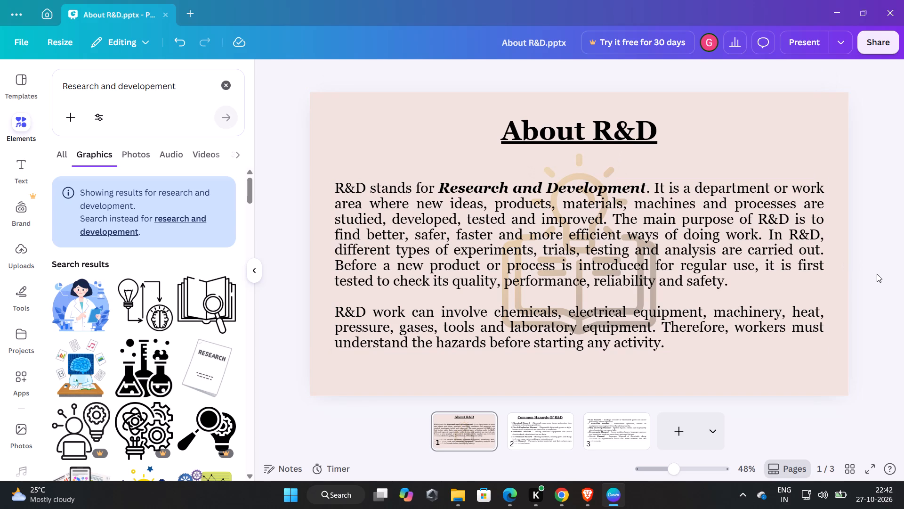
# Set the transparency of the bulb-and-book graphic behind the page 1 text to 15.
pyautogui.click(599, 168)
pyautogui.click(638, 73)
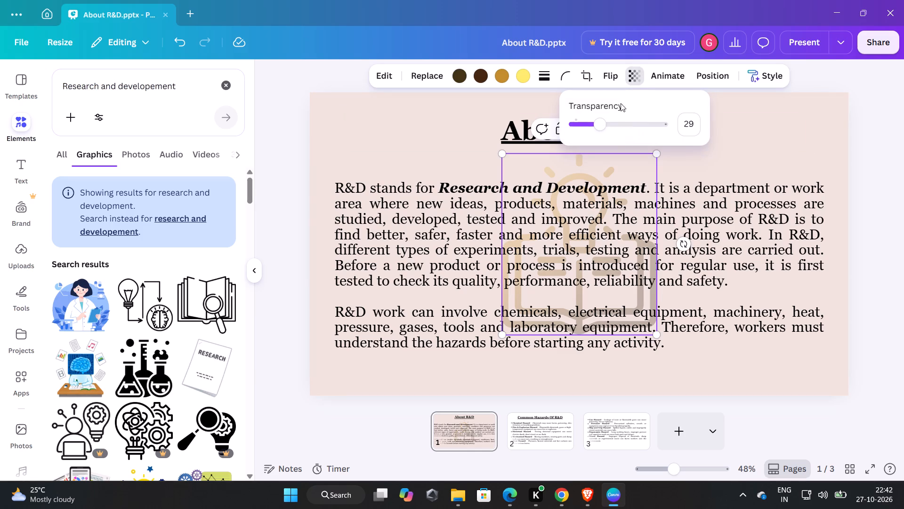
pyautogui.click(587, 125)
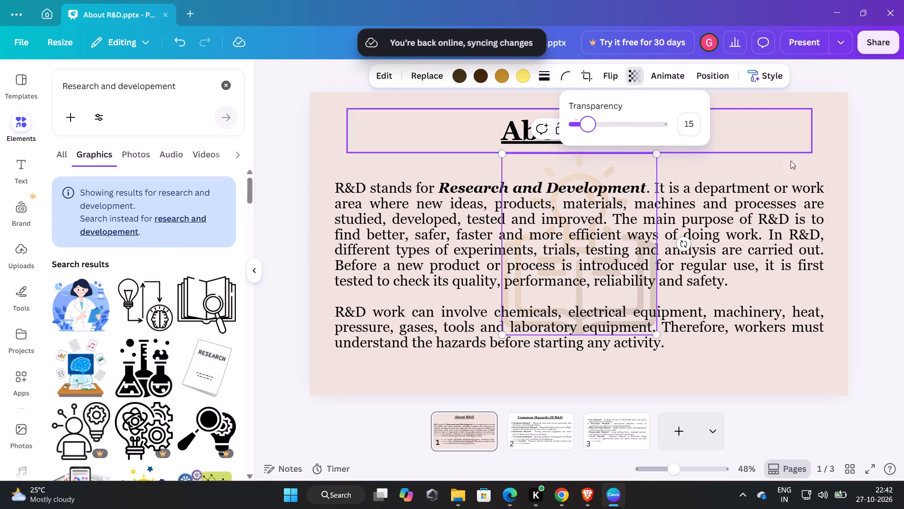
pyautogui.click(903, 186)
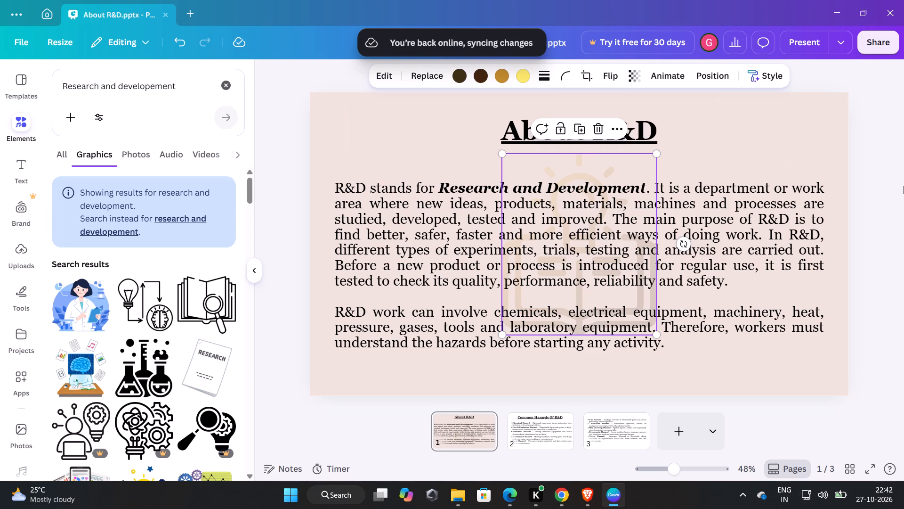
pyautogui.click(874, 191)
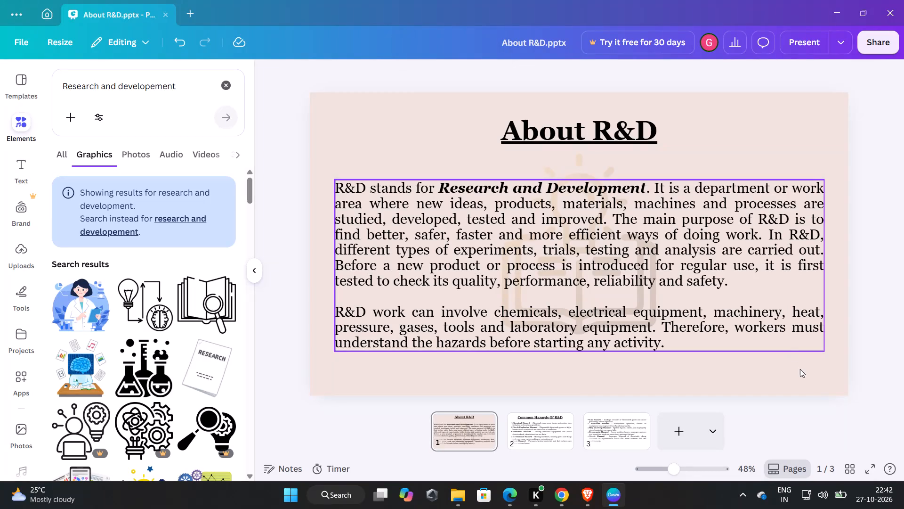
pyautogui.click(884, 397)
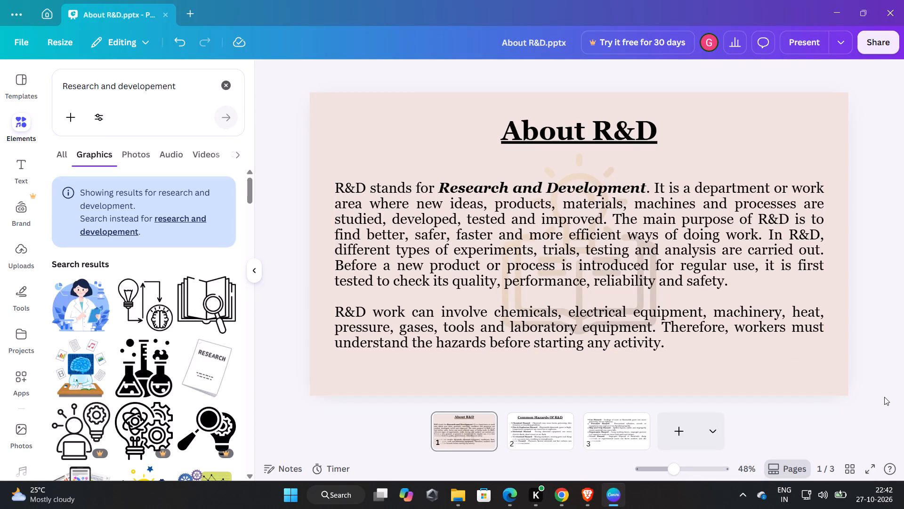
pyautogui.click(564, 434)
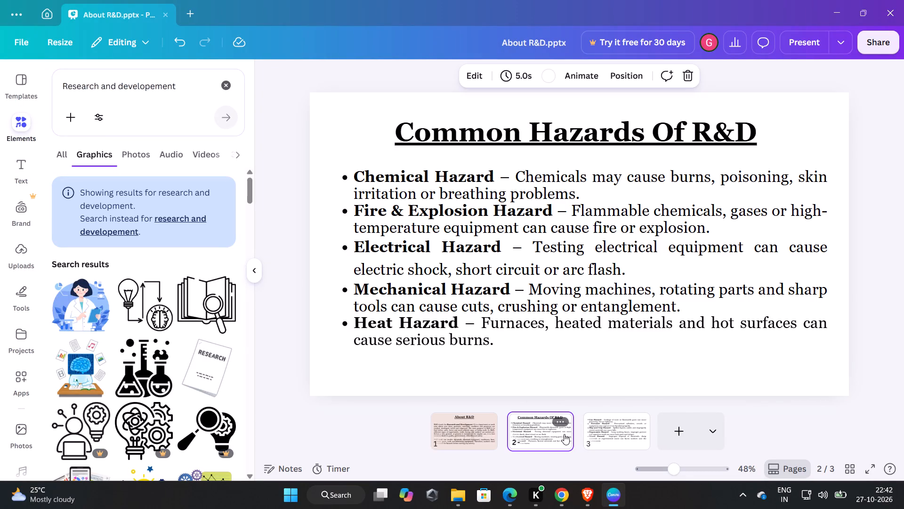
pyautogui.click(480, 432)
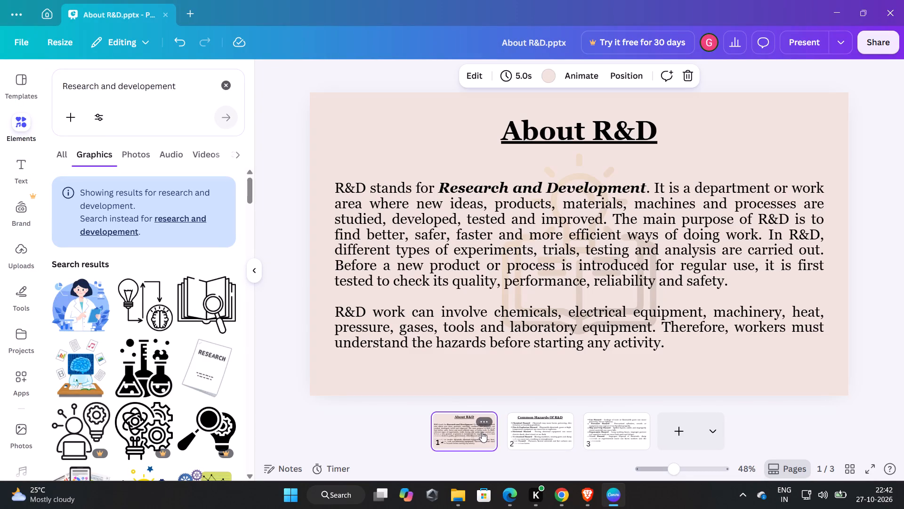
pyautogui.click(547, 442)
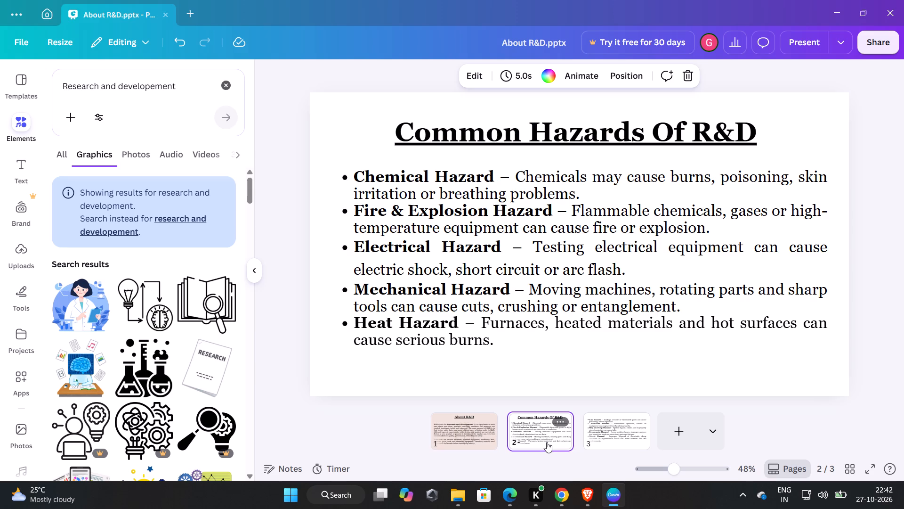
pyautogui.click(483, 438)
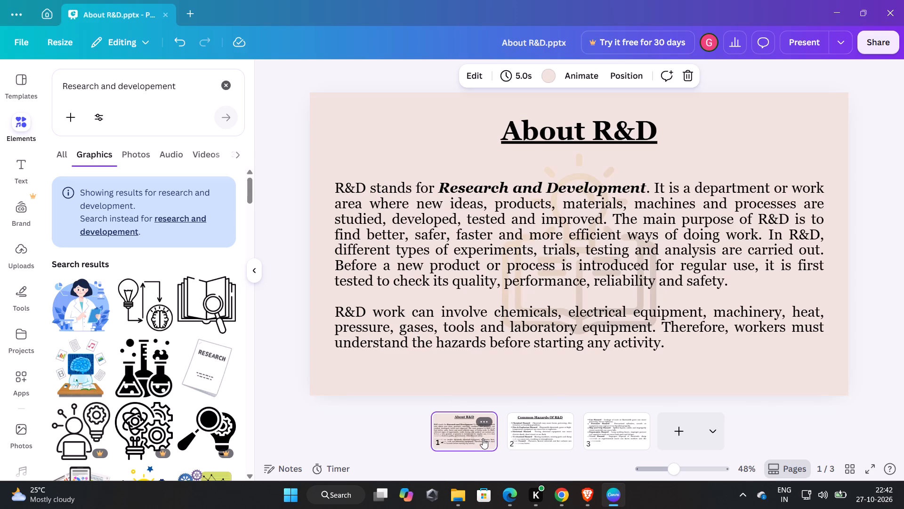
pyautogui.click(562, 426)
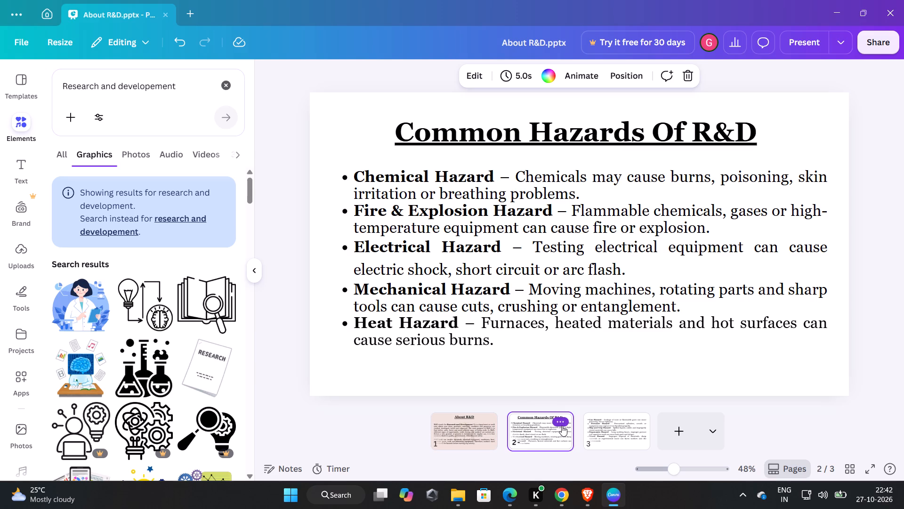
# Duplicate page 1 and delete the title and body text from the copy, keeping only its background and faint graphic.
pyautogui.click(475, 432)
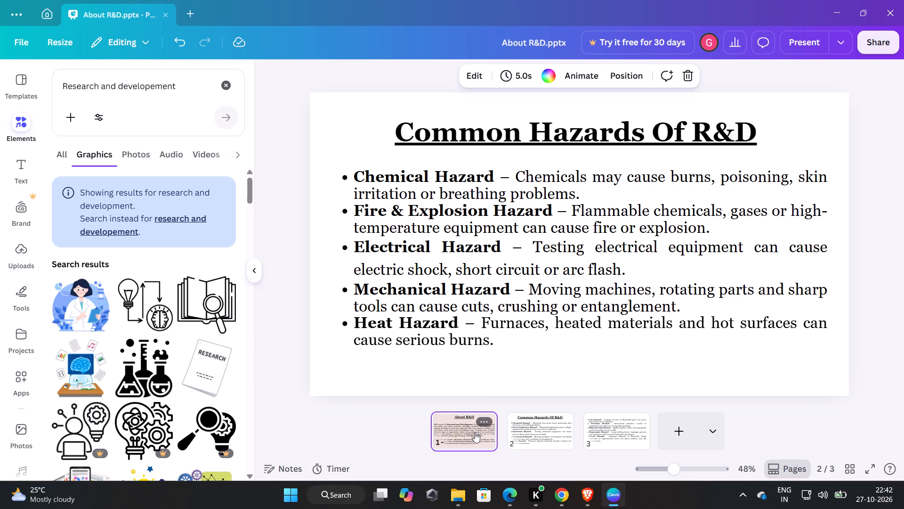
pyautogui.hotkey('ctrl', 'd')
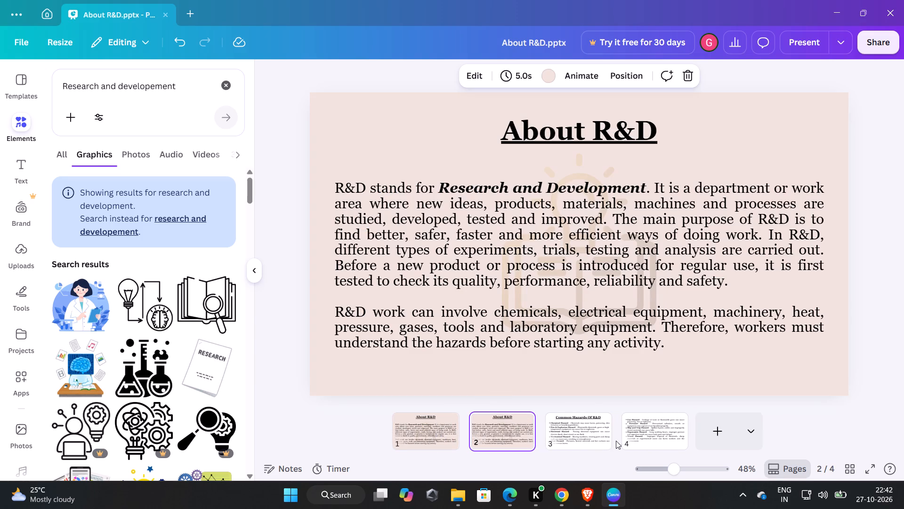
pyautogui.click(594, 434)
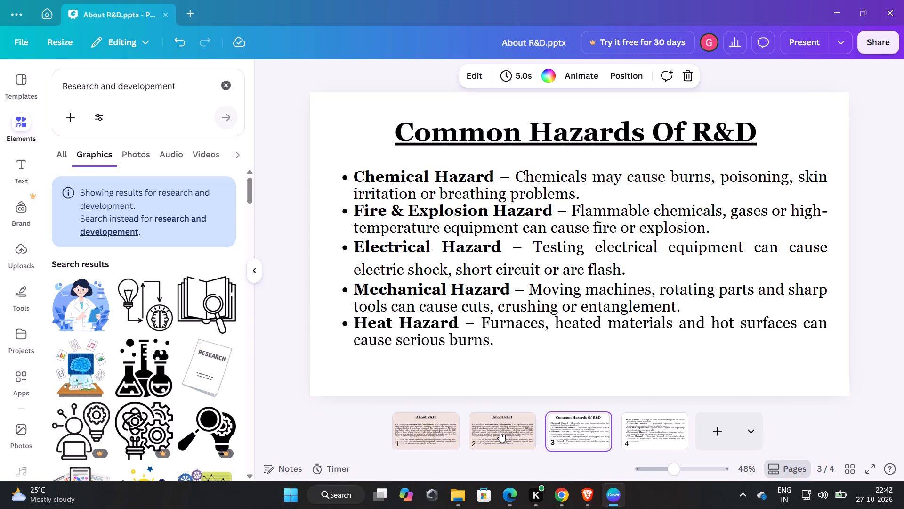
pyautogui.click(500, 432)
pyautogui.click(558, 311)
pyautogui.press('Delete')
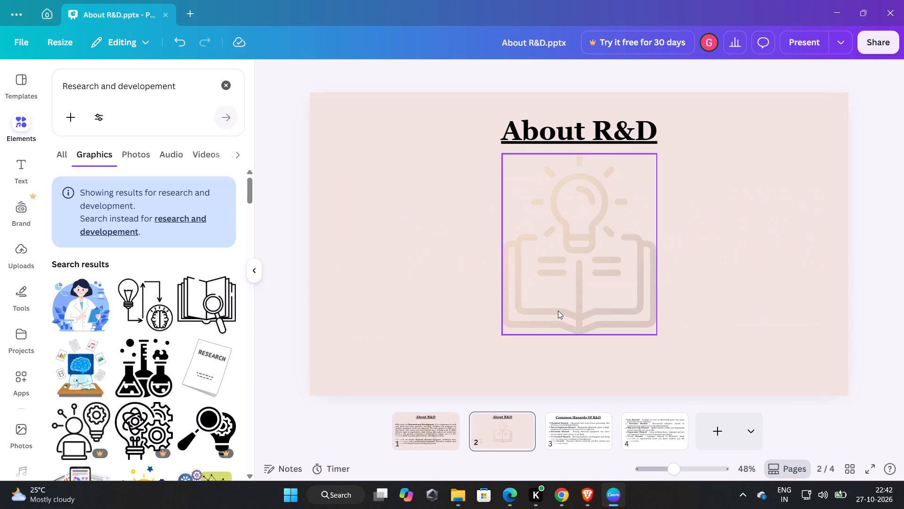
pyautogui.click(602, 133)
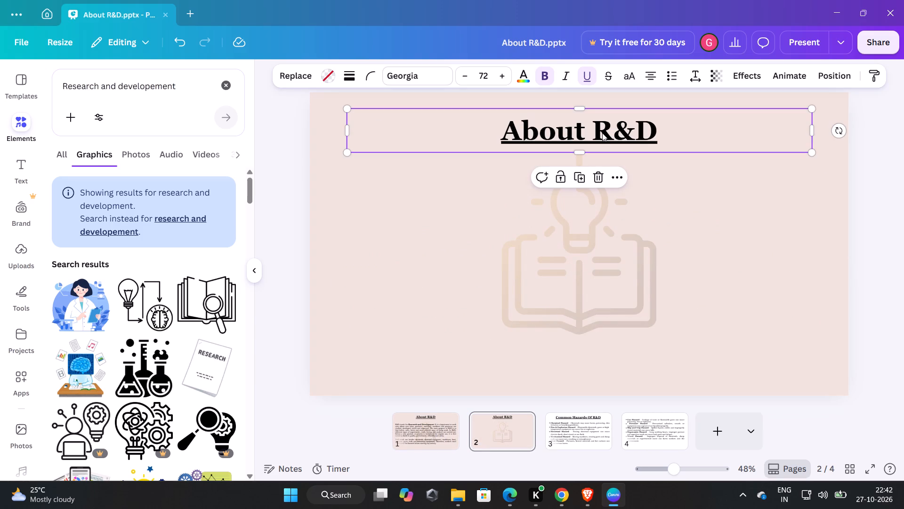
pyautogui.press('Delete')
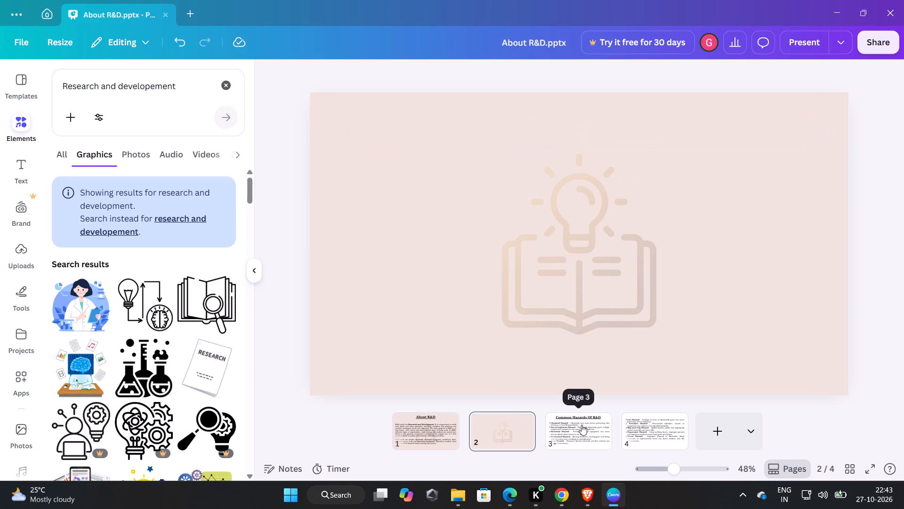
# Move the "Common Hazards Of R&D" heading from white page 3 to the decorated blank page 2.
pyautogui.click(581, 425)
pyautogui.click(616, 340)
pyautogui.click(616, 340)
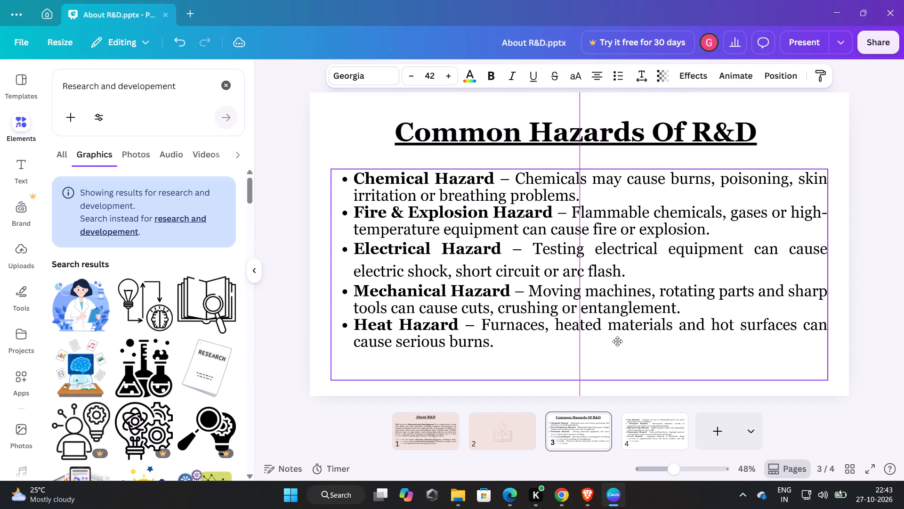
pyautogui.click(660, 138)
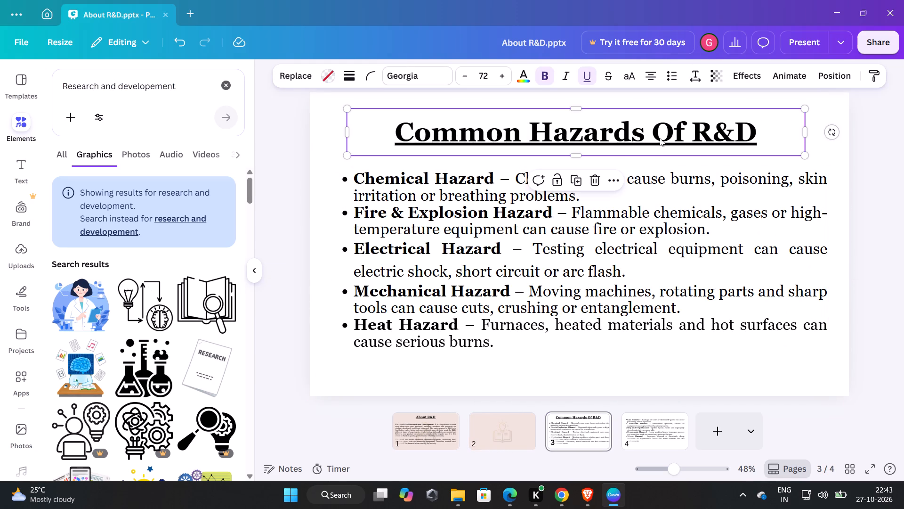
pyautogui.hotkey('ctrl', 'x')
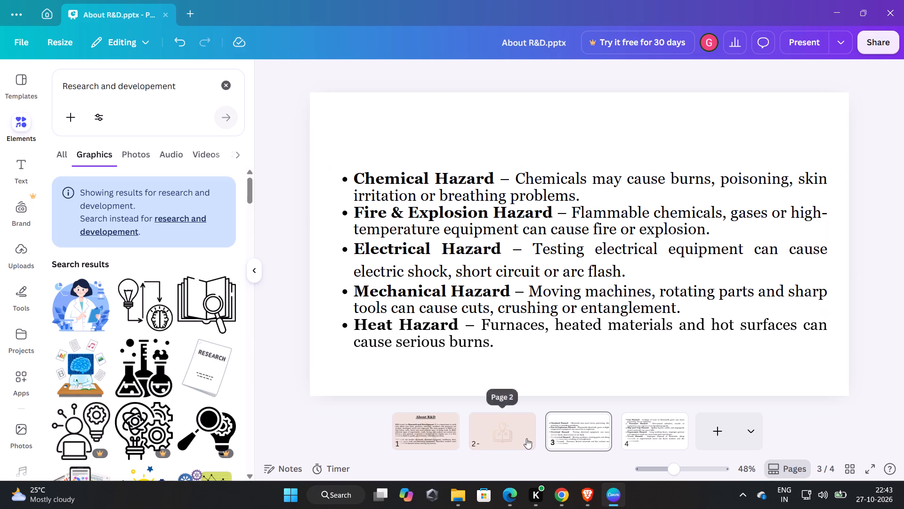
pyautogui.click(517, 438)
pyautogui.hotkey('ctrl', 'v')
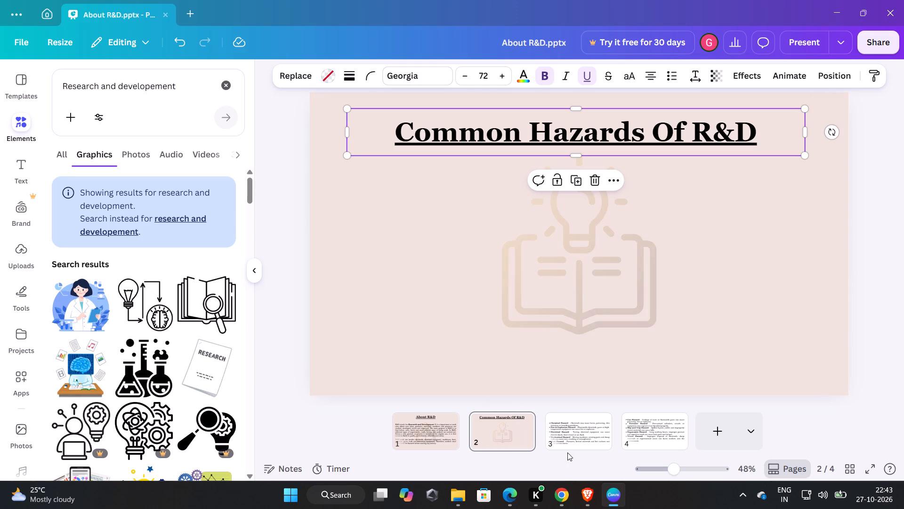
# Move the bulleted hazard list from page 3 to page 2, under the "Common Hazards Of R&D" heading.
pyautogui.click(578, 423)
pyautogui.click(603, 338)
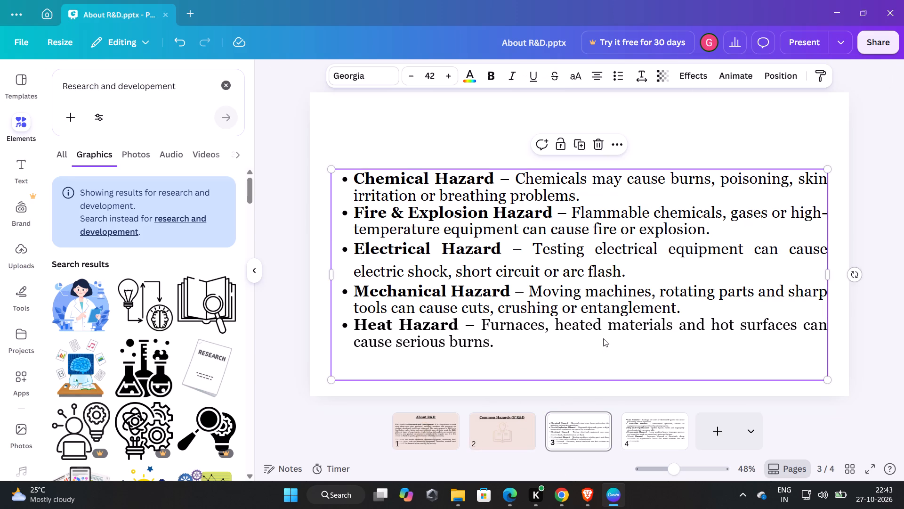
pyautogui.hotkey('ctrl', 'x')
pyautogui.click(521, 432)
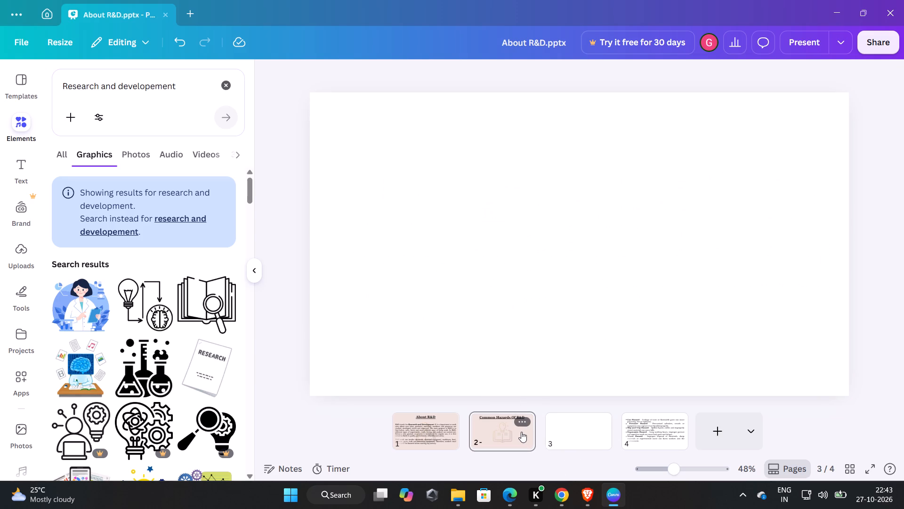
pyautogui.hotkey('ctrl', 'v')
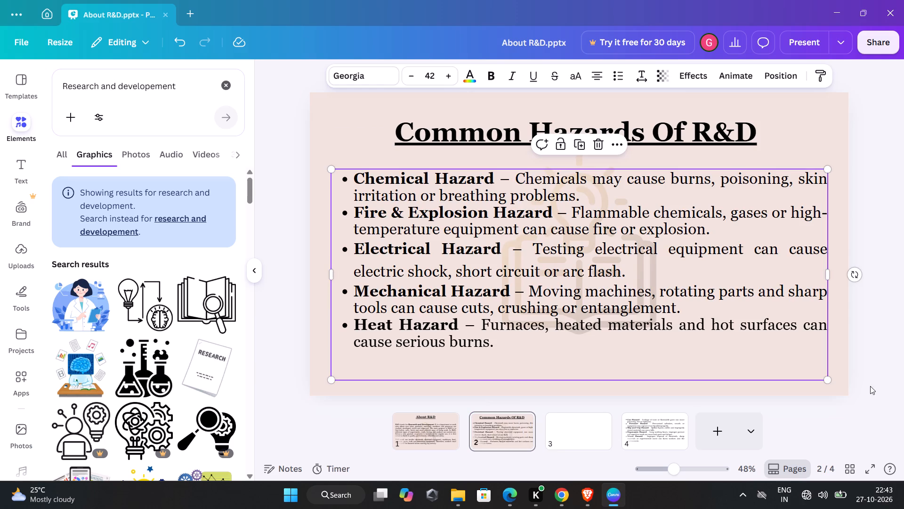
pyautogui.click(888, 378)
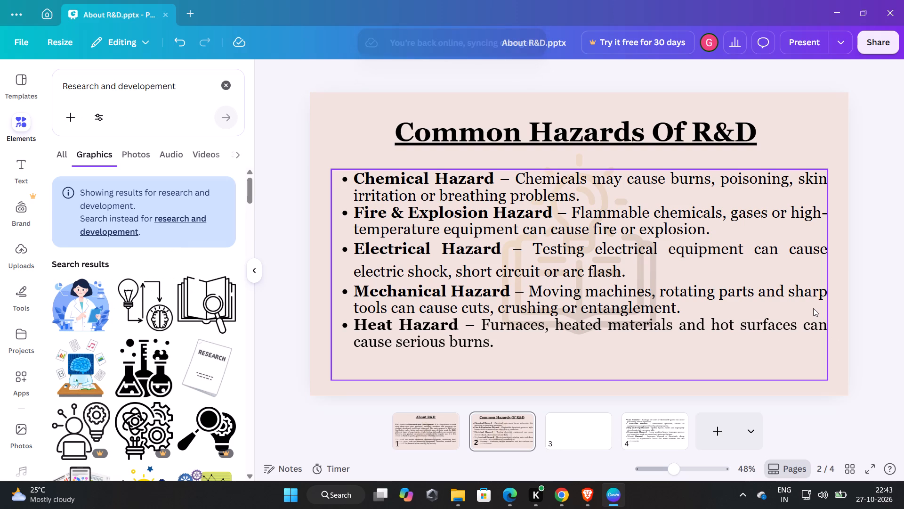
# Move the hazard list on page 2 down out of the way and delete the faint bulb-and-book graphic behind it.
pyautogui.click(762, 254)
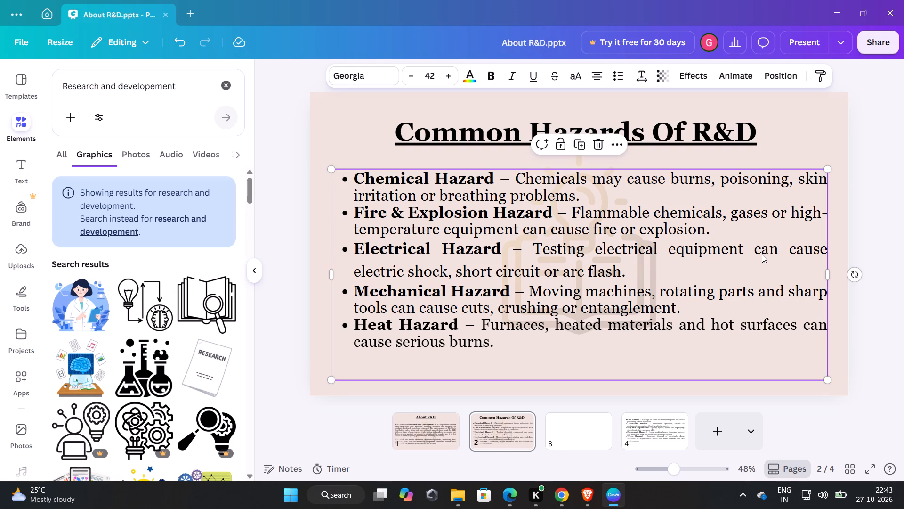
pyautogui.moveTo(762, 254); pyautogui.dragTo(746, 333)
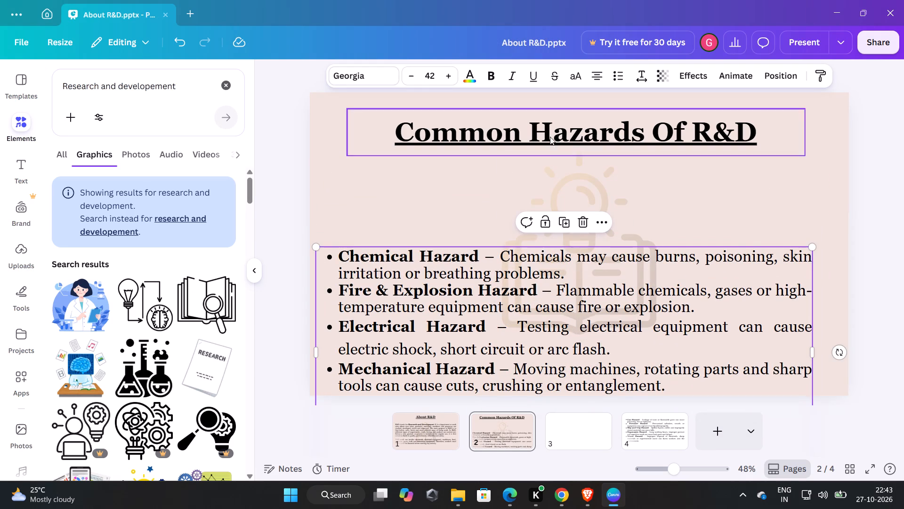
pyautogui.click(615, 206)
pyautogui.press('Delete')
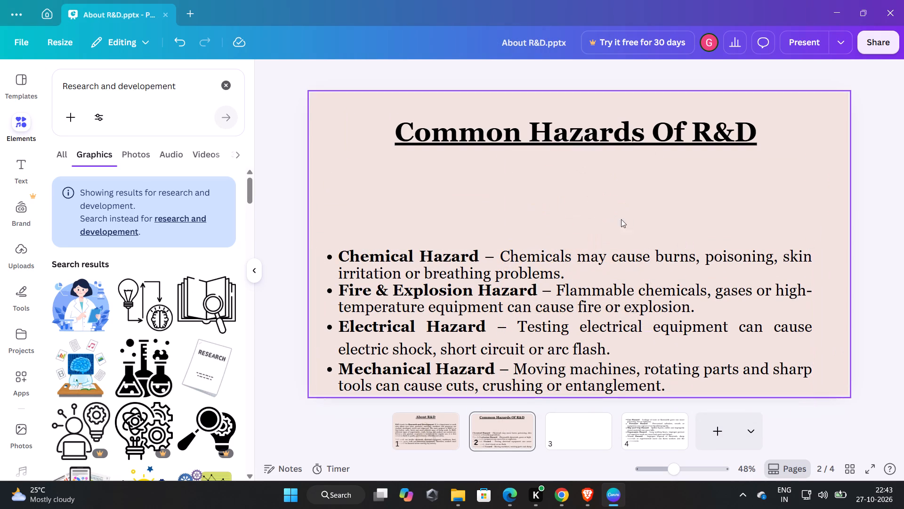
# Move the hazard list back up under the "Common Hazards Of R&D" heading, roughly centred across the page.
pyautogui.click(644, 286)
pyautogui.moveTo(645, 284); pyautogui.dragTo(666, 207)
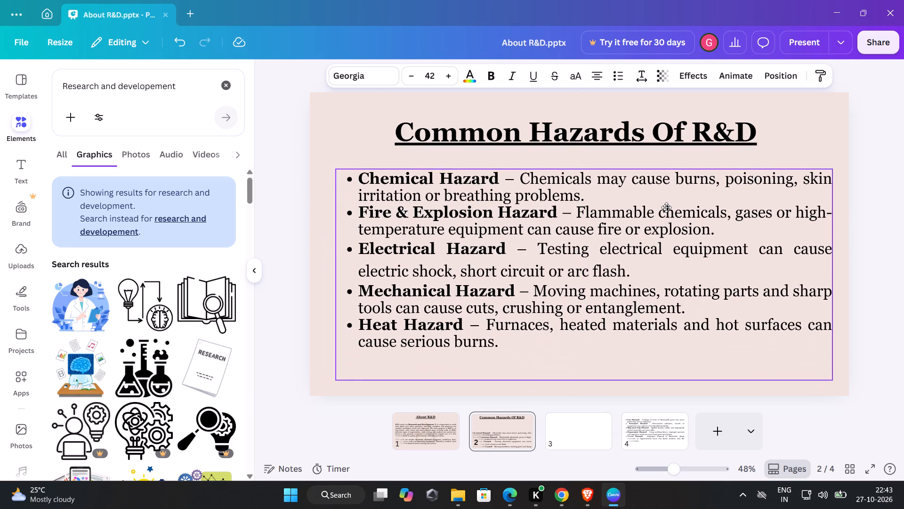
pyautogui.moveTo(666, 207); pyautogui.dragTo(665, 205)
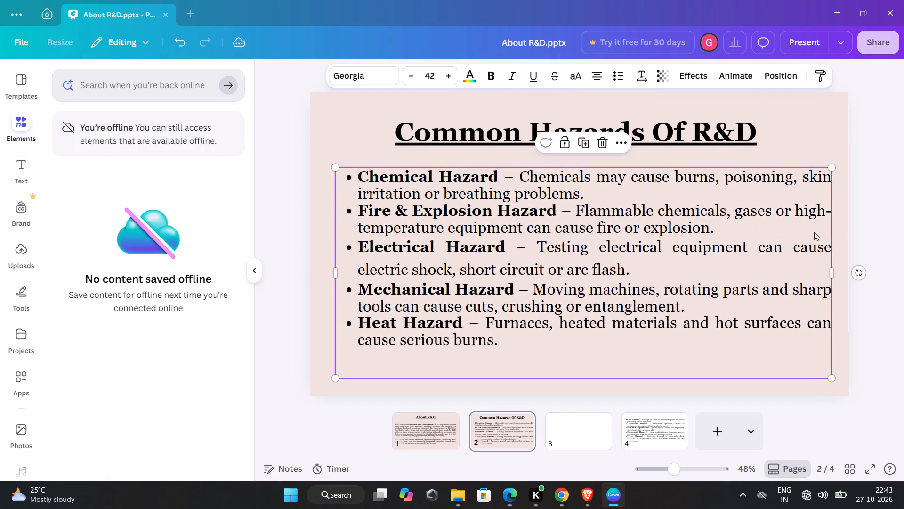
pyautogui.click(876, 228)
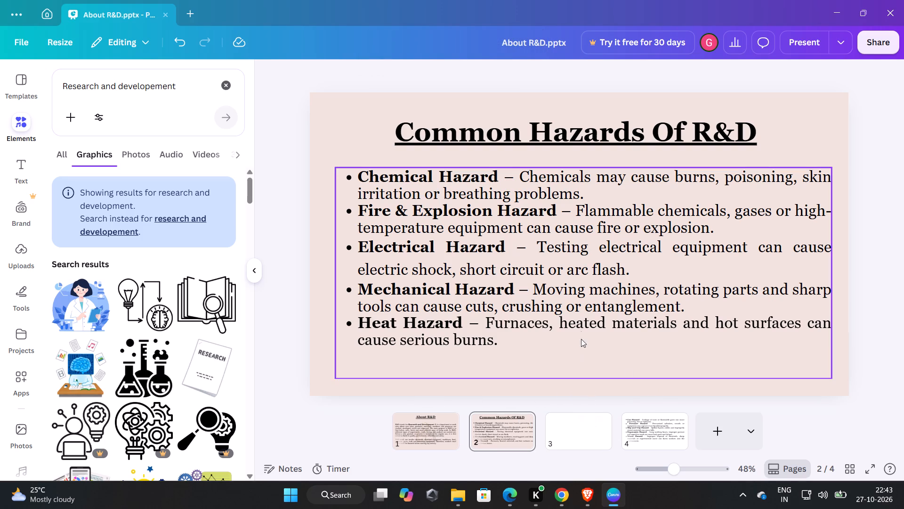
pyautogui.click(582, 324)
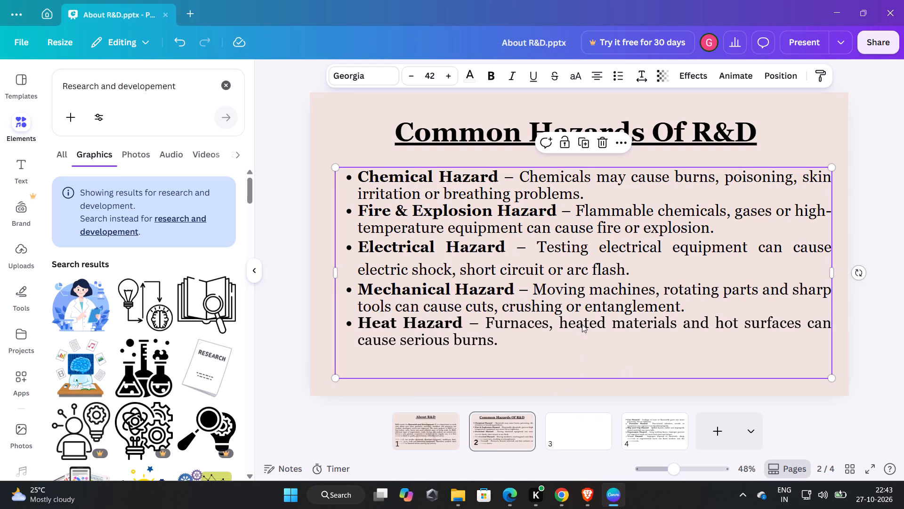
pyautogui.moveTo(584, 299); pyautogui.dragTo(567, 298)
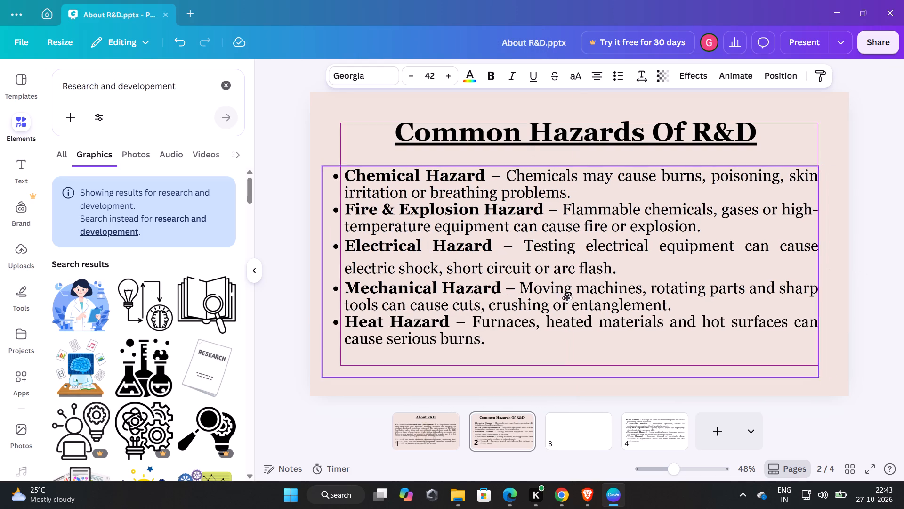
pyautogui.moveTo(567, 298); pyautogui.dragTo(572, 296)
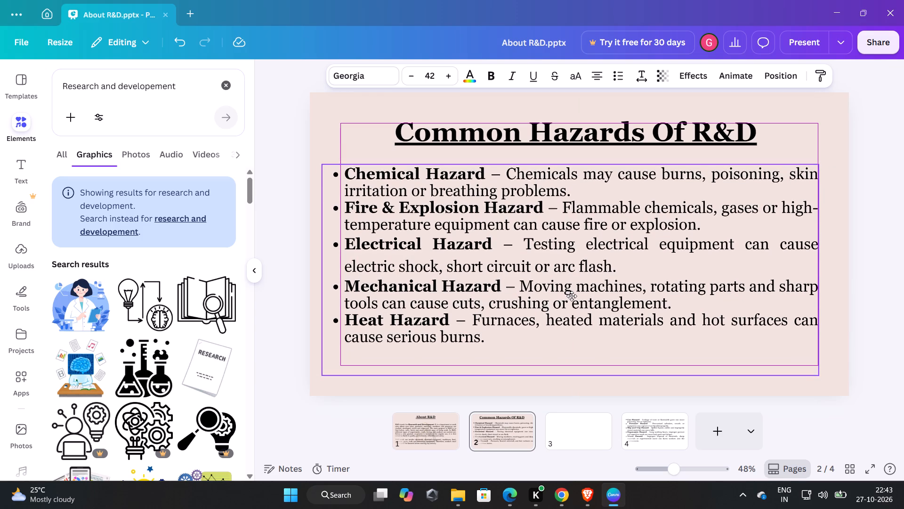
pyautogui.moveTo(572, 296); pyautogui.dragTo(578, 296)
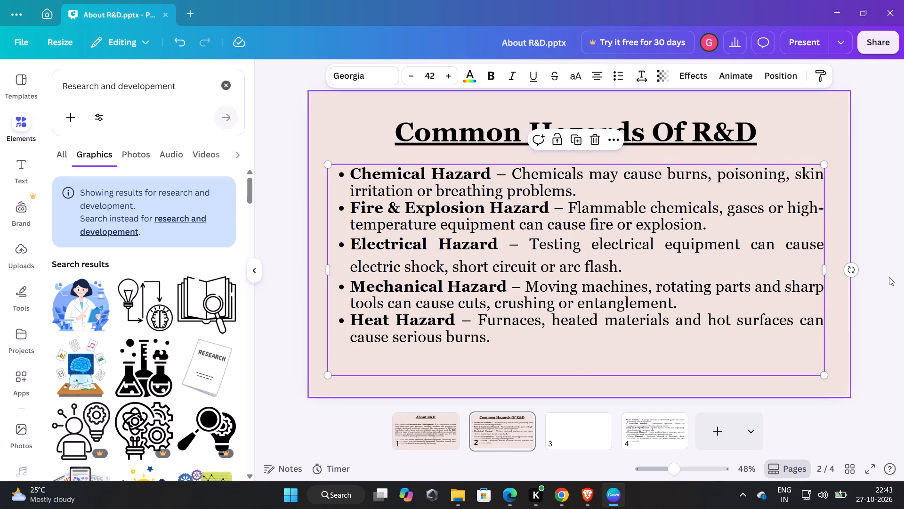
pyautogui.click(885, 308)
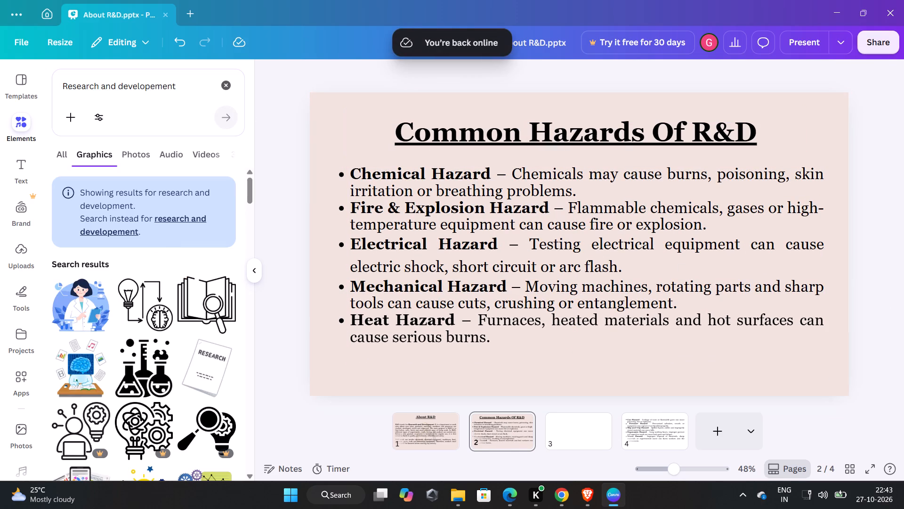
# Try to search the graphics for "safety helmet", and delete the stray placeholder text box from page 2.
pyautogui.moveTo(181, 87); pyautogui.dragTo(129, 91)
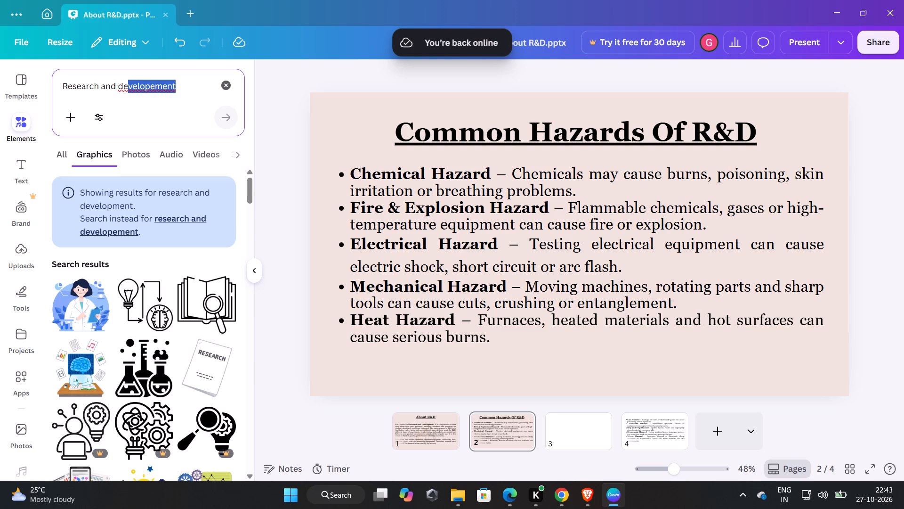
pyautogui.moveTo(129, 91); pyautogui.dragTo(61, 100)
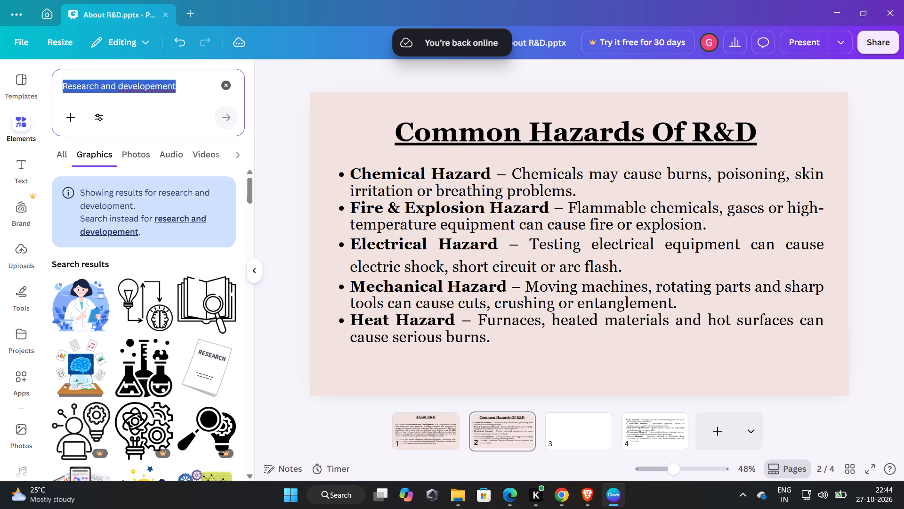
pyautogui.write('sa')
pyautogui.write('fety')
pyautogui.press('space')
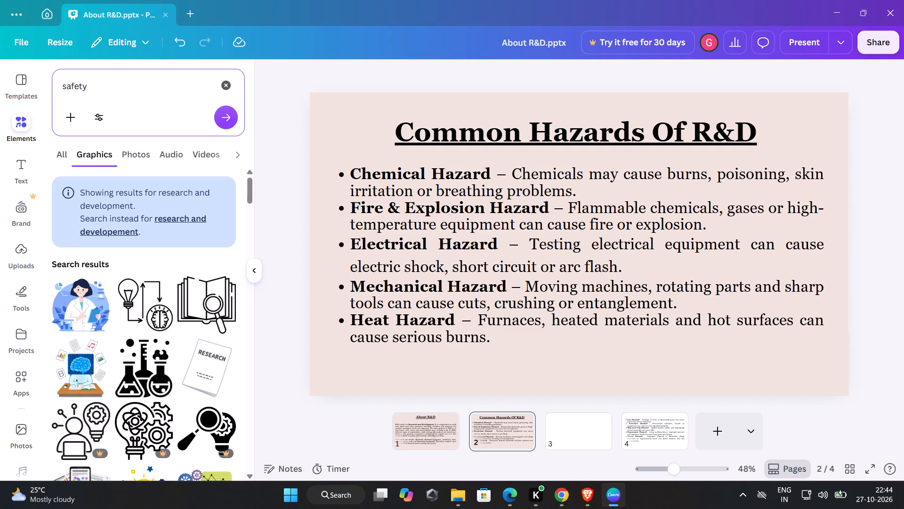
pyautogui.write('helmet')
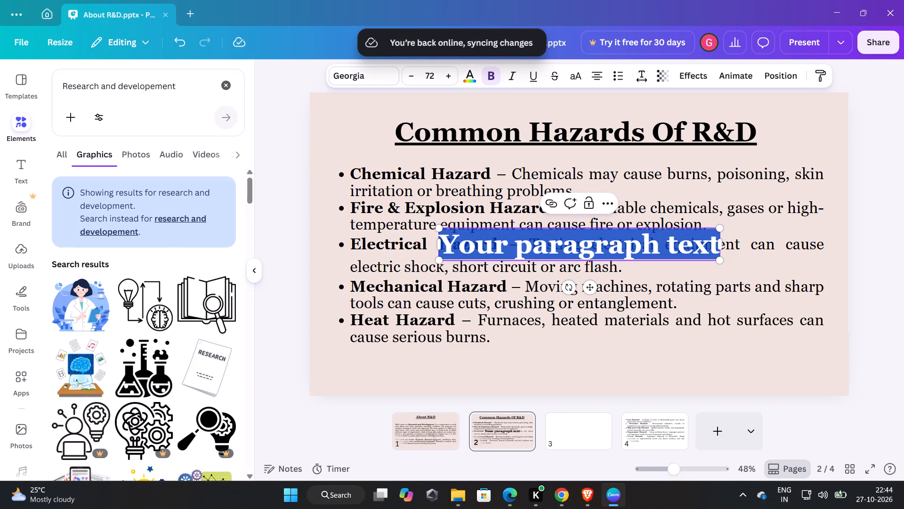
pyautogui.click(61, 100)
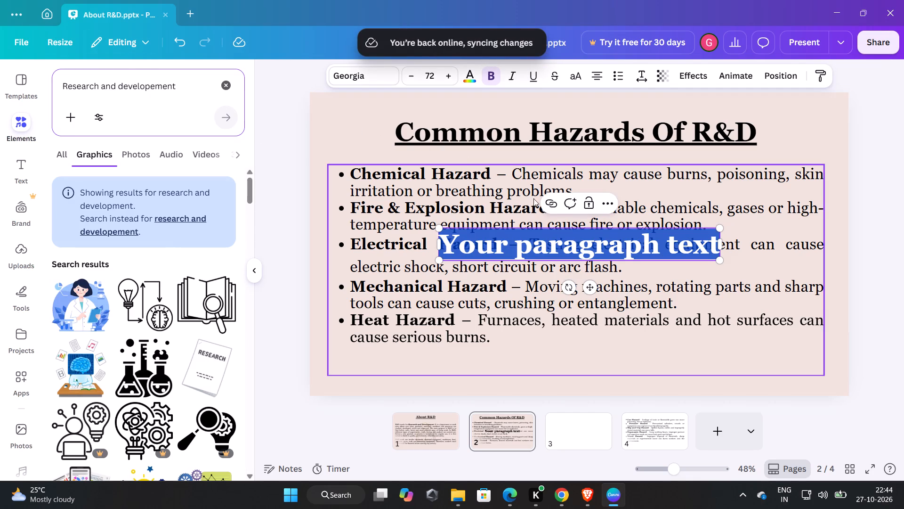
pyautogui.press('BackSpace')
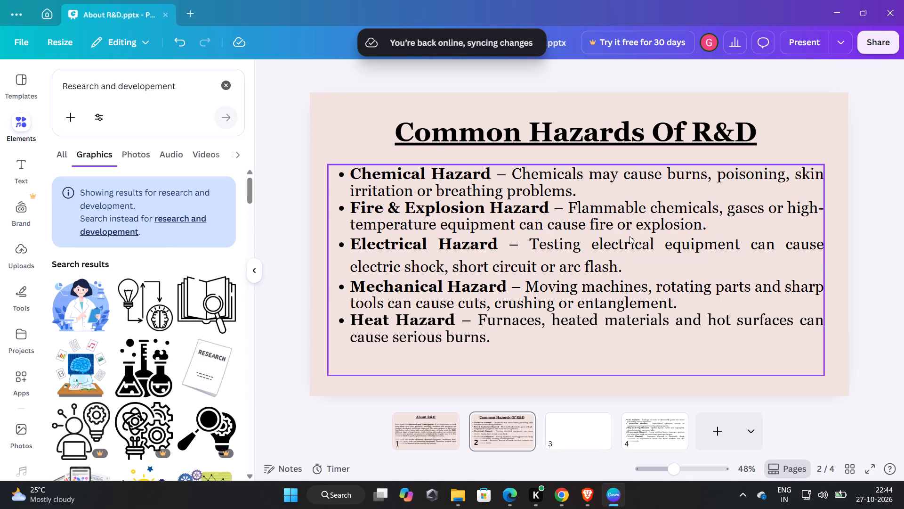
# Search the graphics for "safety" and browse the results for a picture suited to the hazards page.
pyautogui.click(191, 86)
pyautogui.moveTo(191, 86); pyautogui.dragTo(73, 99)
pyautogui.write('safety')
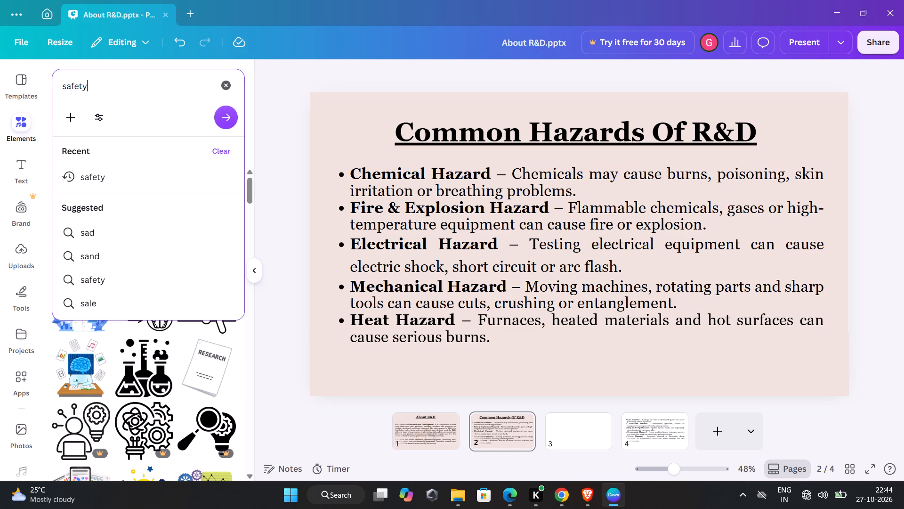
pyautogui.press('Return')
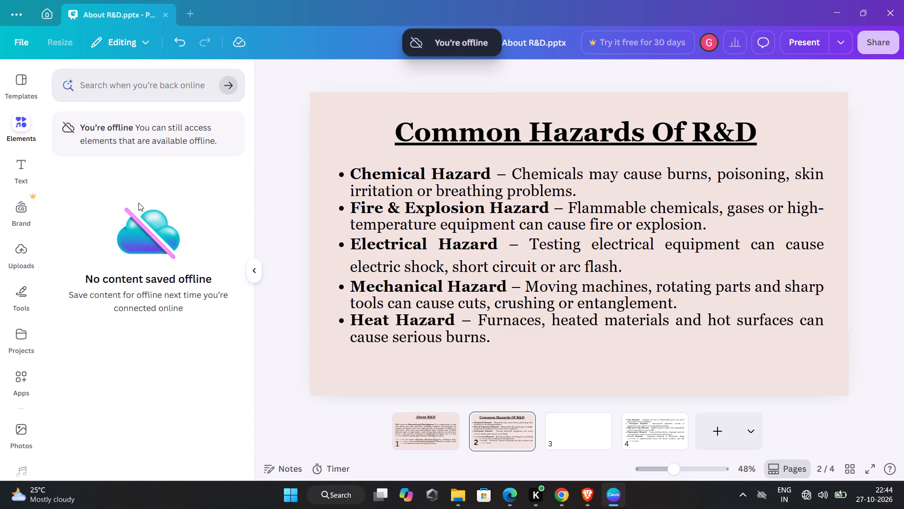
pyautogui.scroll(-2, 154, 313)
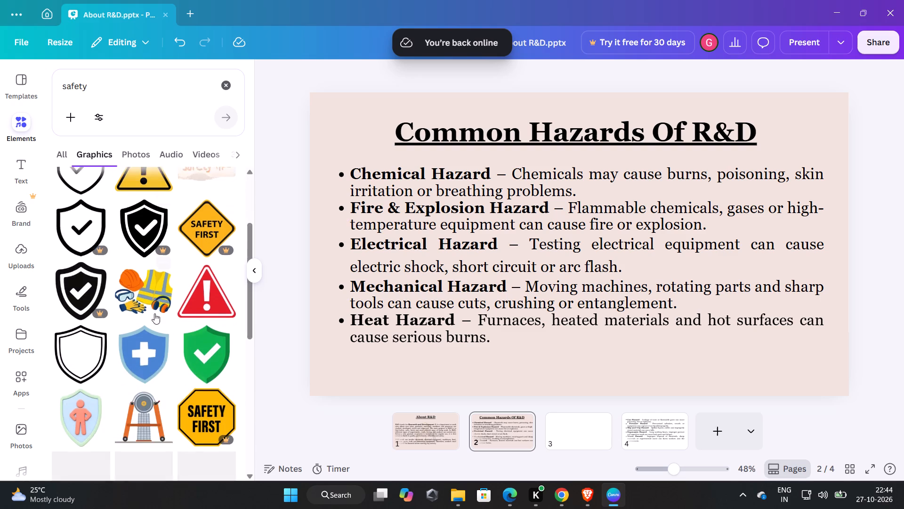
pyautogui.scroll(1, 154, 313)
pyautogui.scroll(-1, 154, 313)
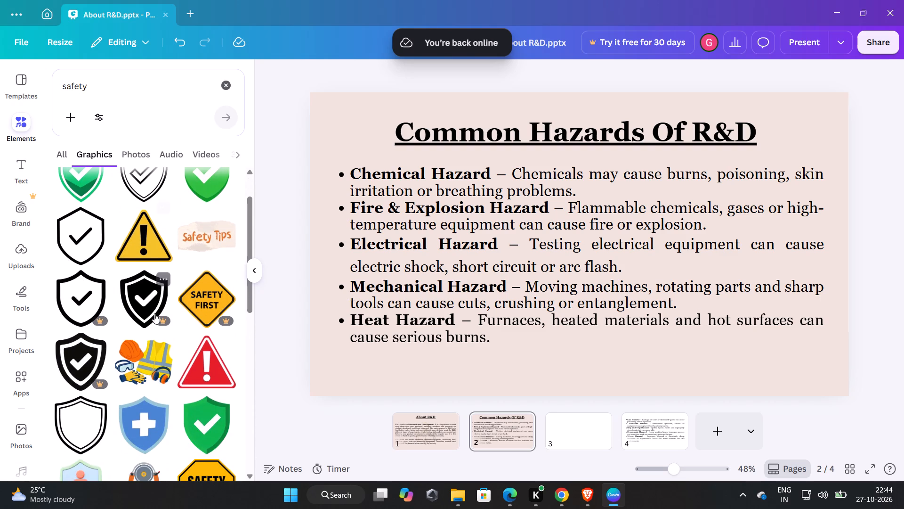
pyautogui.scroll(-1, 138, 368)
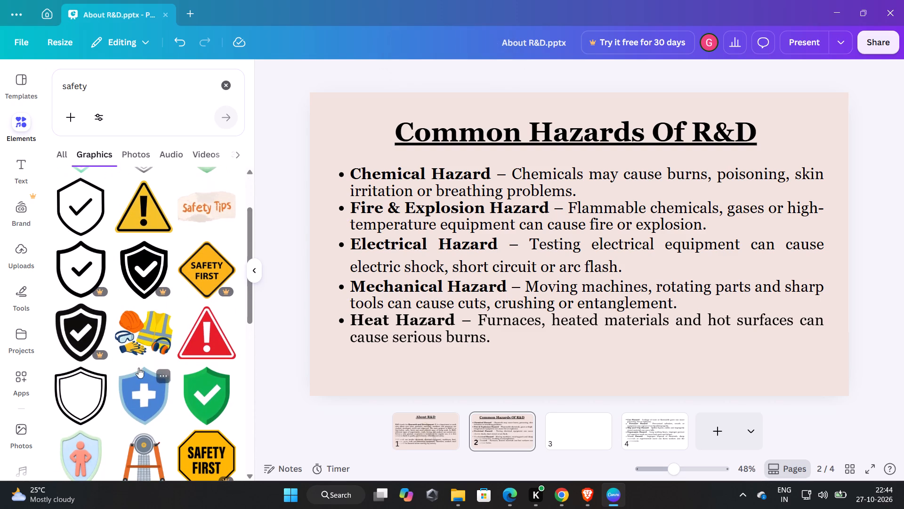
pyautogui.scroll(-3, 136, 323)
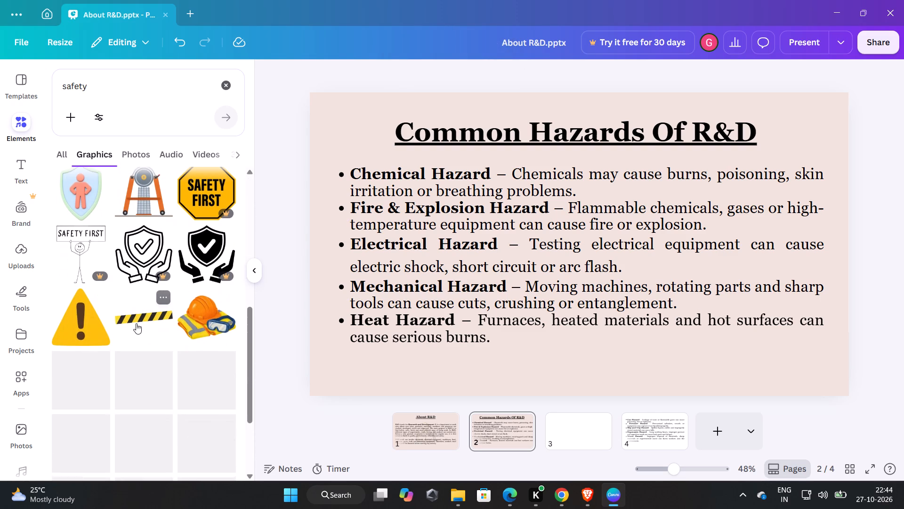
pyautogui.scroll(-3, 136, 323)
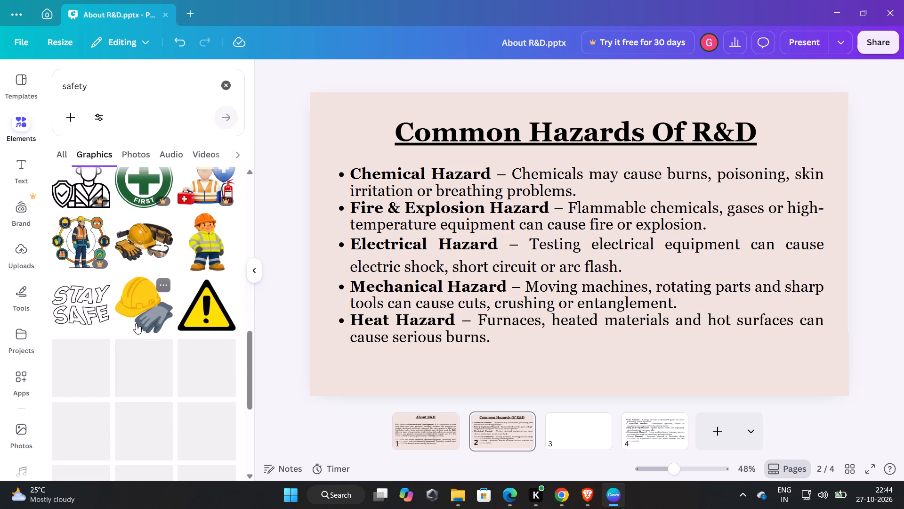
pyautogui.scroll(-1, 136, 323)
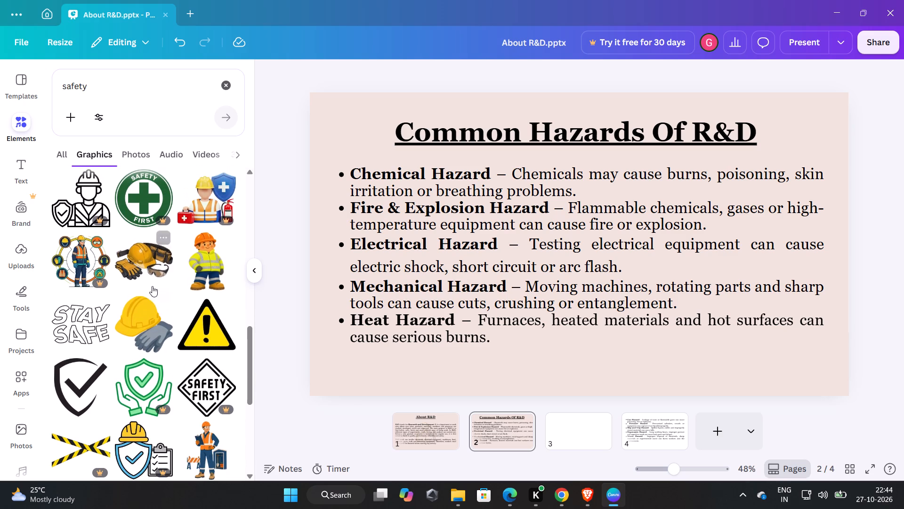
pyautogui.scroll(-1, 192, 333)
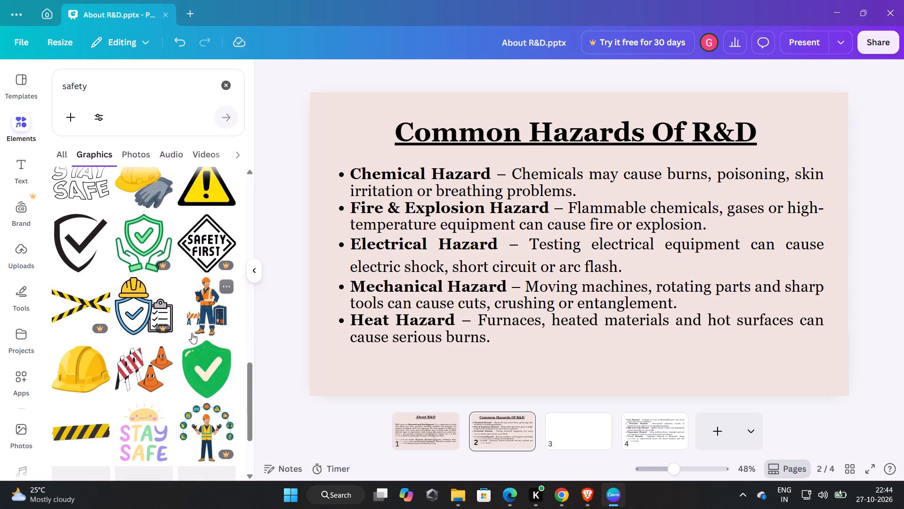
pyautogui.scroll(-2, 192, 333)
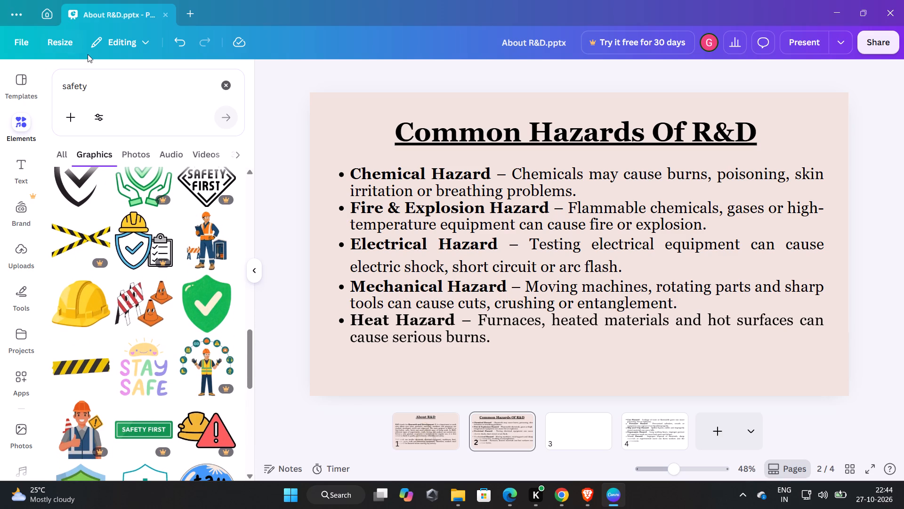
# Search the graphics for "hazards" in place of the previous search term.
pyautogui.moveTo(97, 81); pyautogui.dragTo(19, 67)
pyautogui.write('haza')
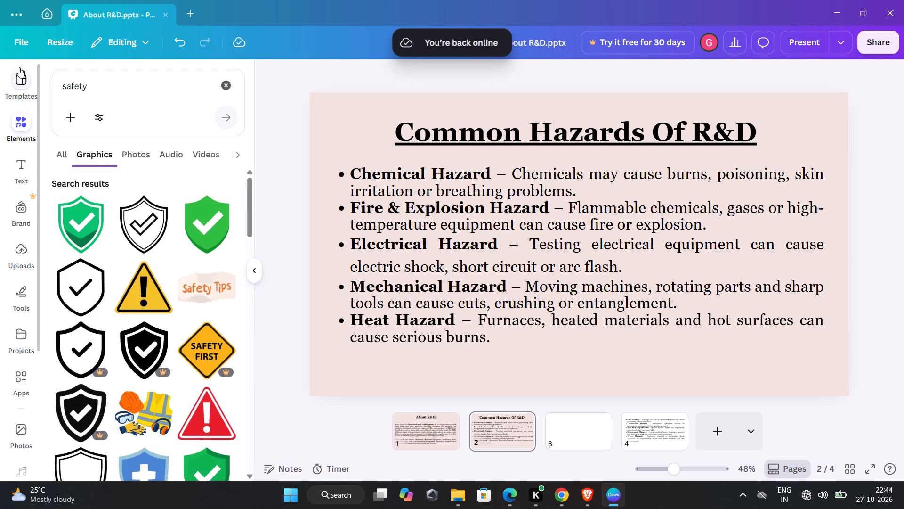
pyautogui.moveTo(128, 86); pyautogui.dragTo(51, 86)
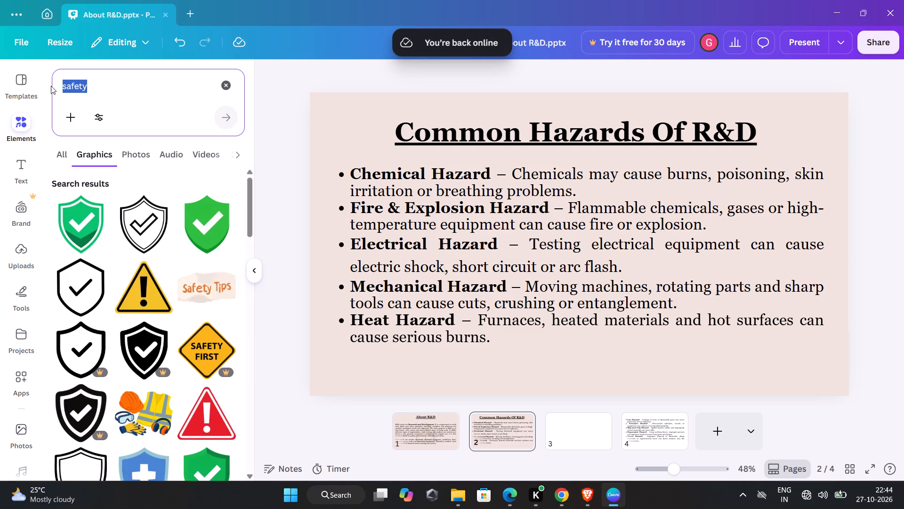
pyautogui.write('hazards')
pyautogui.press('Return')
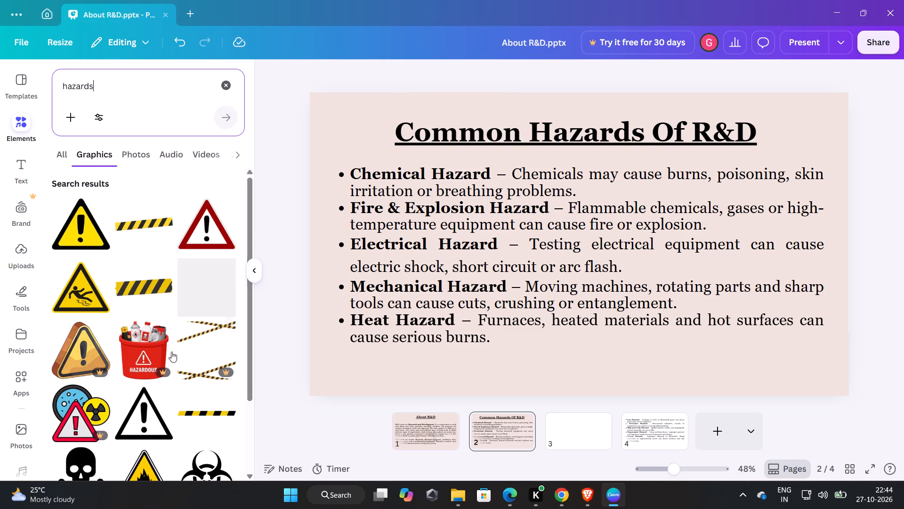
# Browse the "hazards" graphics for a picture suited to the Common Hazards page.
pyautogui.scroll(-2, 197, 359)
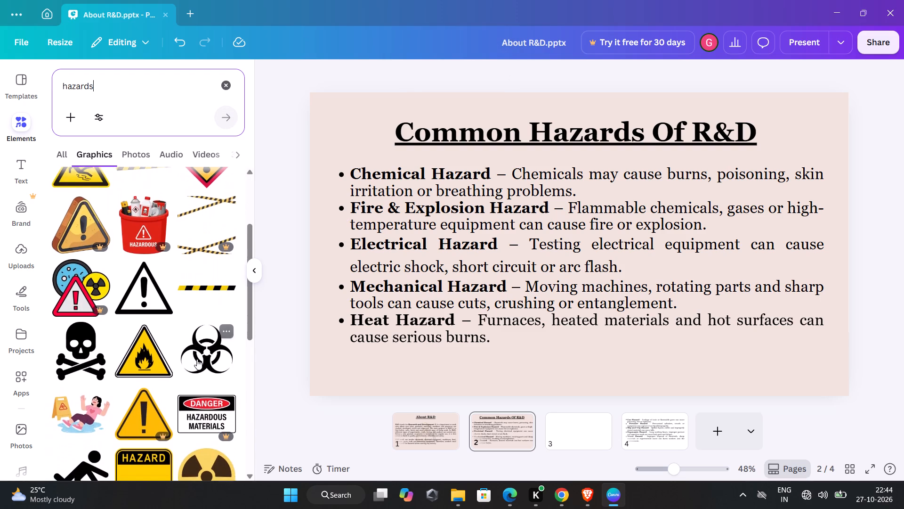
pyautogui.scroll(-1, 197, 359)
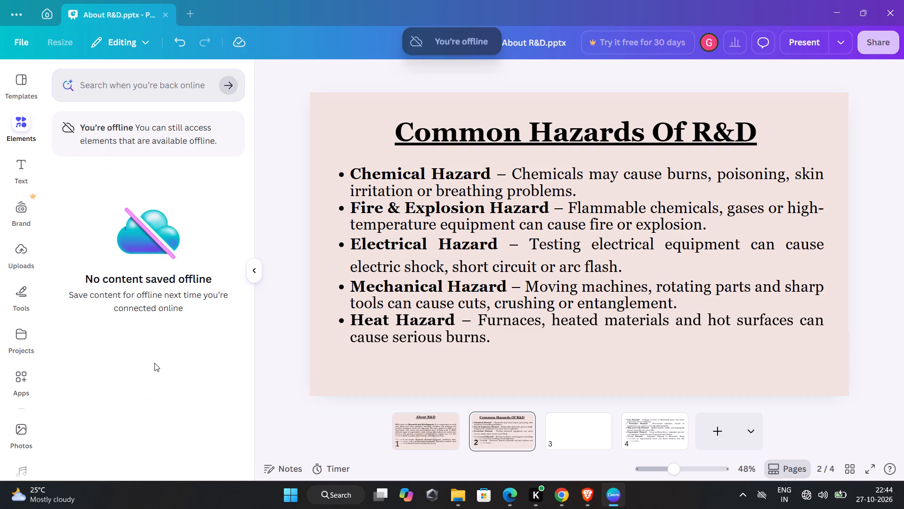
pyautogui.scroll(-1, 139, 389)
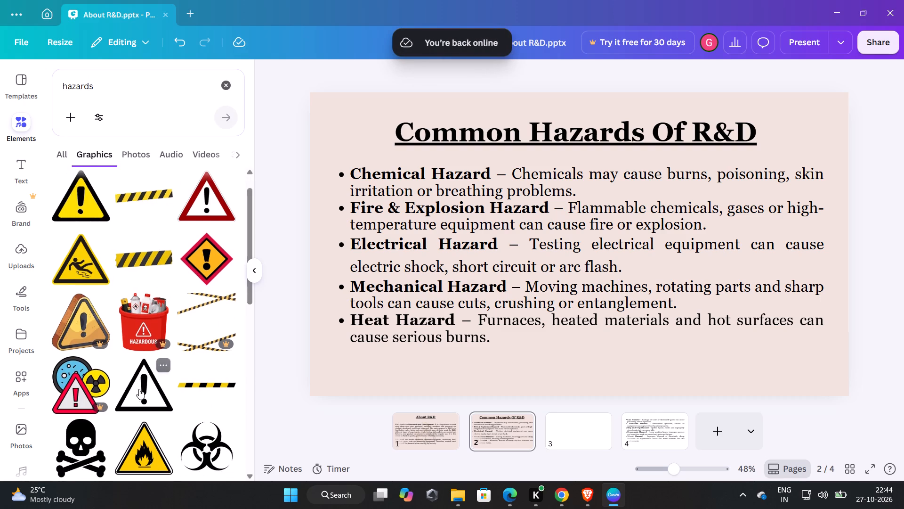
pyautogui.scroll(-2, 139, 389)
pyautogui.scroll(1, 106, 306)
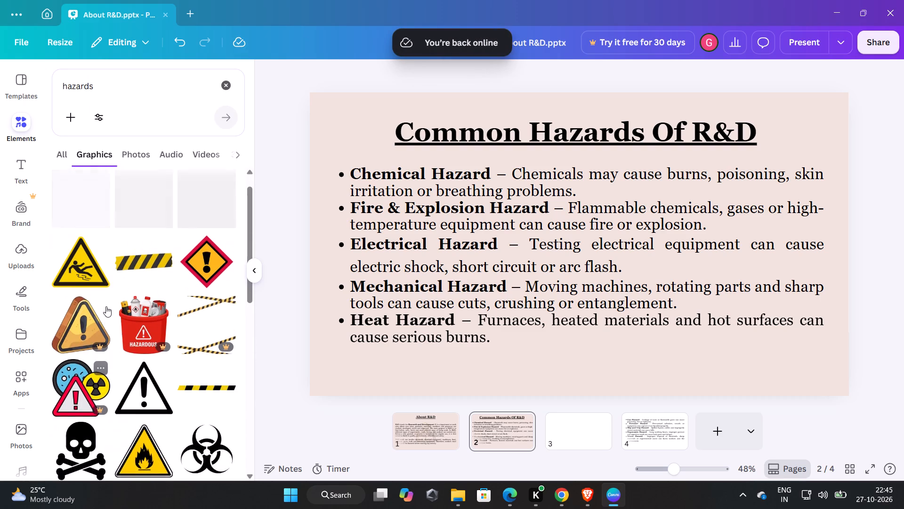
pyautogui.scroll(2, 106, 306)
pyautogui.scroll(-2, 106, 306)
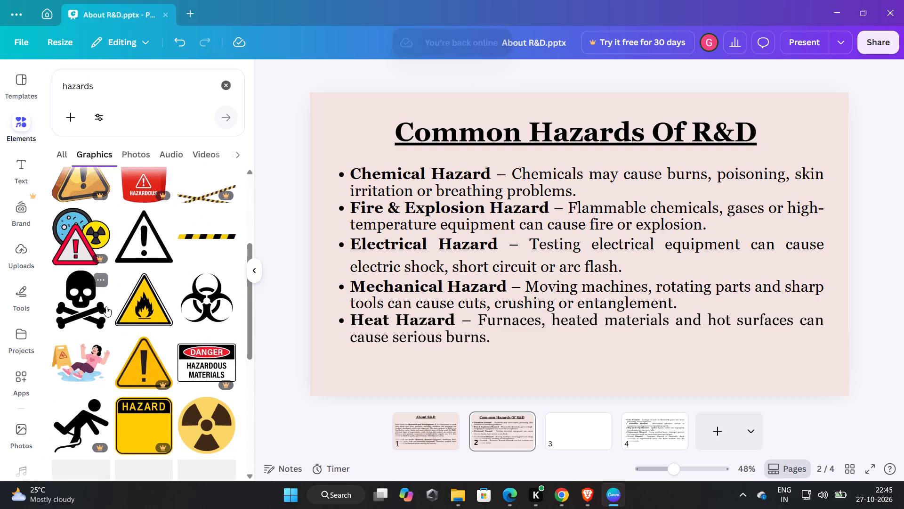
pyautogui.scroll(-2, 106, 306)
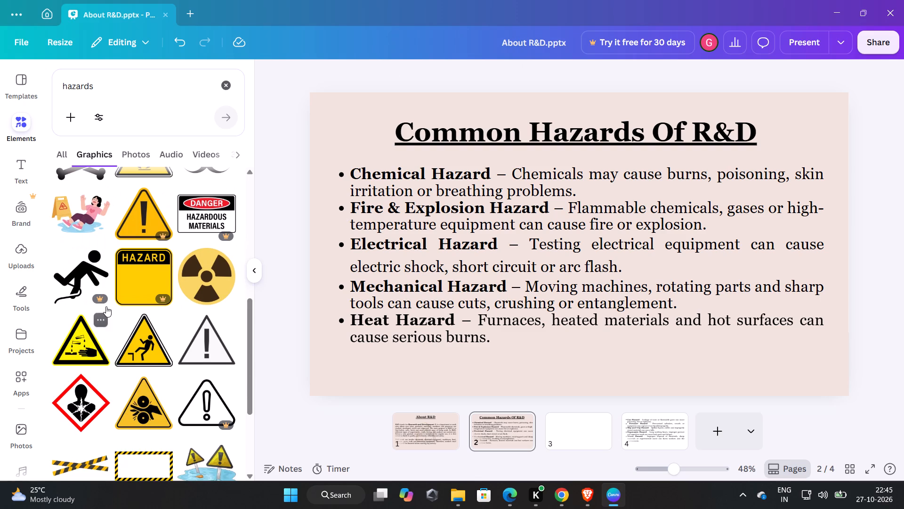
pyautogui.scroll(-2, 106, 306)
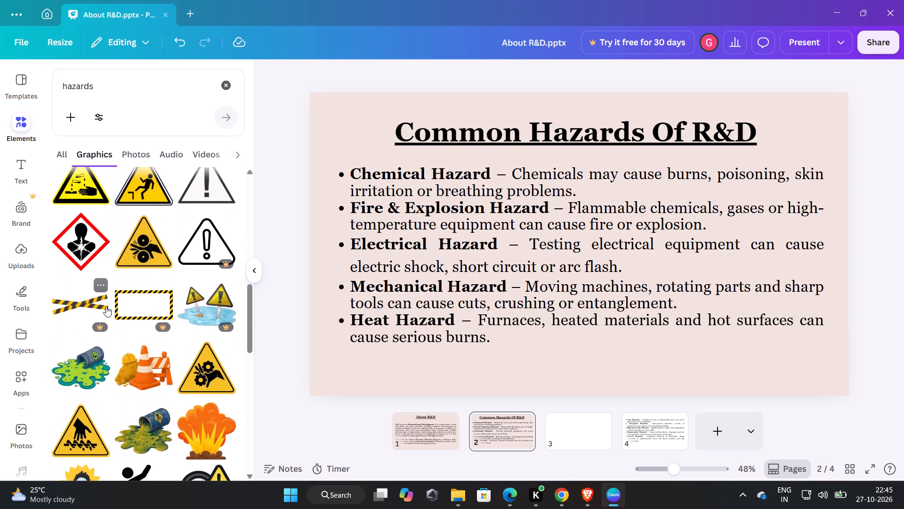
pyautogui.scroll(-1, 106, 306)
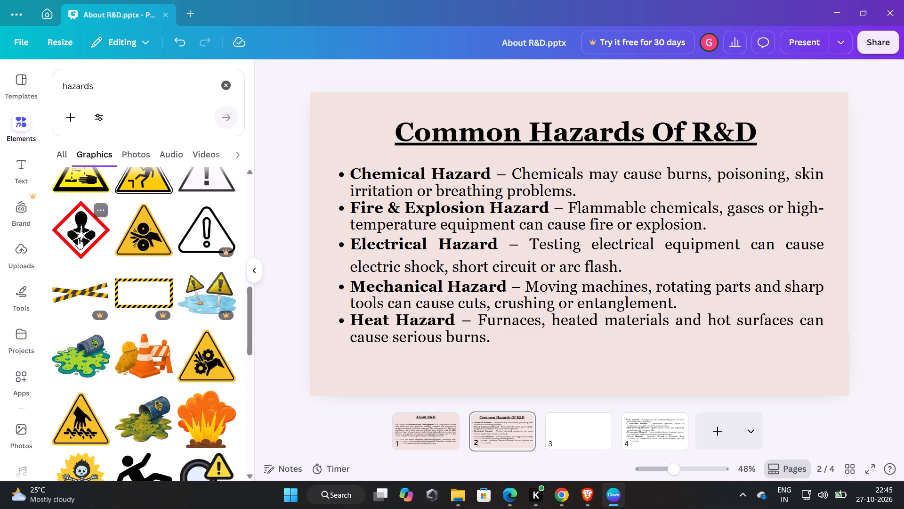
pyautogui.scroll(-1, 78, 238)
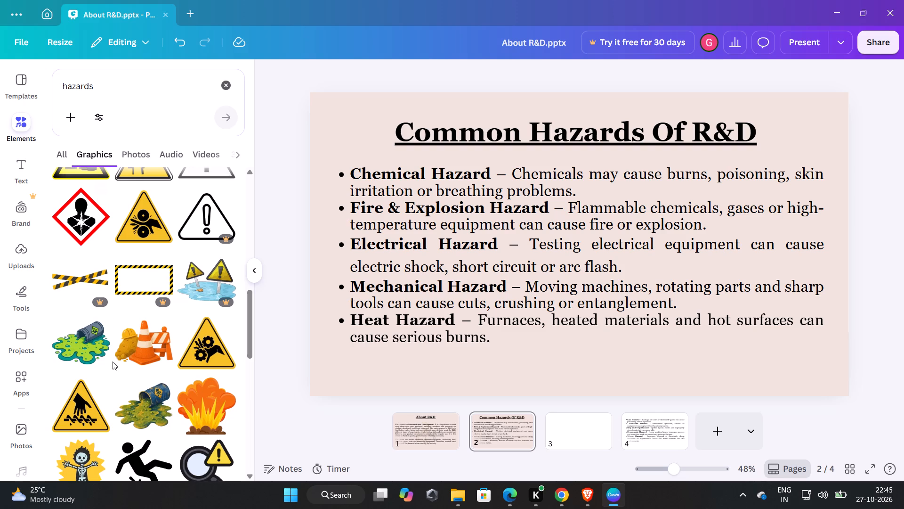
pyautogui.scroll(-3, 113, 361)
pyautogui.scroll(1, 113, 361)
pyautogui.scroll(-1, 113, 361)
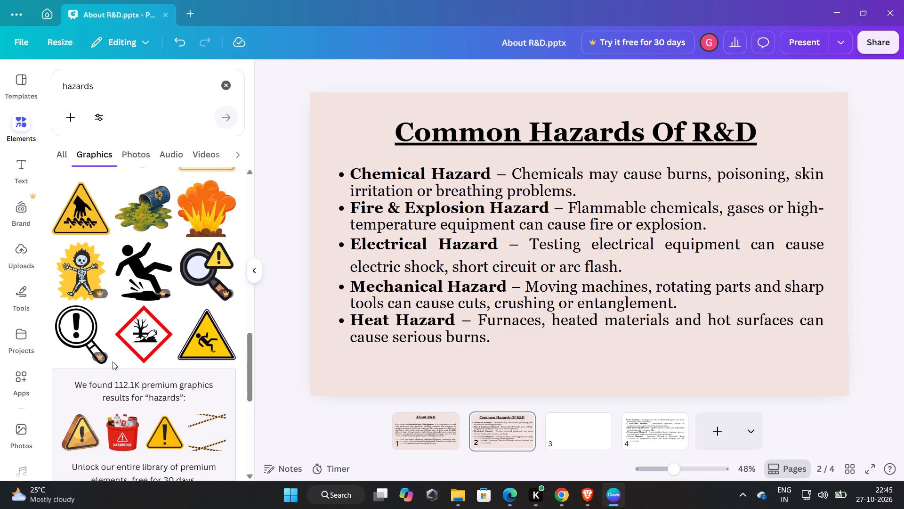
pyautogui.scroll(-1, 113, 361)
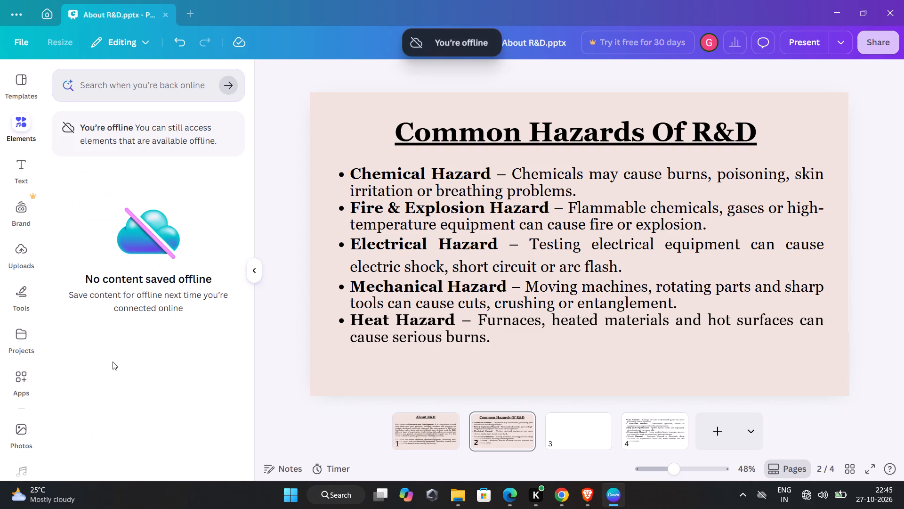
# Turn the computer's Wi-Fi back on to restore the internet connection, and close the network settings.
pyautogui.scroll(-6, 113, 361)
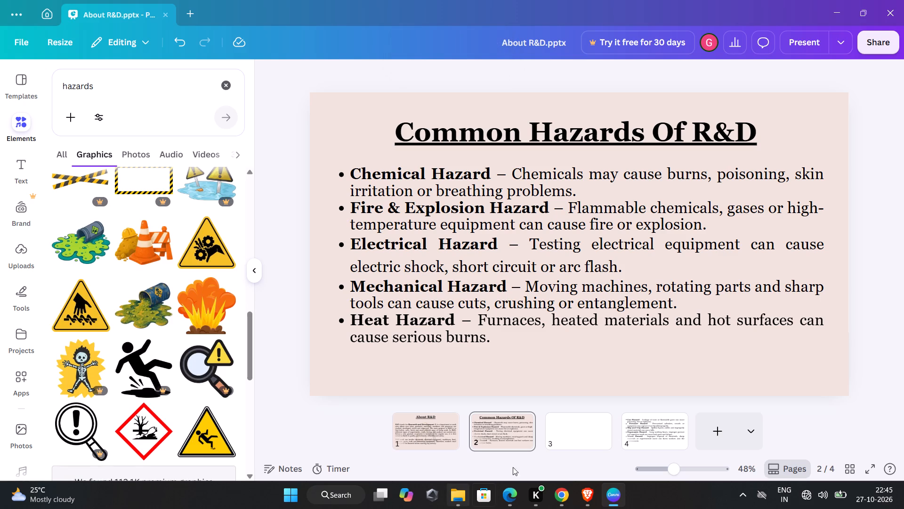
pyautogui.click(808, 500)
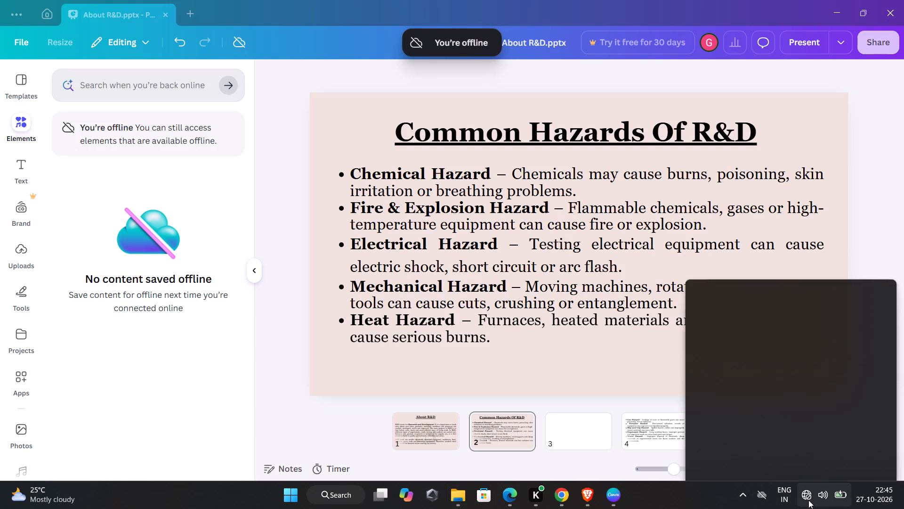
pyautogui.click(751, 278)
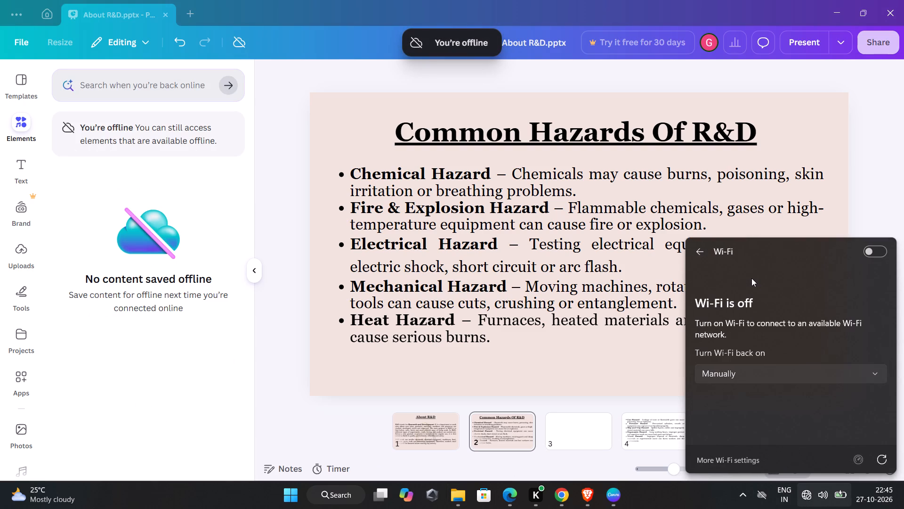
pyautogui.click(880, 256)
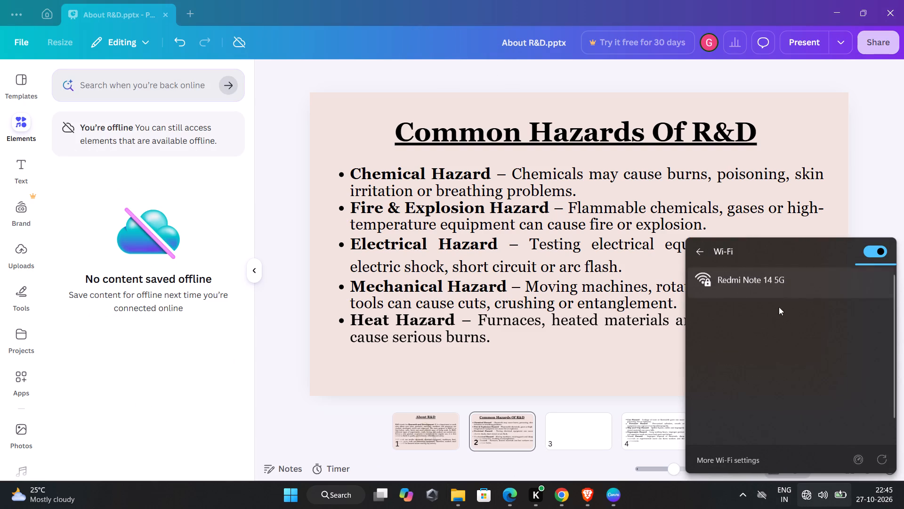
pyautogui.scroll(-3, 766, 390)
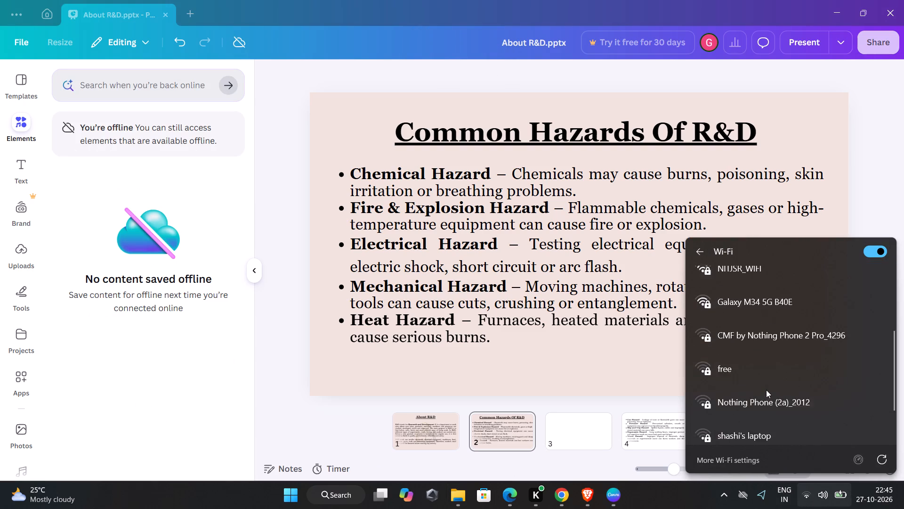
pyautogui.scroll(-3, 766, 390)
pyautogui.scroll(13, 766, 390)
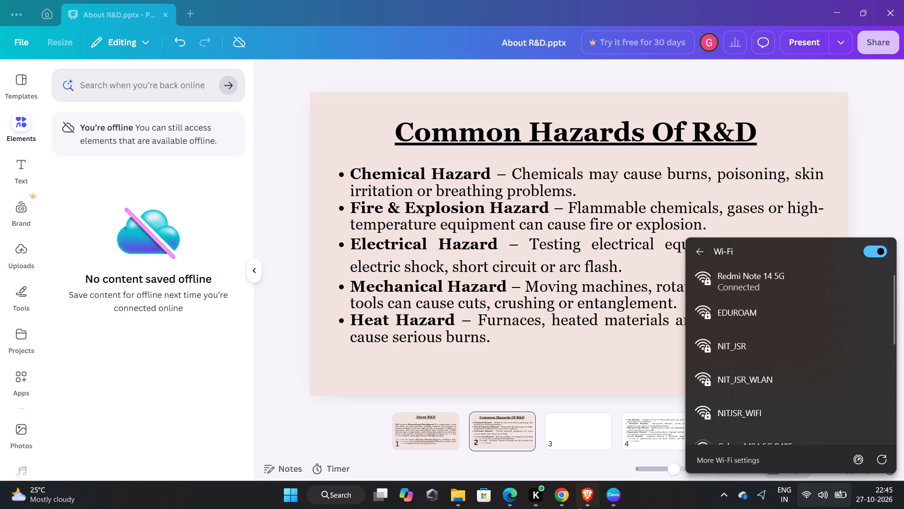
pyautogui.click(663, 506)
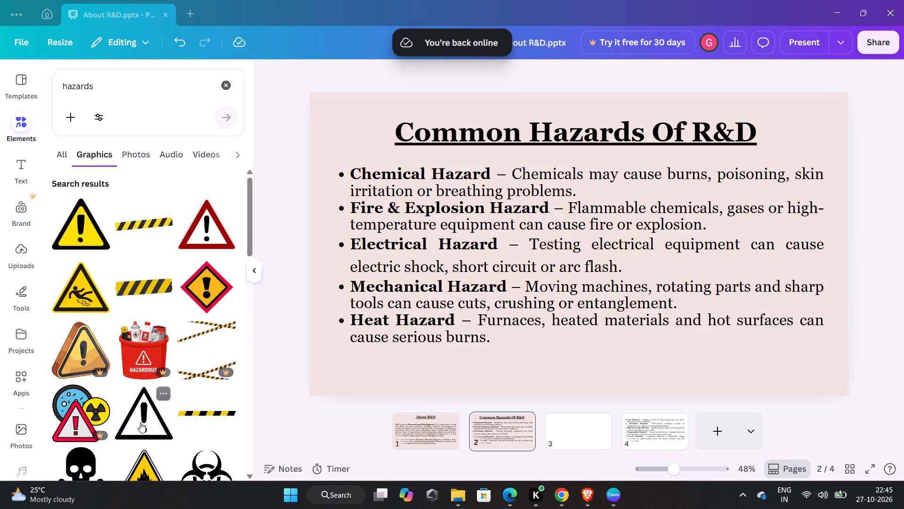
# Add the yellow-and-black striped hazard tape graphic from the "hazards" results to the Common Hazards page.
pyautogui.scroll(-1, 140, 422)
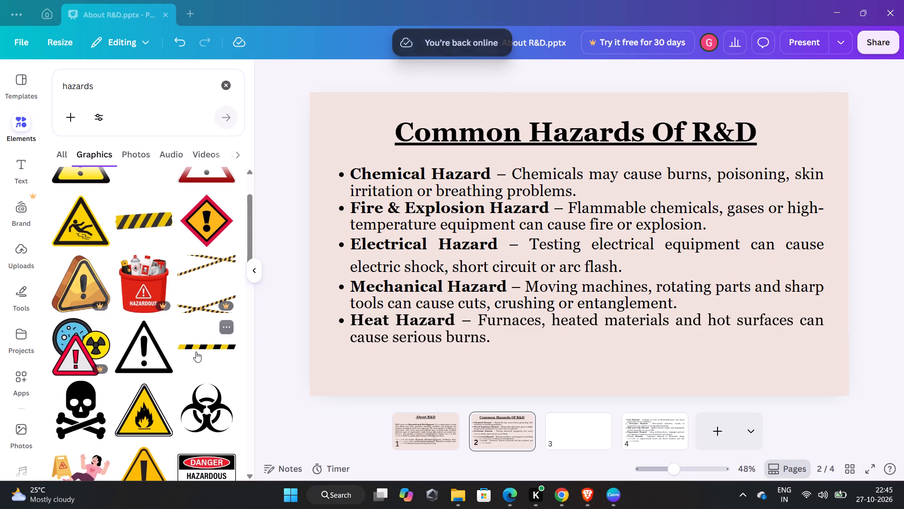
pyautogui.click(196, 352)
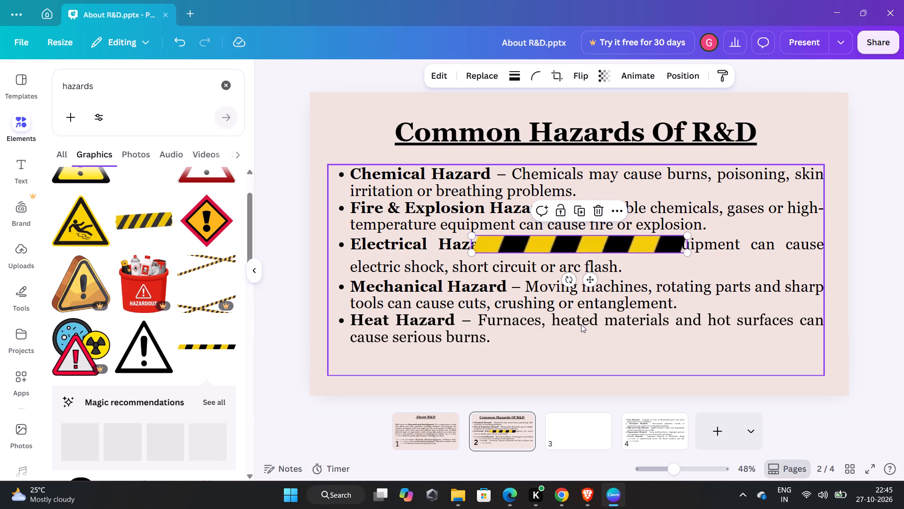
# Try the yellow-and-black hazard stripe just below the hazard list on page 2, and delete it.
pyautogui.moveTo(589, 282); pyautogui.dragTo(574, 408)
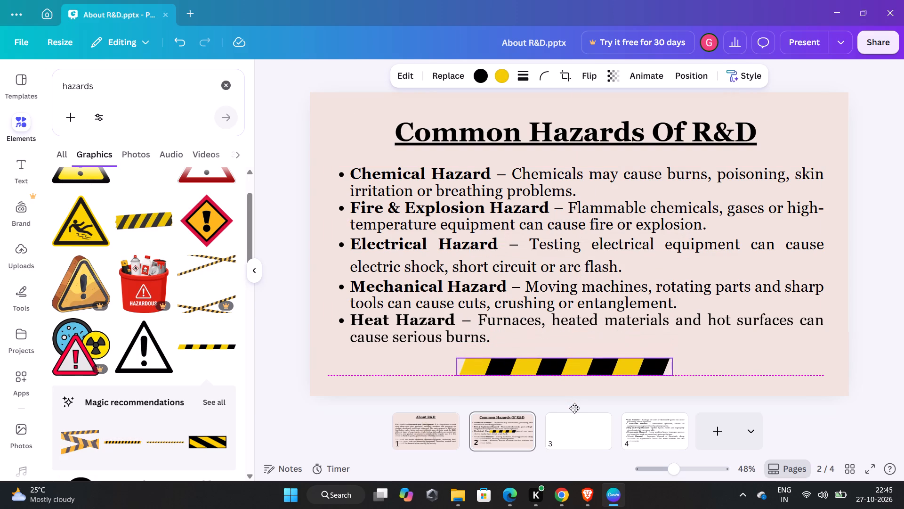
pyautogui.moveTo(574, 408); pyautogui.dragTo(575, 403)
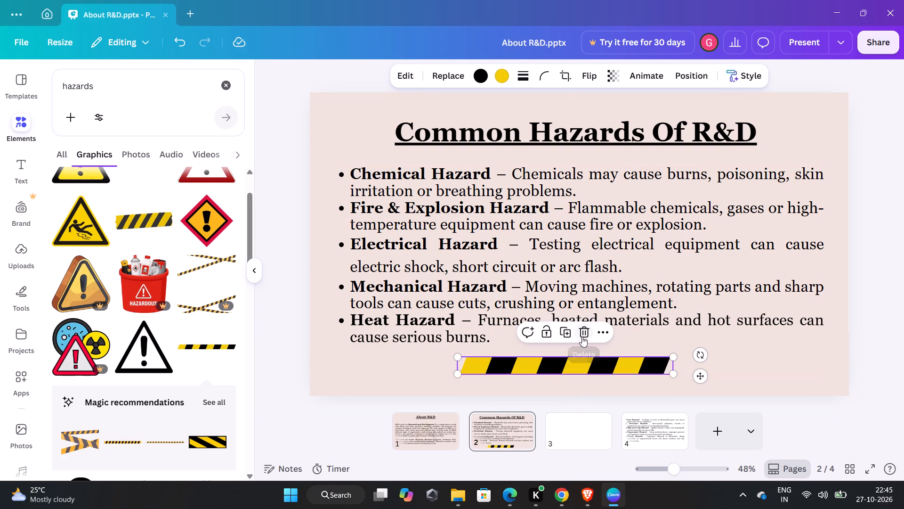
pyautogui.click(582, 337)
# Examine more of the "hazards" graphics for a different warning picture for page 2.
pyautogui.scroll(-2, 179, 408)
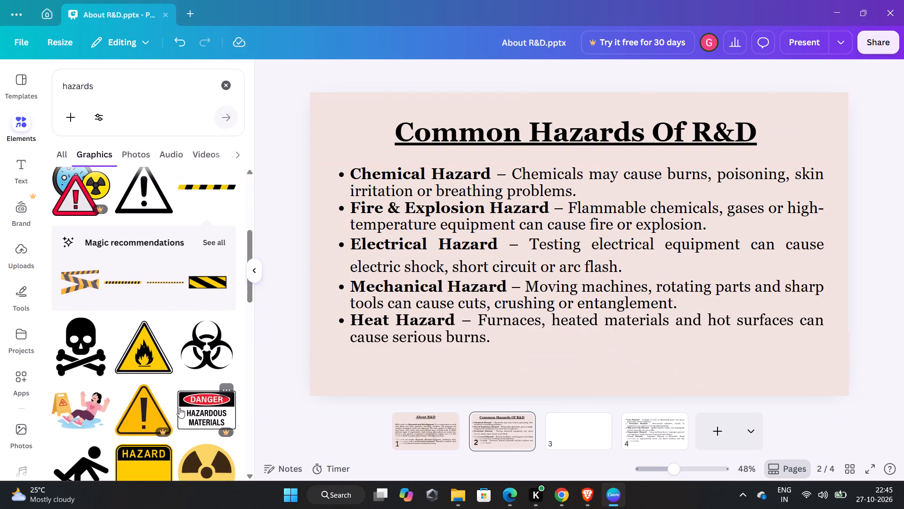
pyautogui.scroll(-5, 179, 408)
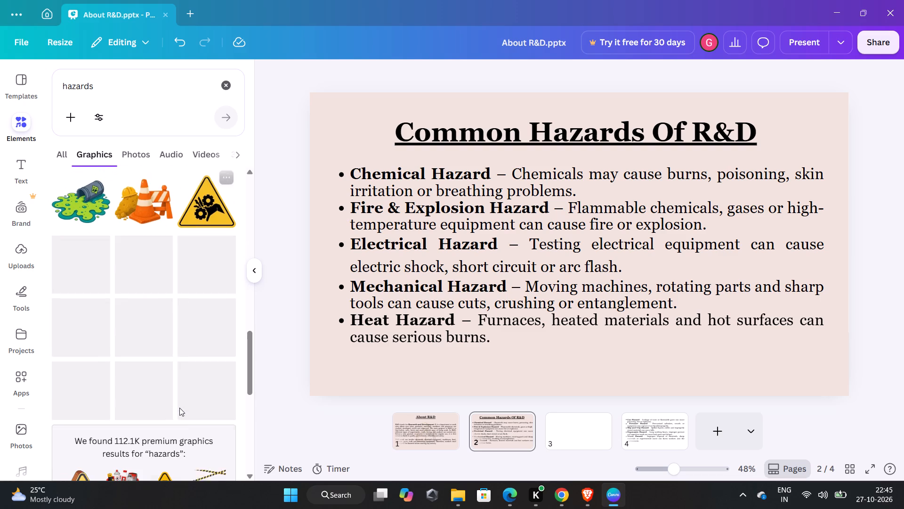
pyautogui.scroll(-1, 179, 408)
pyautogui.scroll(1, 179, 408)
pyautogui.scroll(-2, 179, 408)
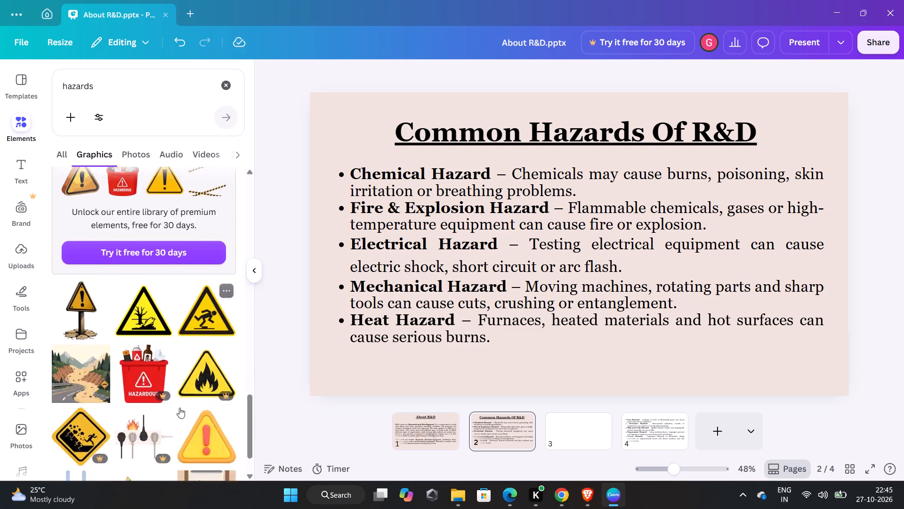
pyautogui.scroll(-3, 179, 408)
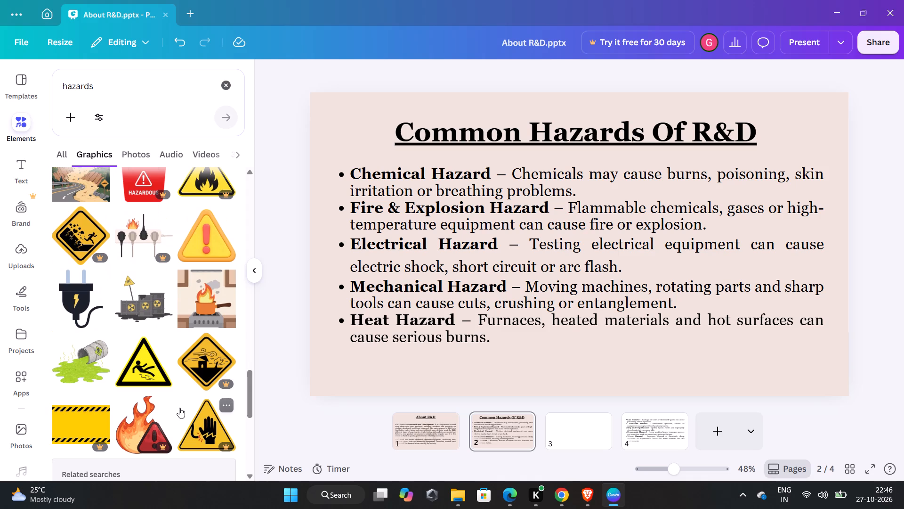
pyautogui.scroll(-4, 179, 408)
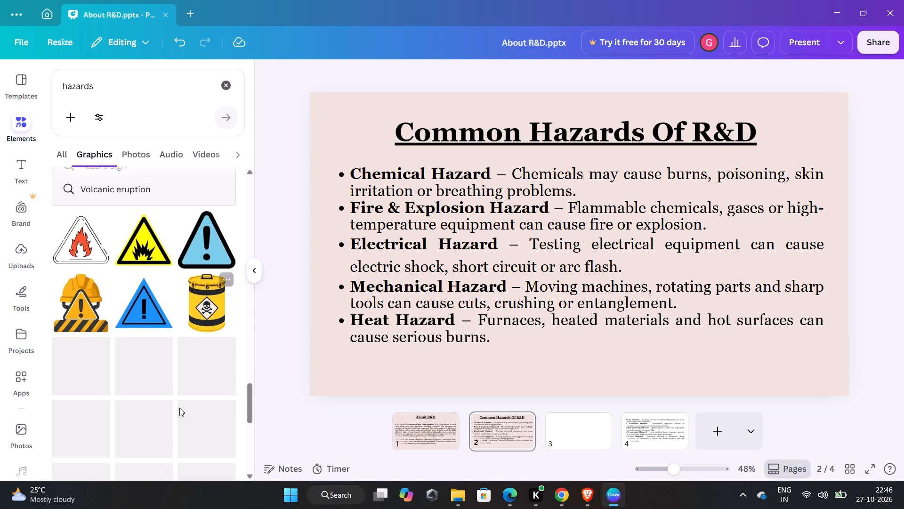
pyautogui.scroll(-1, 179, 408)
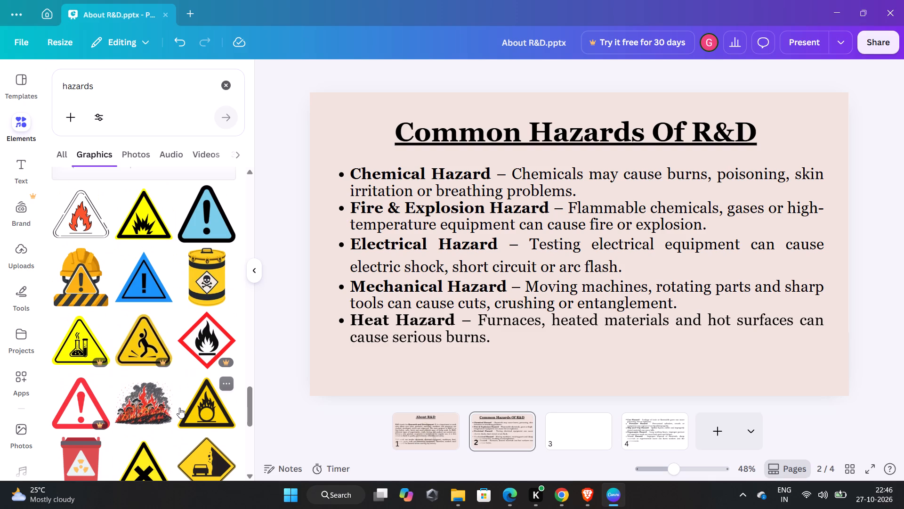
pyautogui.scroll(-3, 179, 408)
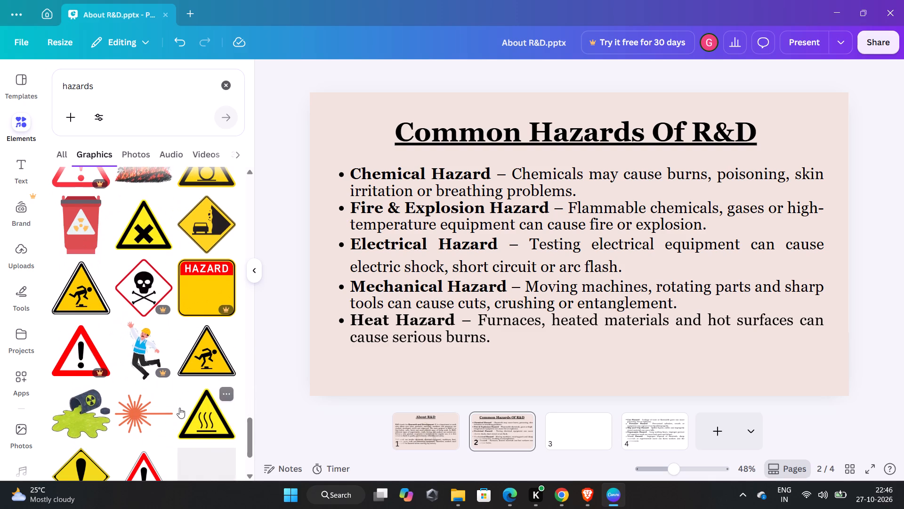
pyautogui.scroll(-1, 179, 408)
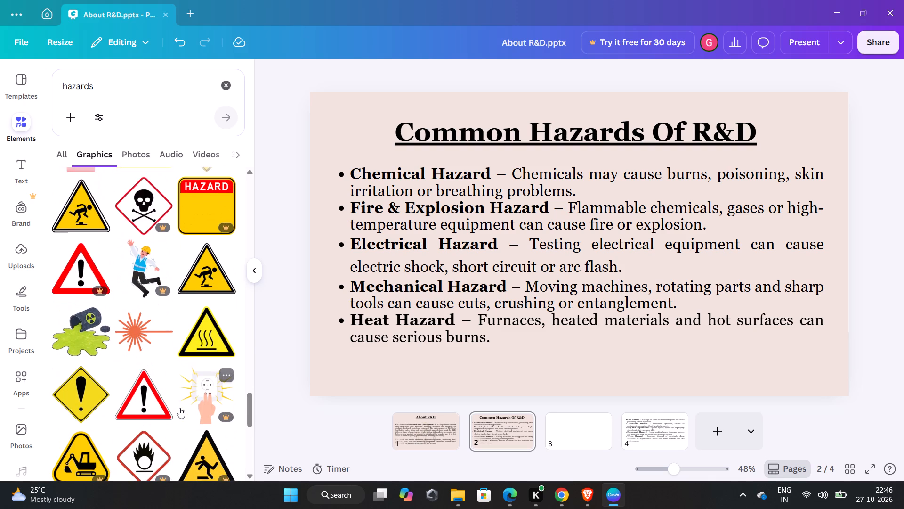
pyautogui.scroll(-2, 179, 408)
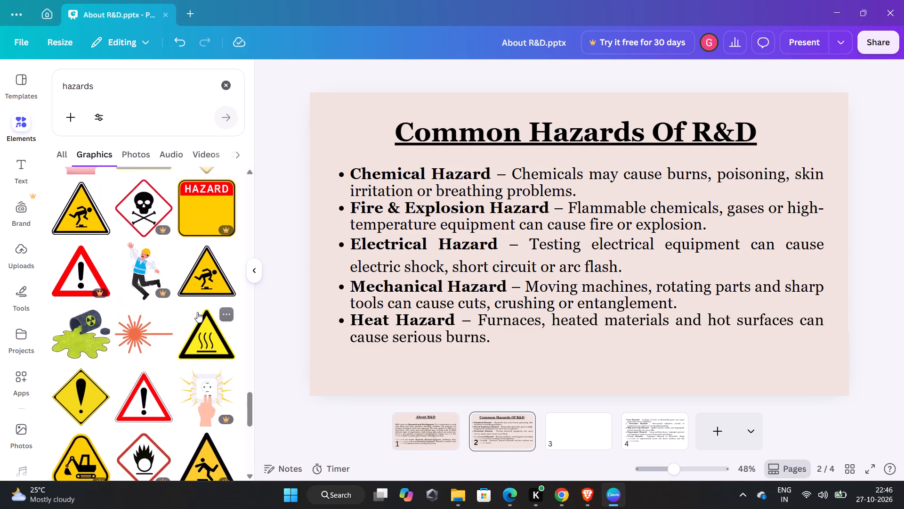
pyautogui.scroll(-1, 197, 312)
pyautogui.scroll(1, 197, 312)
pyautogui.scroll(-3, 197, 312)
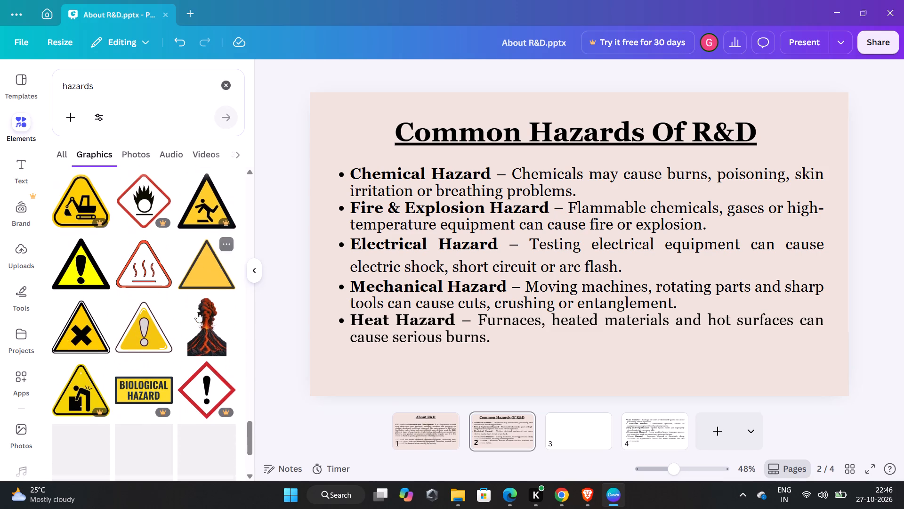
pyautogui.scroll(-1, 197, 312)
pyautogui.scroll(-3, 112, 359)
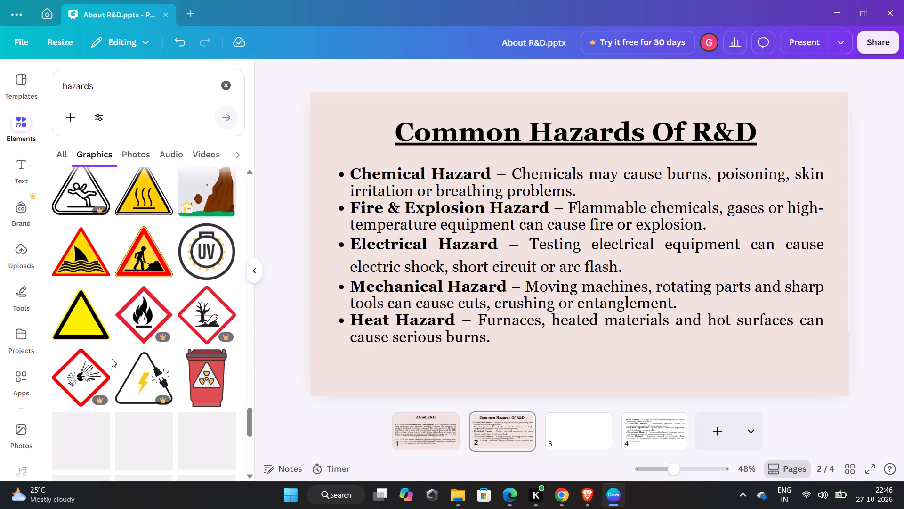
pyautogui.scroll(-1, 112, 359)
pyautogui.scroll(8, 112, 359)
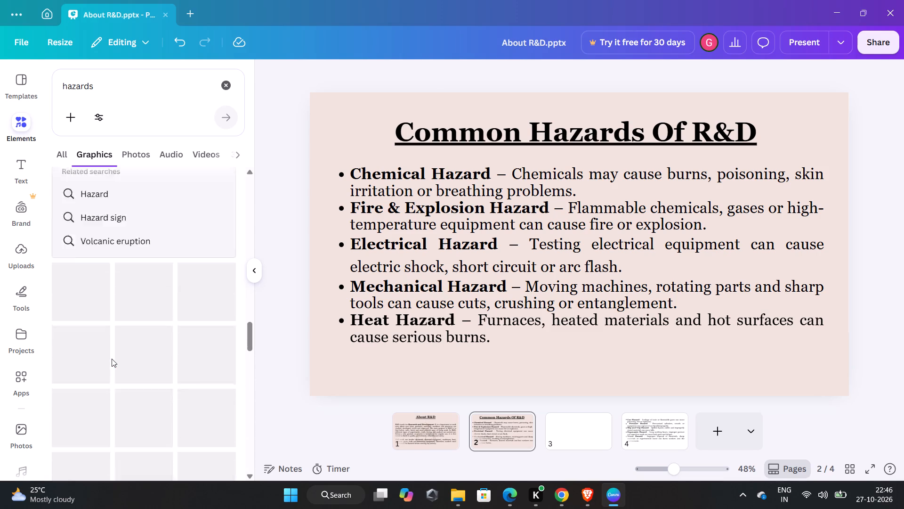
pyautogui.scroll(2, 112, 359)
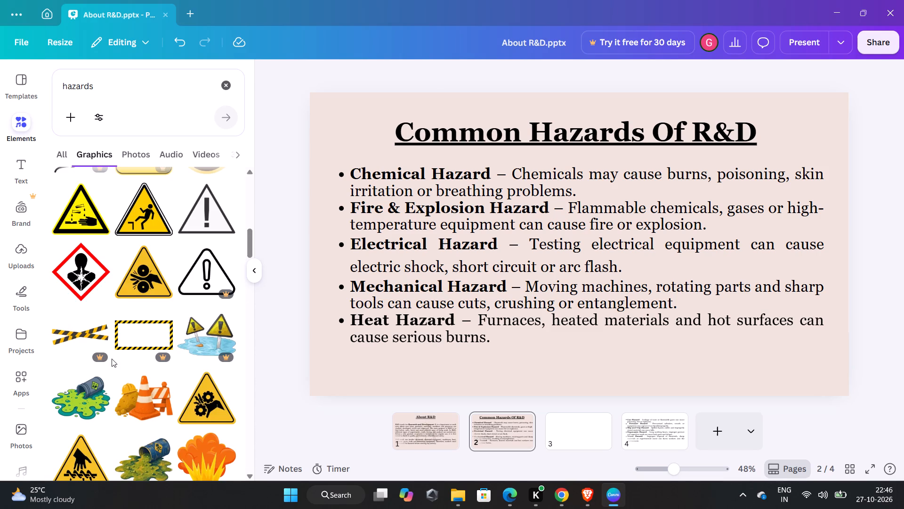
pyautogui.scroll(1, 112, 359)
pyautogui.scroll(1, 179, 245)
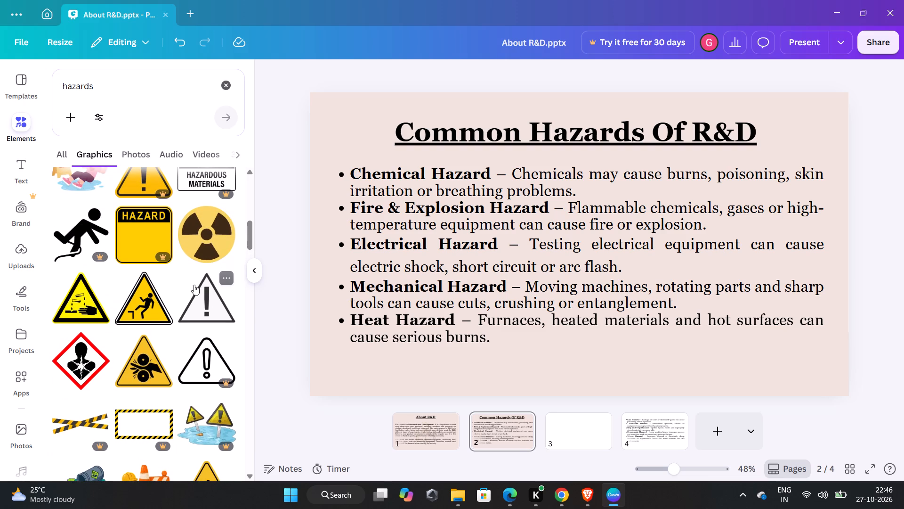
# Add the dark grey outlined warning triangle with exclamation mark to page 2, enlarge it slightly and centre it horizontally over the hazard list.
pyautogui.click(202, 307)
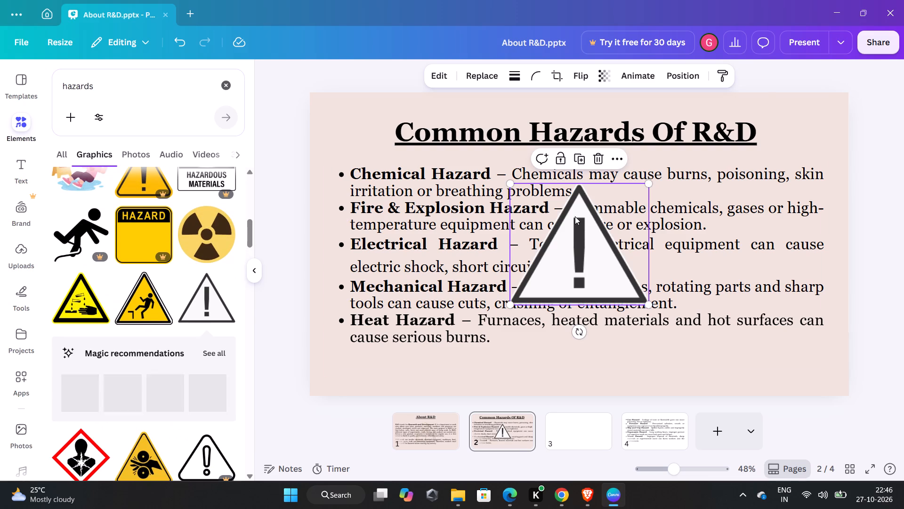
pyautogui.moveTo(578, 260); pyautogui.dragTo(563, 267)
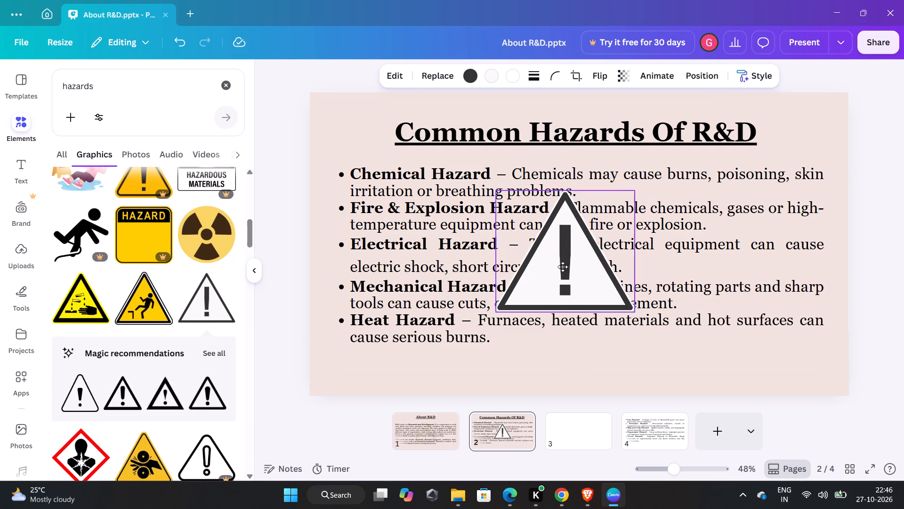
pyautogui.moveTo(563, 267); pyautogui.dragTo(566, 269)
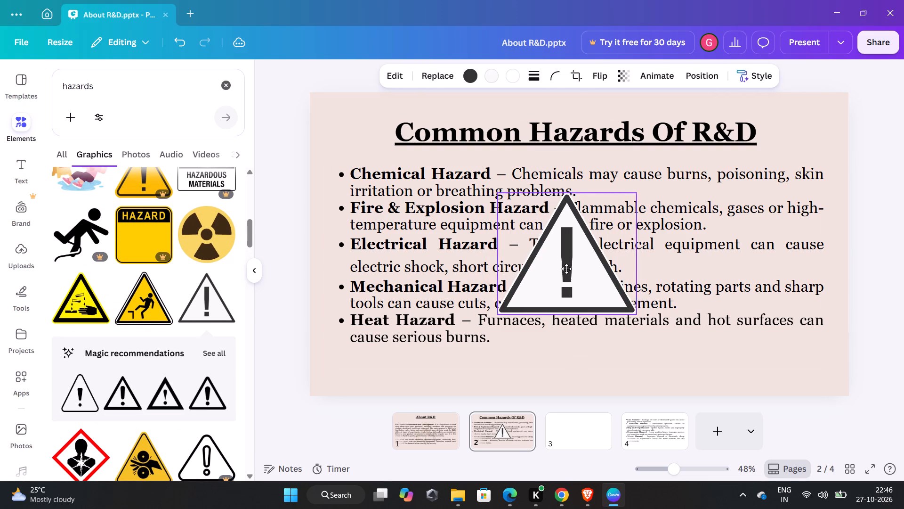
pyautogui.moveTo(566, 269); pyautogui.dragTo(574, 268)
pyautogui.moveTo(508, 312); pyautogui.dragTo(498, 325)
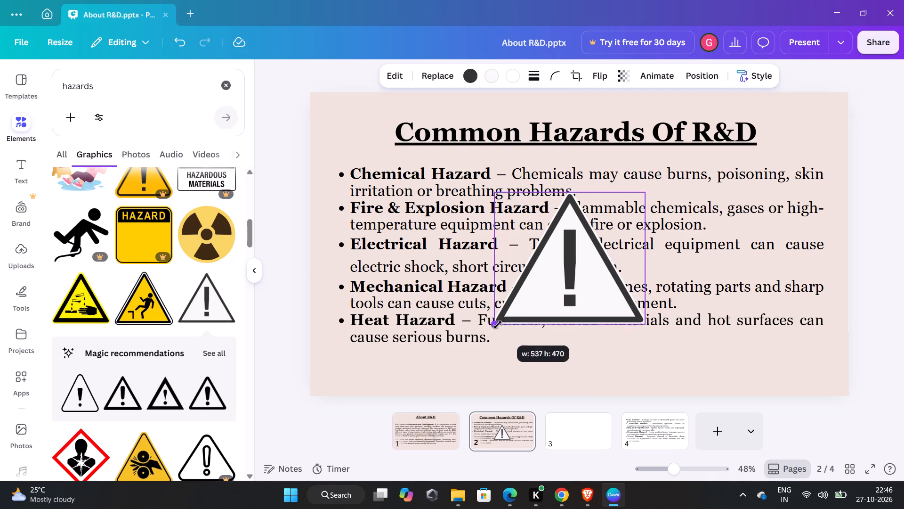
pyautogui.moveTo(498, 325); pyautogui.dragTo(494, 332)
pyautogui.moveTo(565, 287); pyautogui.dragTo(577, 283)
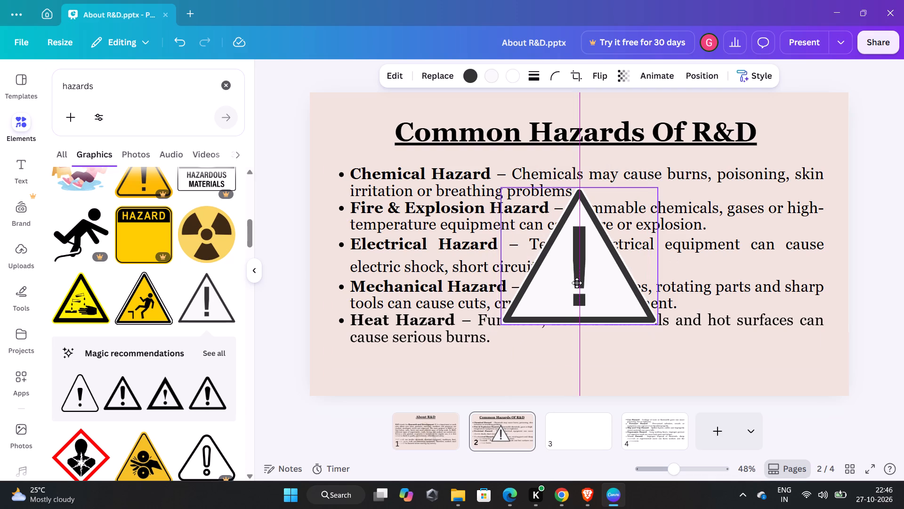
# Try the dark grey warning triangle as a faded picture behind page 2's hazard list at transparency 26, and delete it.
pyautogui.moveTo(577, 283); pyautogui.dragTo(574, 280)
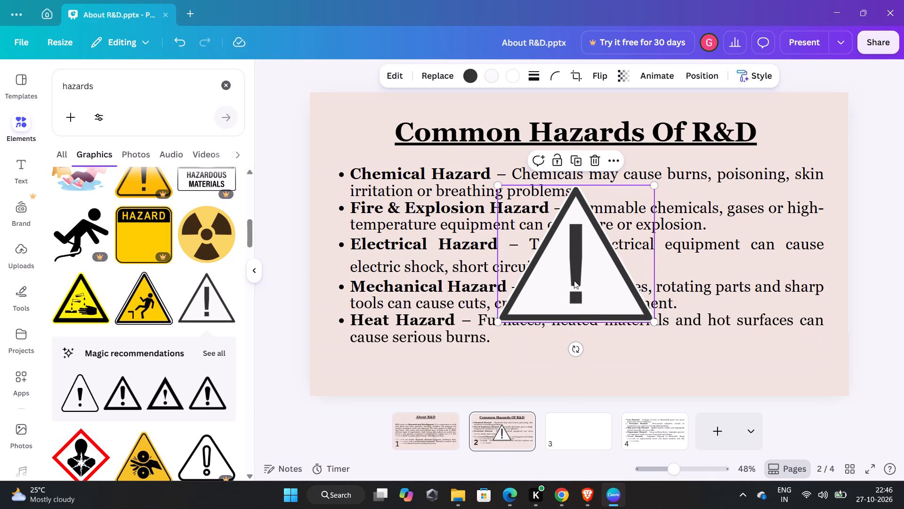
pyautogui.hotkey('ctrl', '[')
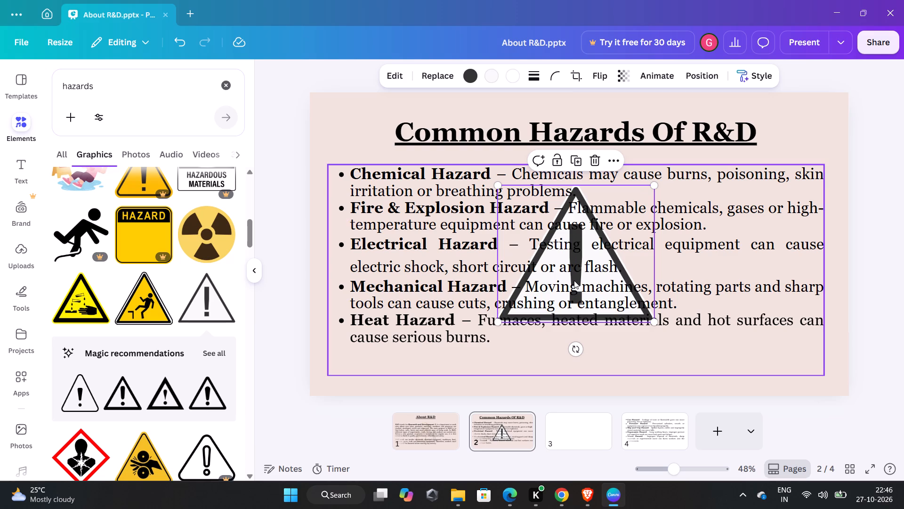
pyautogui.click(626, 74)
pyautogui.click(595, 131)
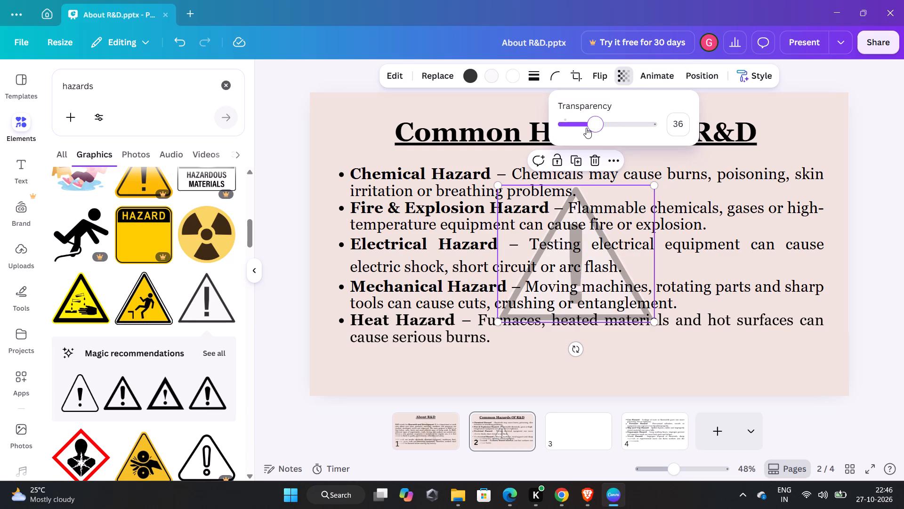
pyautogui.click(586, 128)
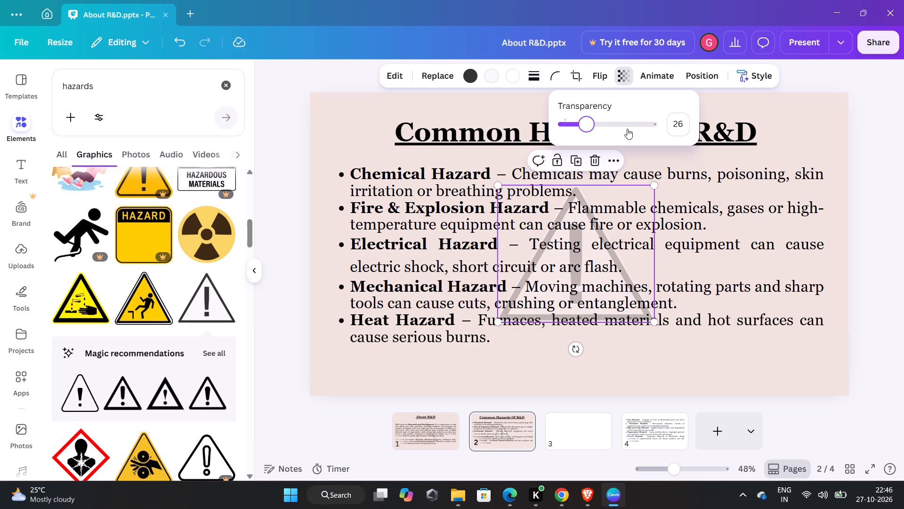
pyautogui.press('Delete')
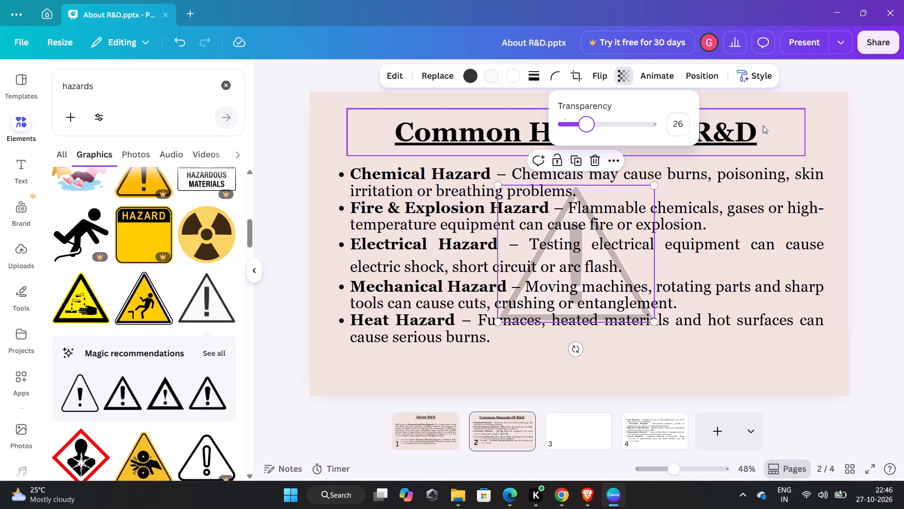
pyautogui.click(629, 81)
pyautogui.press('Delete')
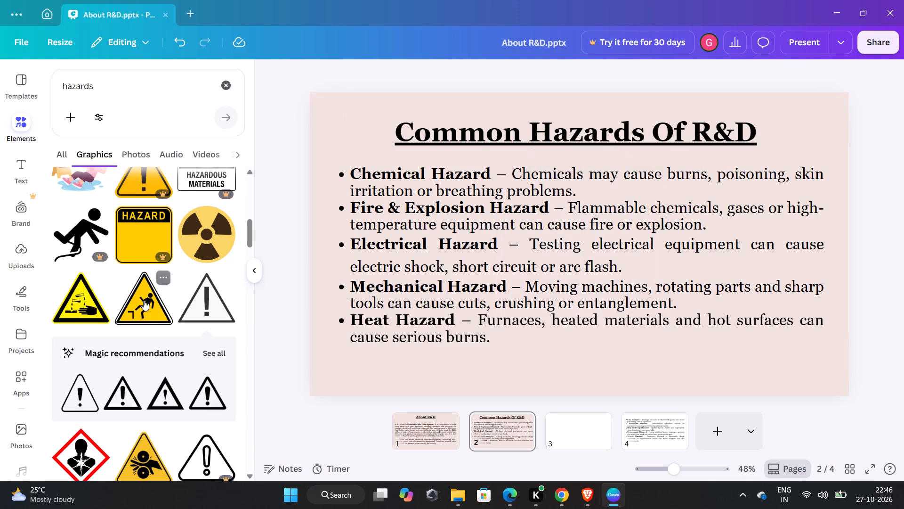
# Browse the full set of magic recommendations for the grey warning triangle for a different warning picture for page 2.
pyautogui.scroll(-3, 150, 345)
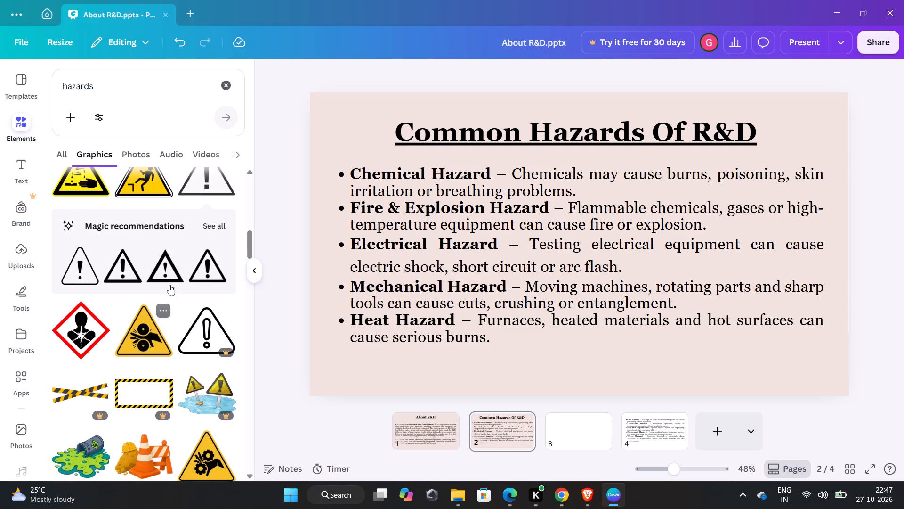
pyautogui.click(212, 221)
pyautogui.scroll(-1, 173, 374)
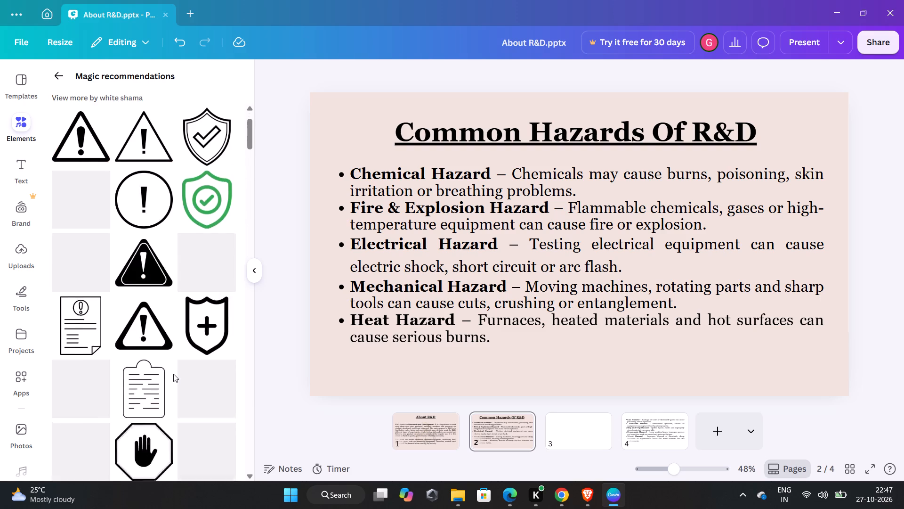
pyautogui.scroll(-9, 173, 374)
pyautogui.scroll(1, 173, 374)
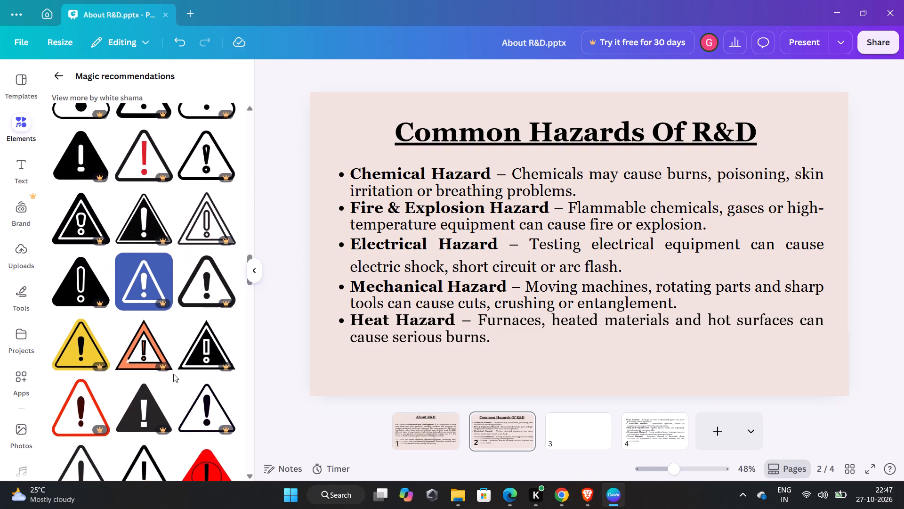
pyautogui.scroll(4, 173, 374)
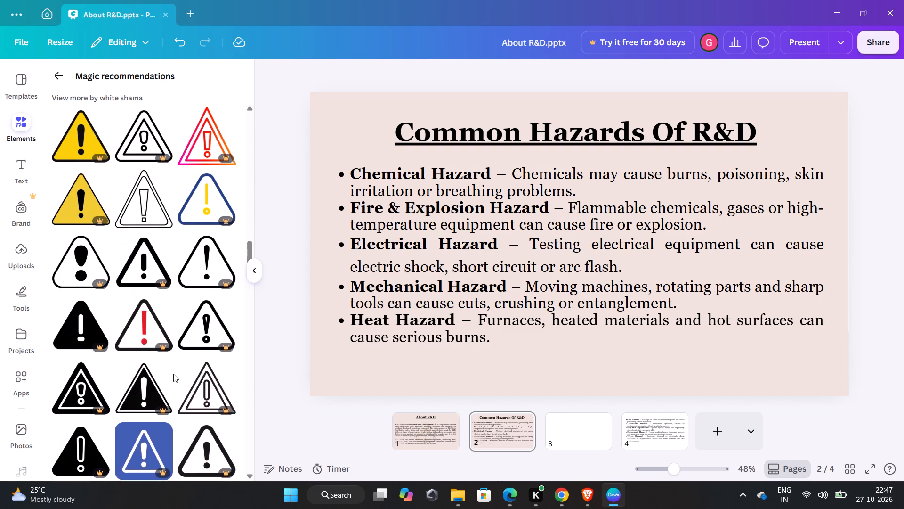
pyautogui.scroll(-8, 173, 374)
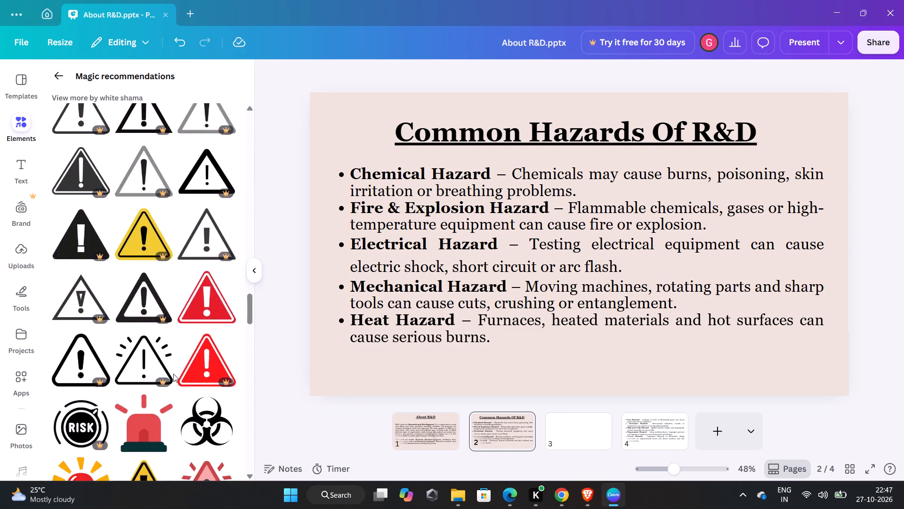
pyautogui.scroll(-9, 173, 374)
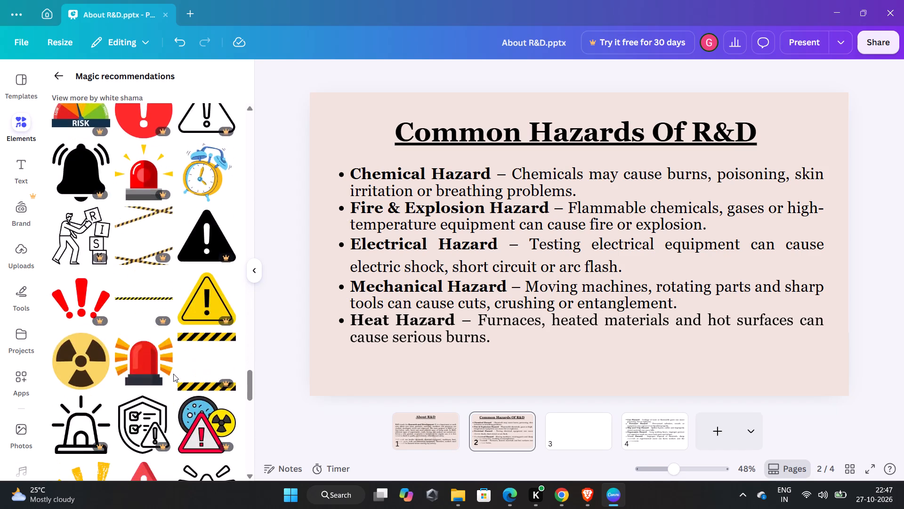
pyautogui.scroll(-11, 173, 374)
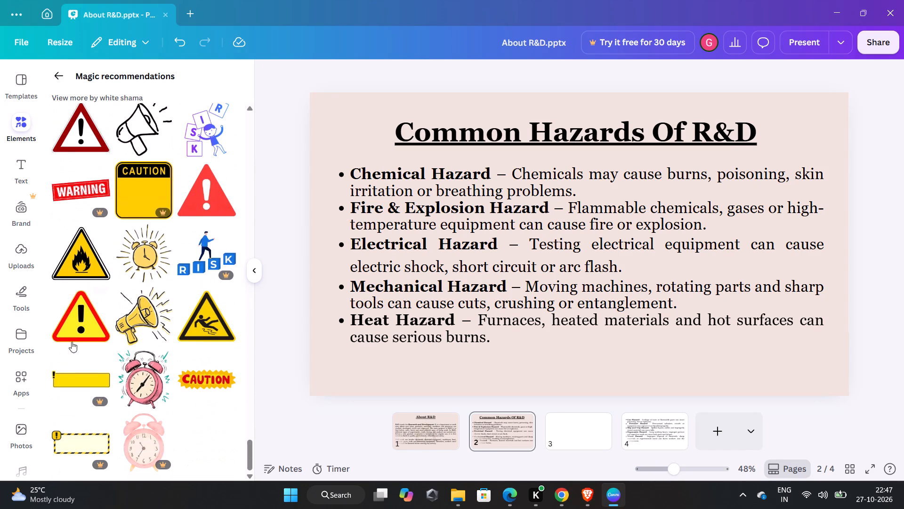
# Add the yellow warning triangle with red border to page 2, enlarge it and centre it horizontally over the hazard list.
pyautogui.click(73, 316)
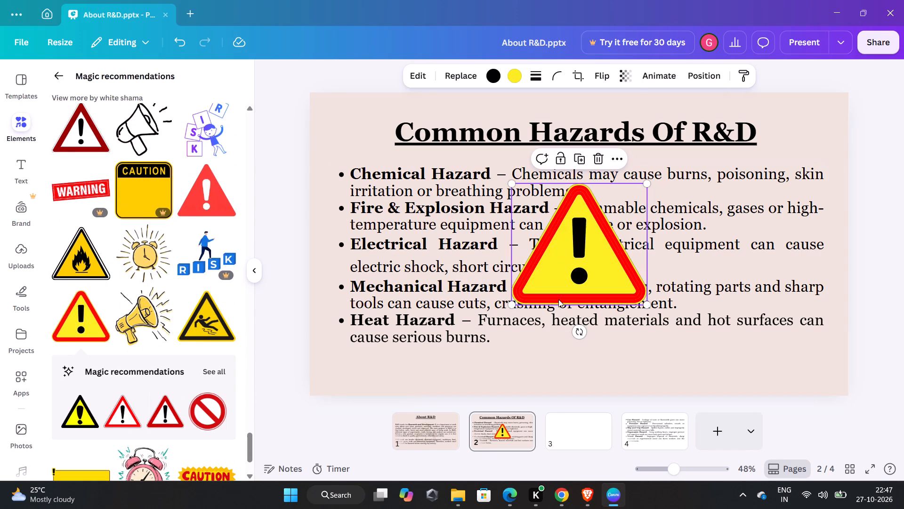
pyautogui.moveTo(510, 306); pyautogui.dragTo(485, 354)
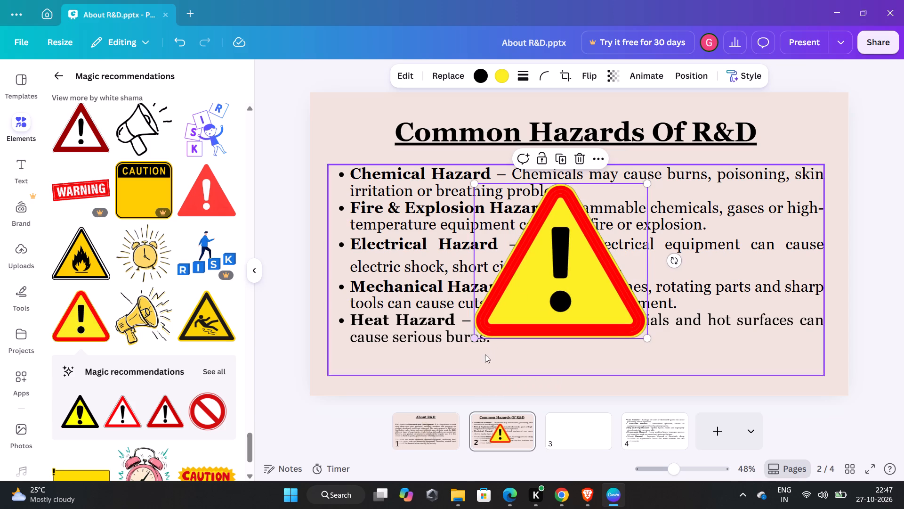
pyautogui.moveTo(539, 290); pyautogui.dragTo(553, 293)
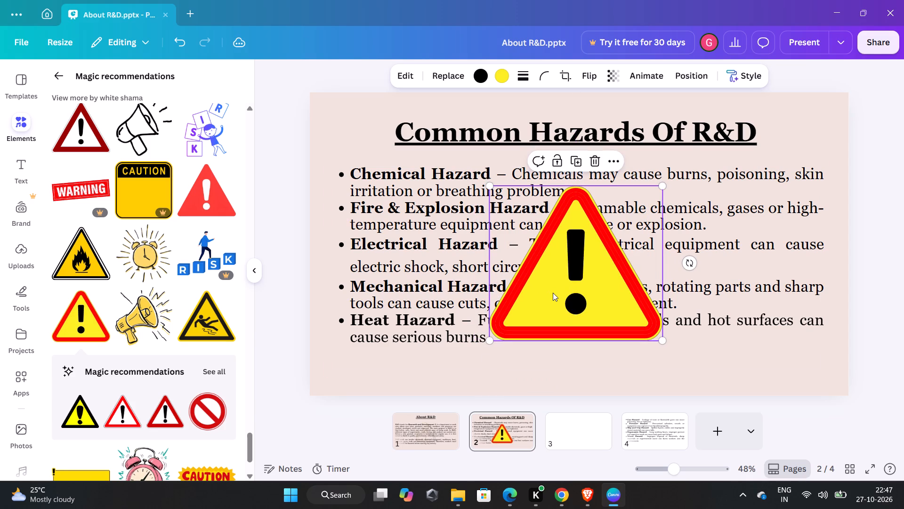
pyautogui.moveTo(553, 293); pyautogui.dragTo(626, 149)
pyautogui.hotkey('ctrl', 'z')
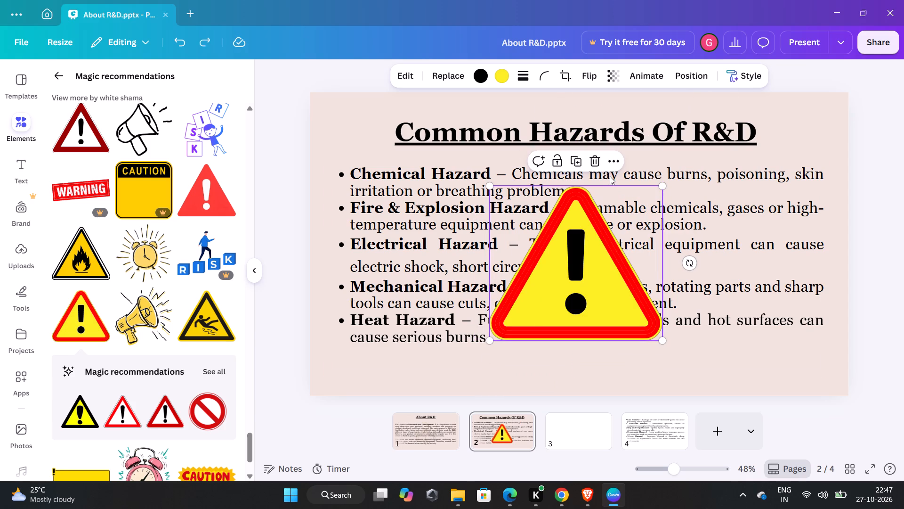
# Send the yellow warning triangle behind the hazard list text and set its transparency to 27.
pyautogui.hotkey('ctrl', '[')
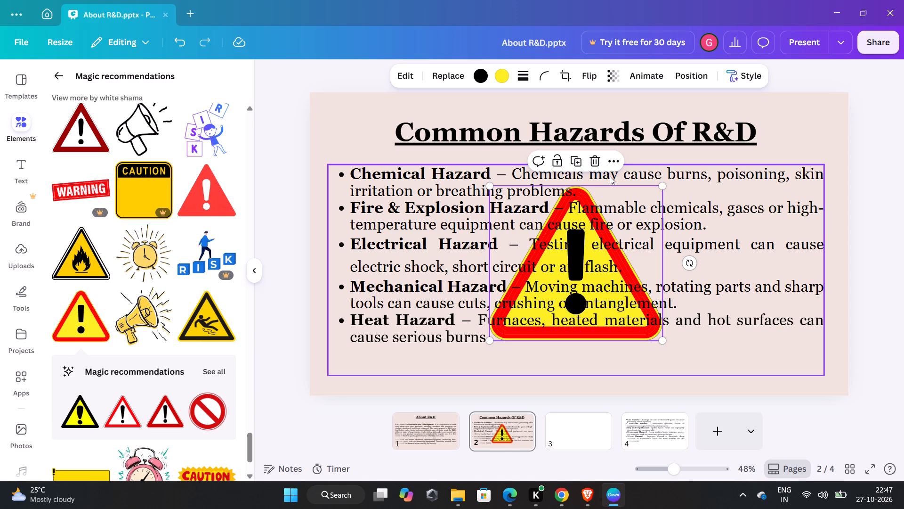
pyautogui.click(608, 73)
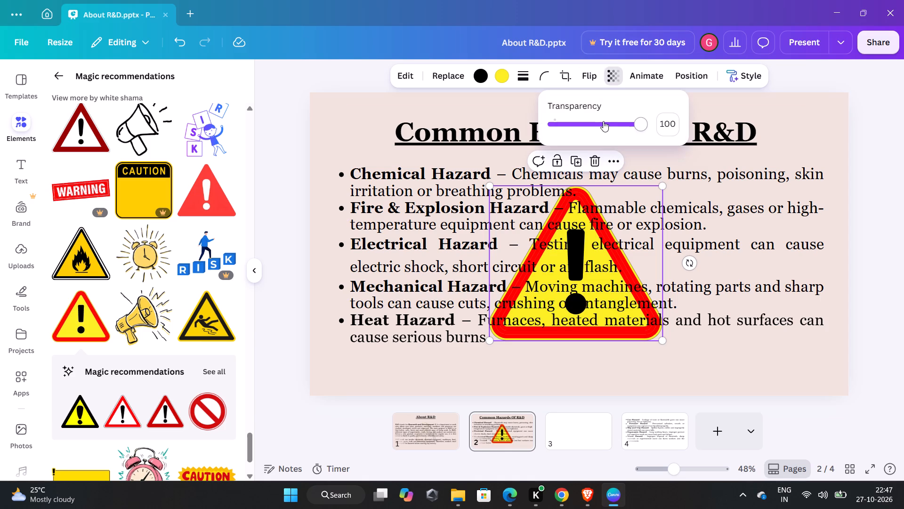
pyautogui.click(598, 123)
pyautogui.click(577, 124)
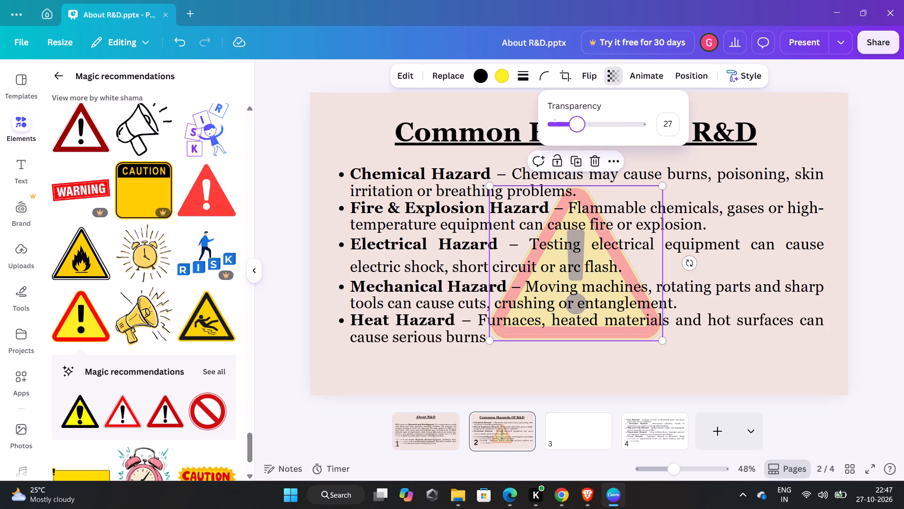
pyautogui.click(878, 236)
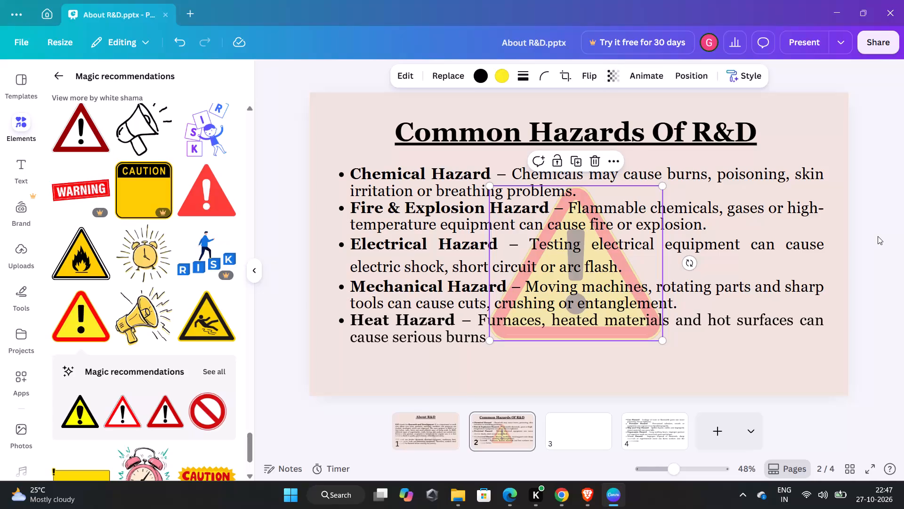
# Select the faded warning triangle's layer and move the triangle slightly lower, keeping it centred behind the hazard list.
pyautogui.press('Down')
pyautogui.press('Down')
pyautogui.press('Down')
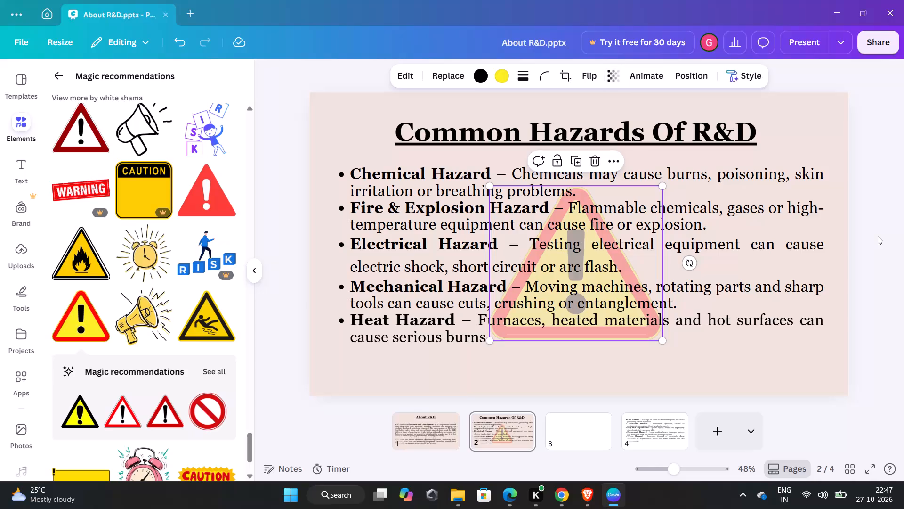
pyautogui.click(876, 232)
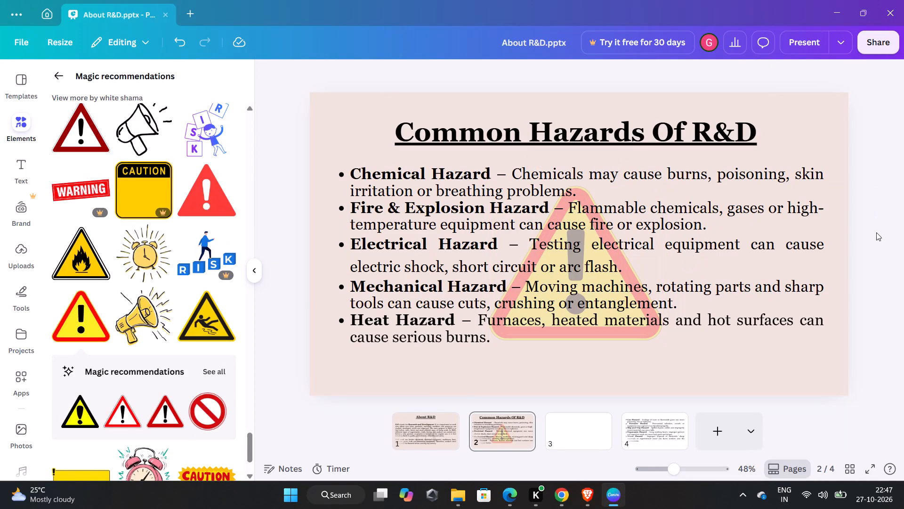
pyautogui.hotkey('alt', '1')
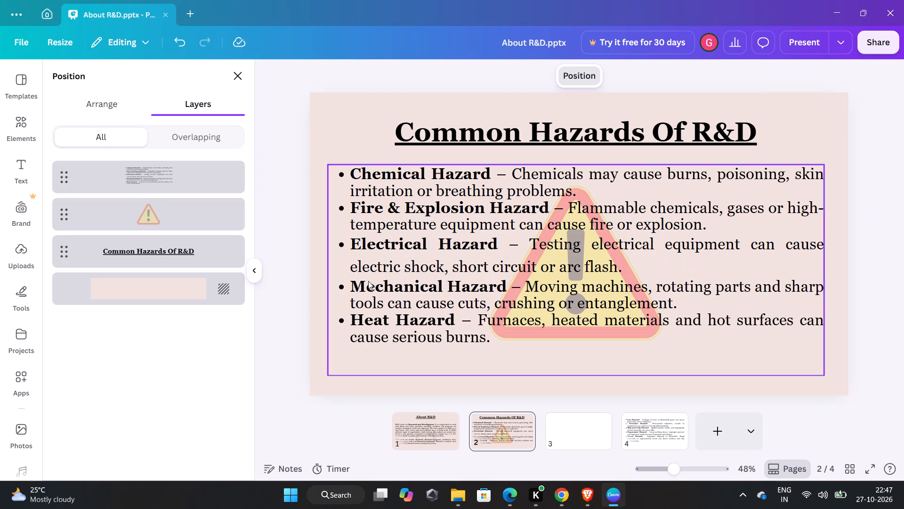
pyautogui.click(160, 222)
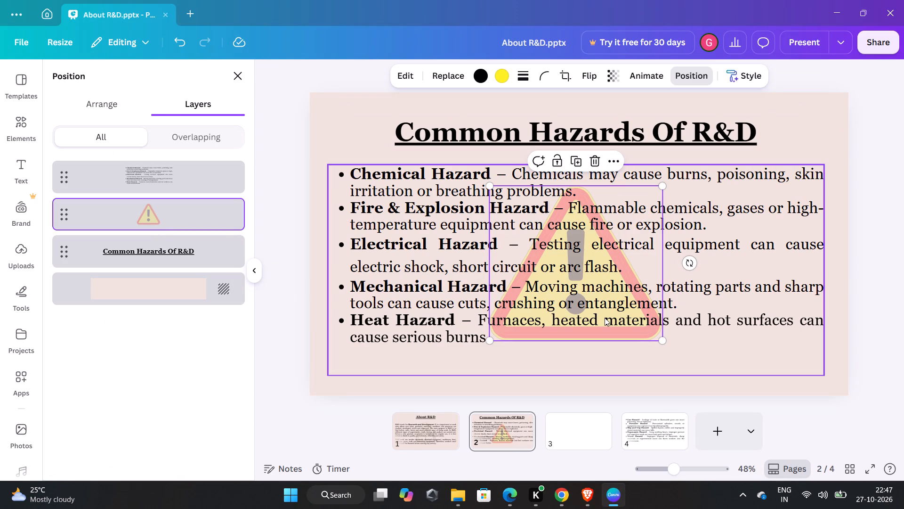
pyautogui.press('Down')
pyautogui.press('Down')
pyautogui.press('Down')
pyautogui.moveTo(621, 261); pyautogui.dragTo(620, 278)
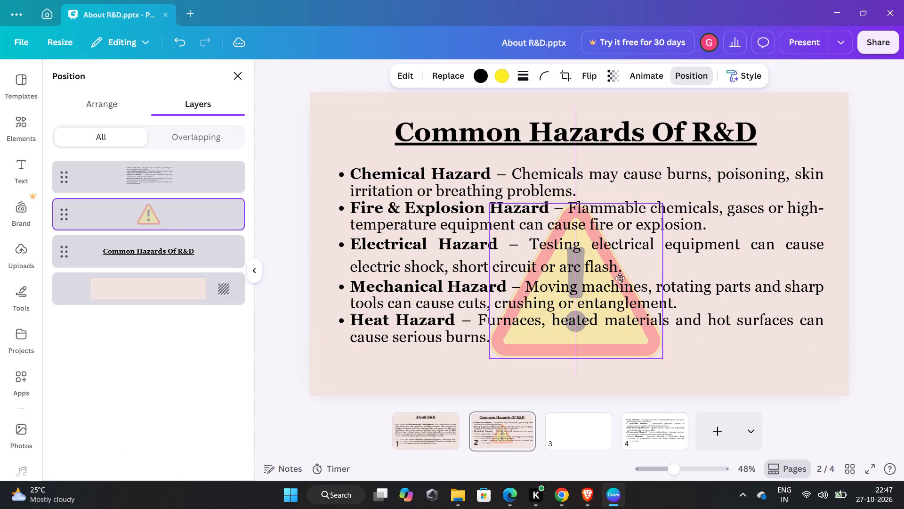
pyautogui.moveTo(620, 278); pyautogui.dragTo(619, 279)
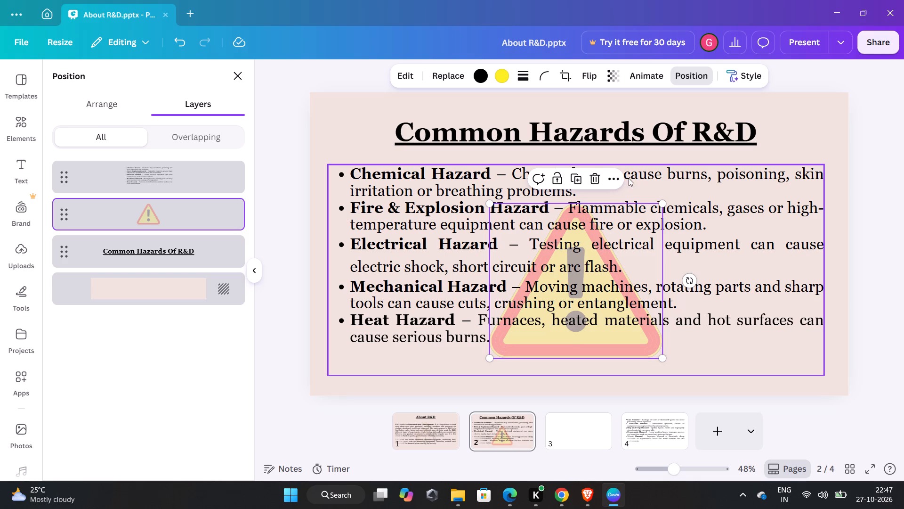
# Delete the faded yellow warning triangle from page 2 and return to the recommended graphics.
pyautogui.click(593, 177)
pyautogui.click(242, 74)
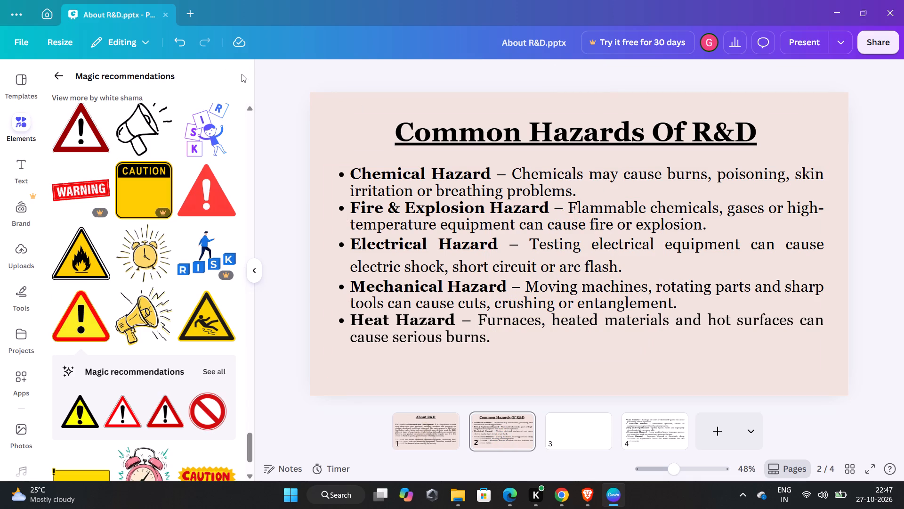
# Find the round yellow radiation symbol with dark brown blades among the recommended graphics and add it to page 2.
pyautogui.scroll(-3, 185, 329)
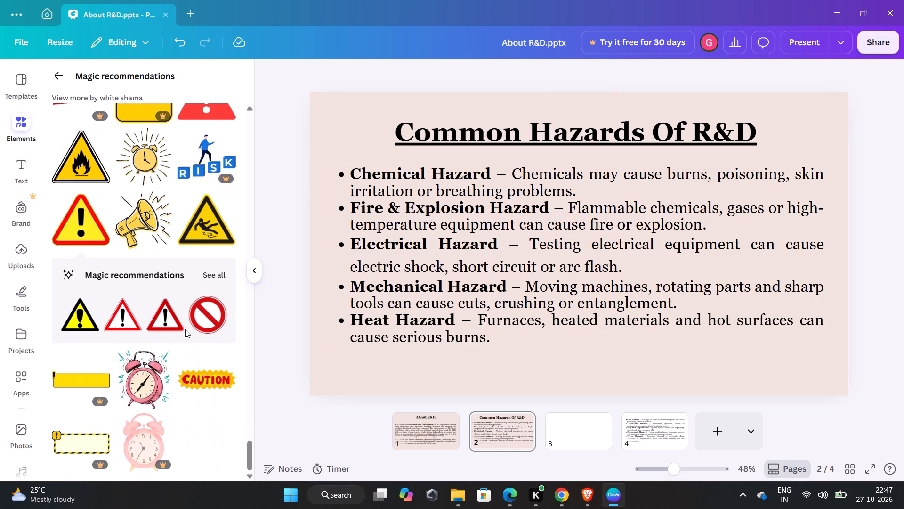
pyautogui.scroll(5, 185, 329)
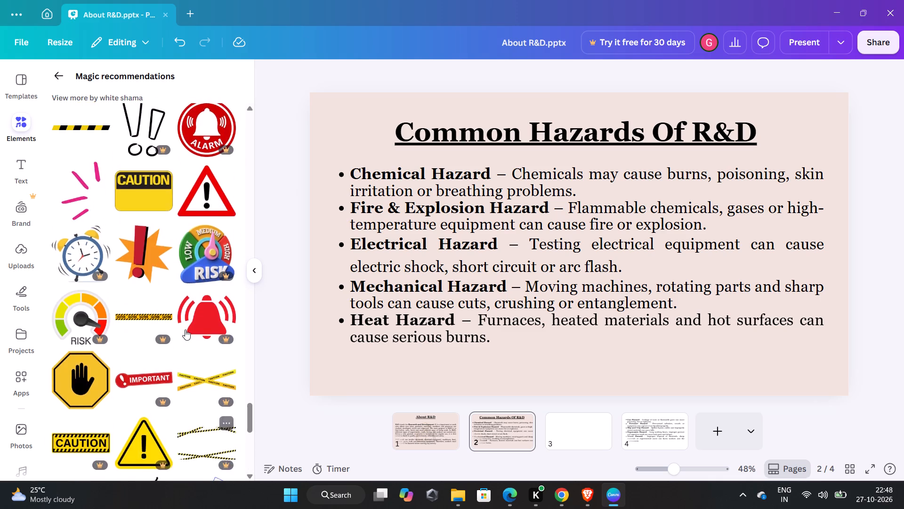
pyautogui.scroll(6, 185, 329)
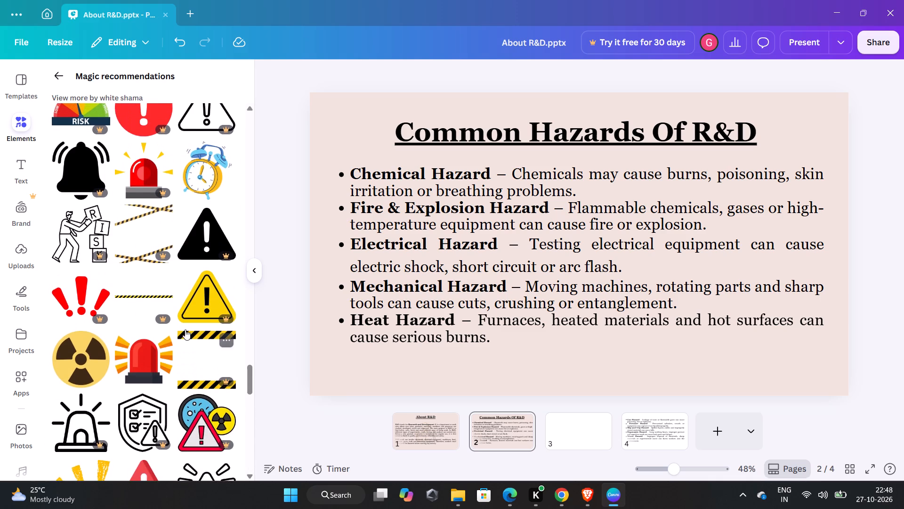
pyautogui.scroll(2, 185, 329)
pyautogui.scroll(-1, 185, 329)
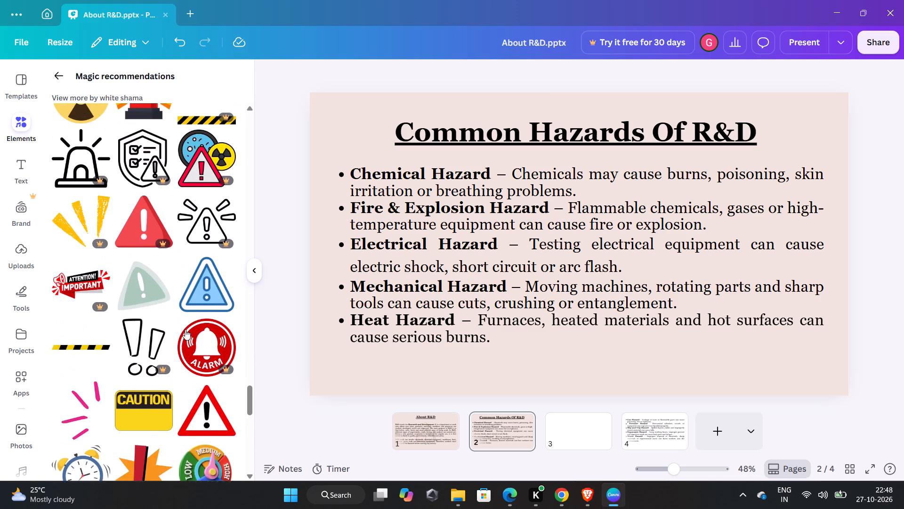
pyautogui.scroll(-1, 185, 329)
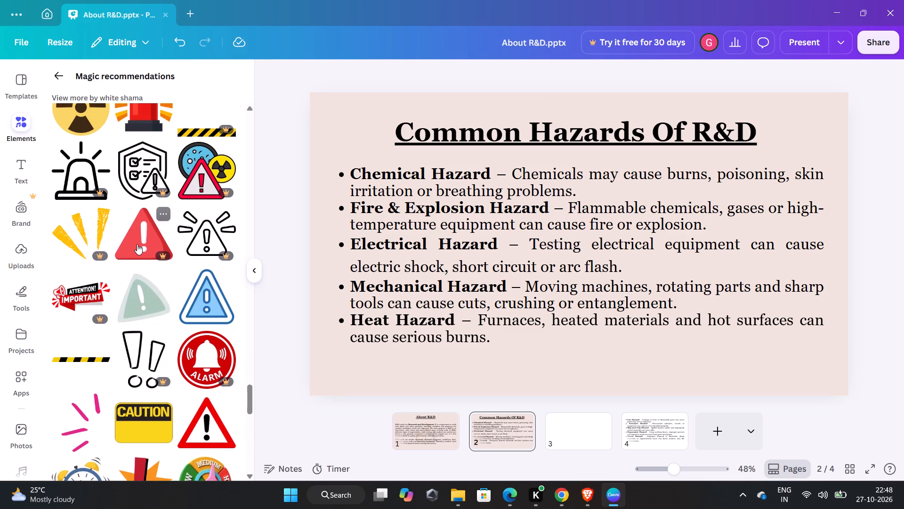
pyautogui.scroll(1, 137, 244)
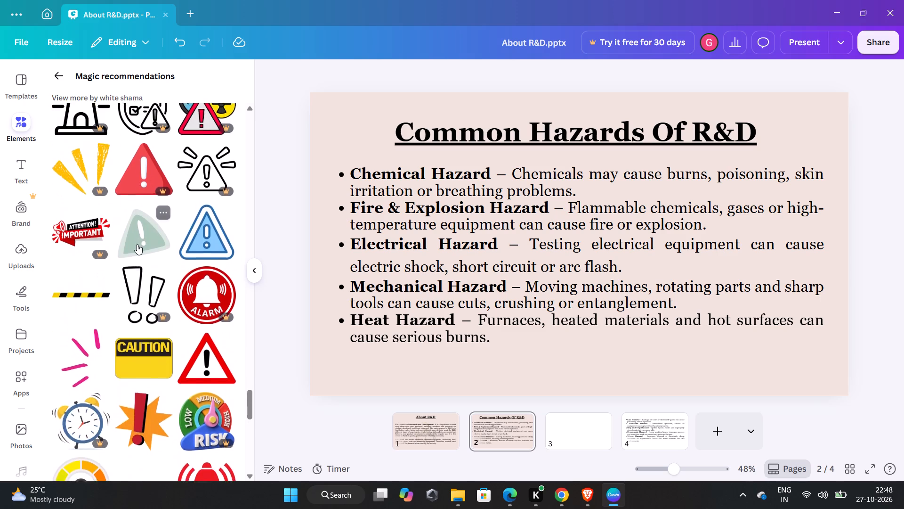
pyautogui.scroll(1, 137, 244)
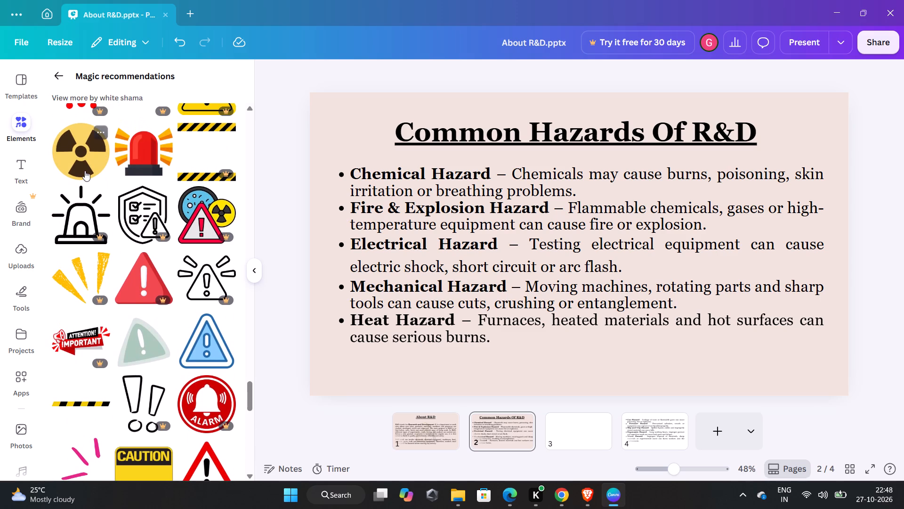
pyautogui.click(81, 161)
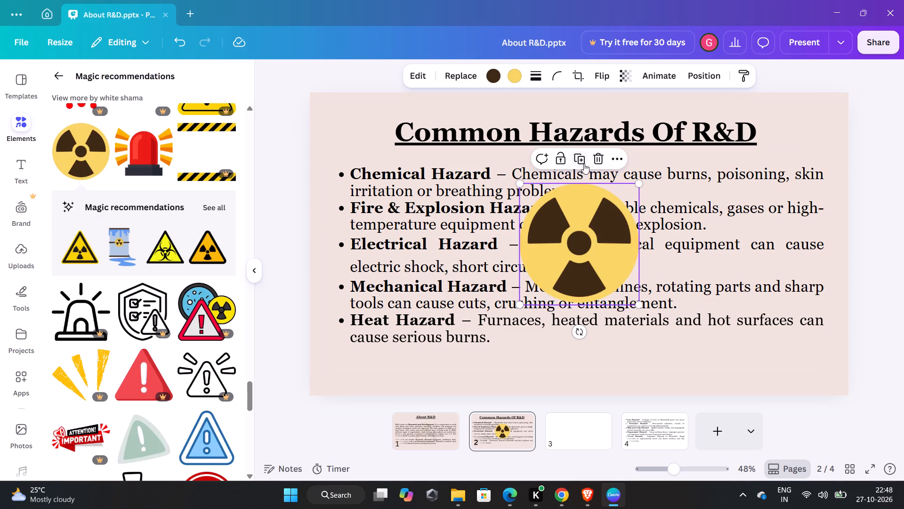
# Shrink the radiation symbol to about half its size and place it in page 2's lower-right corner, below the hazard list.
pyautogui.moveTo(620, 229); pyautogui.dragTo(855, 315)
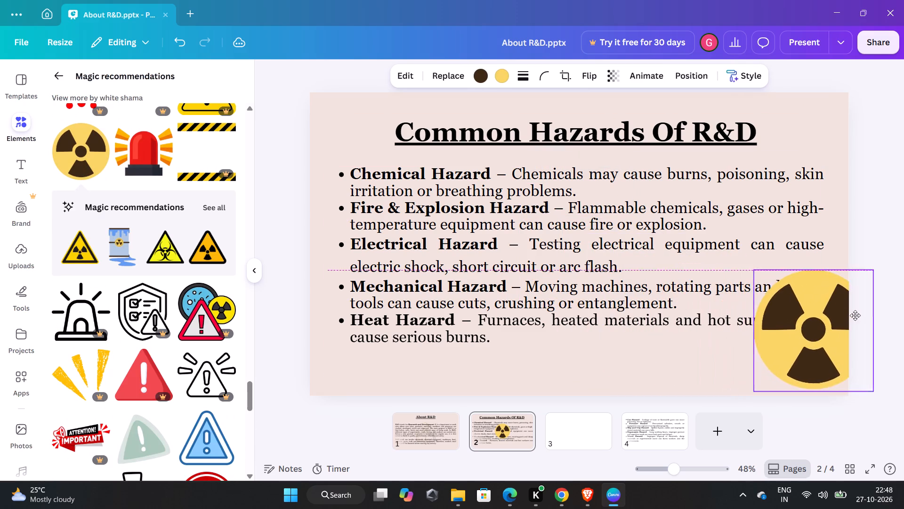
pyautogui.moveTo(855, 315); pyautogui.dragTo(817, 311)
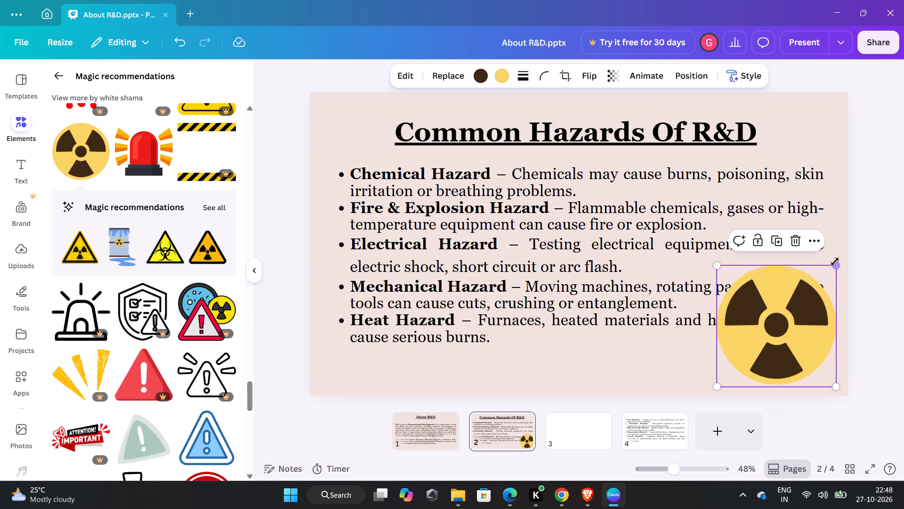
pyautogui.moveTo(836, 263); pyautogui.dragTo(791, 337)
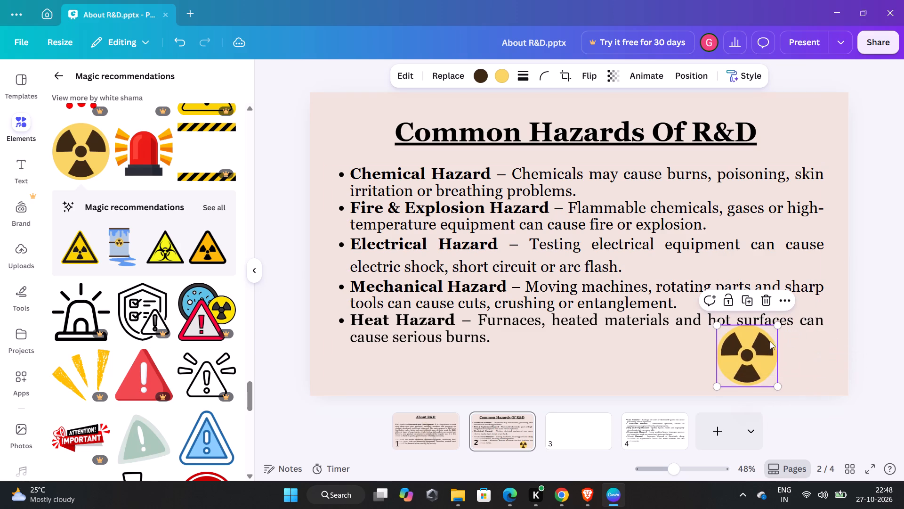
pyautogui.moveTo(757, 353); pyautogui.dragTo(805, 357)
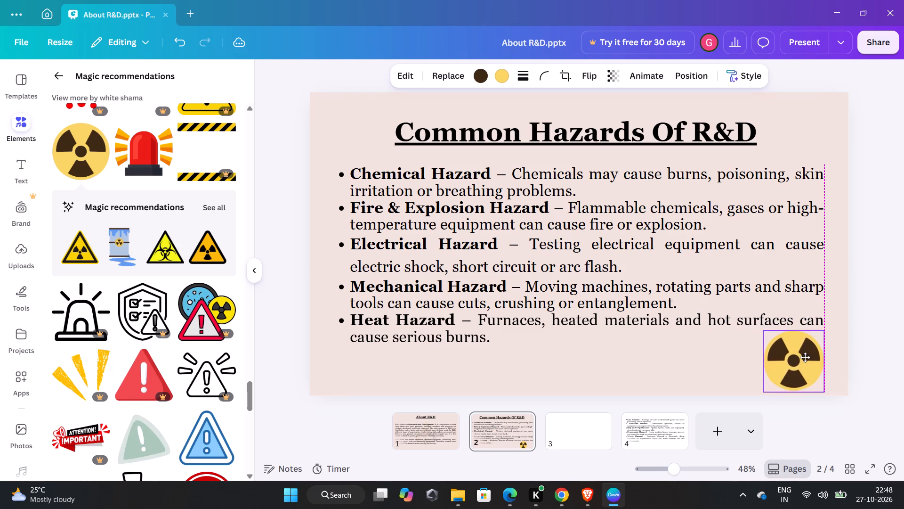
pyautogui.moveTo(805, 357); pyautogui.dragTo(807, 357)
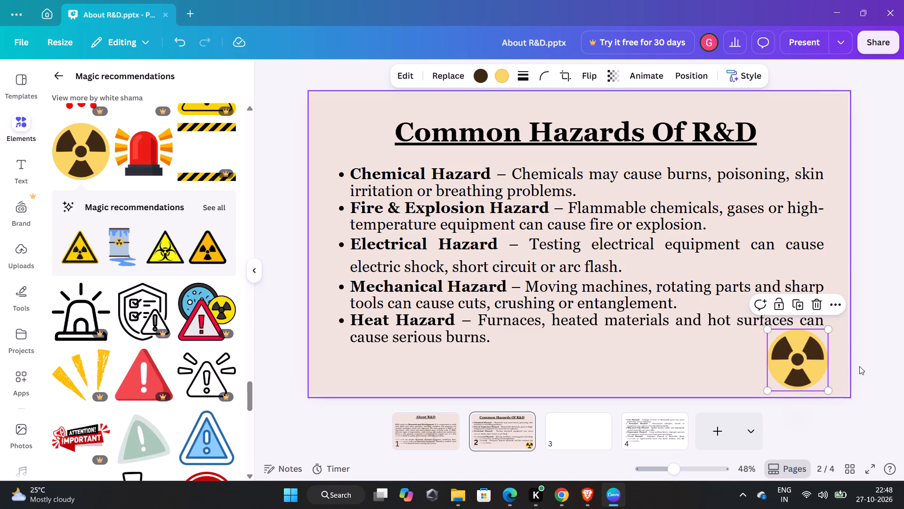
pyautogui.click(880, 382)
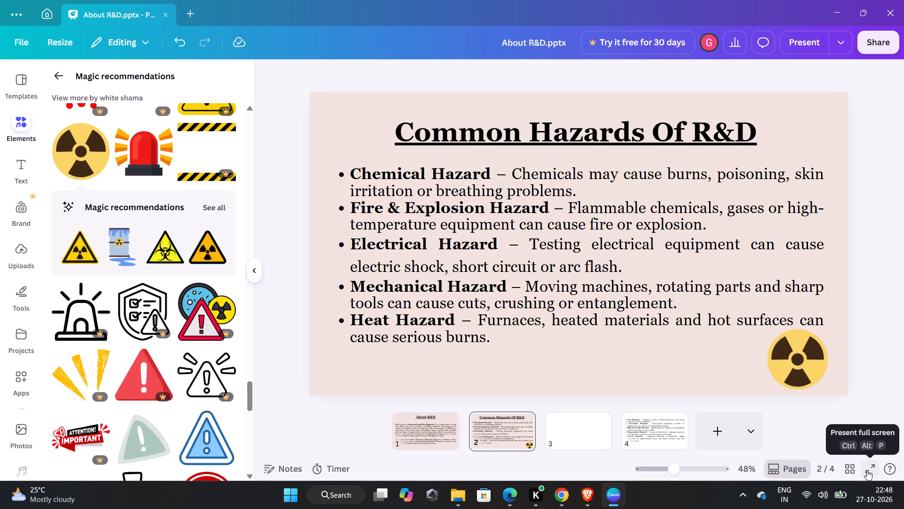
# Preview page 2 in full-screen presentation and return to editing.
pyautogui.click(867, 470)
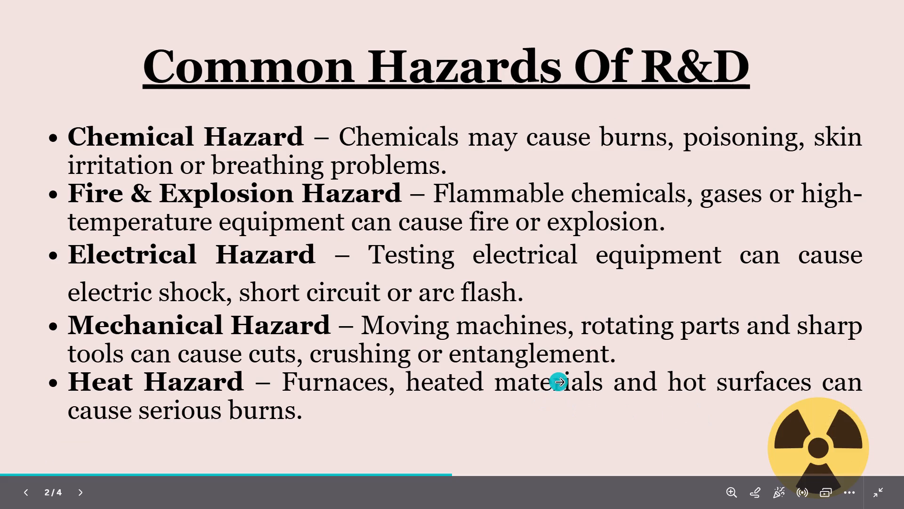
pyautogui.press('Escape')
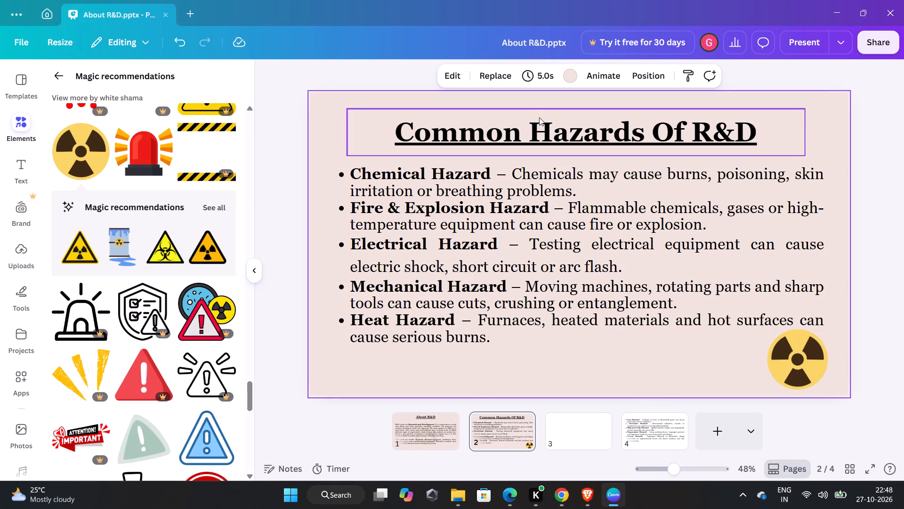
pyautogui.click(572, 69)
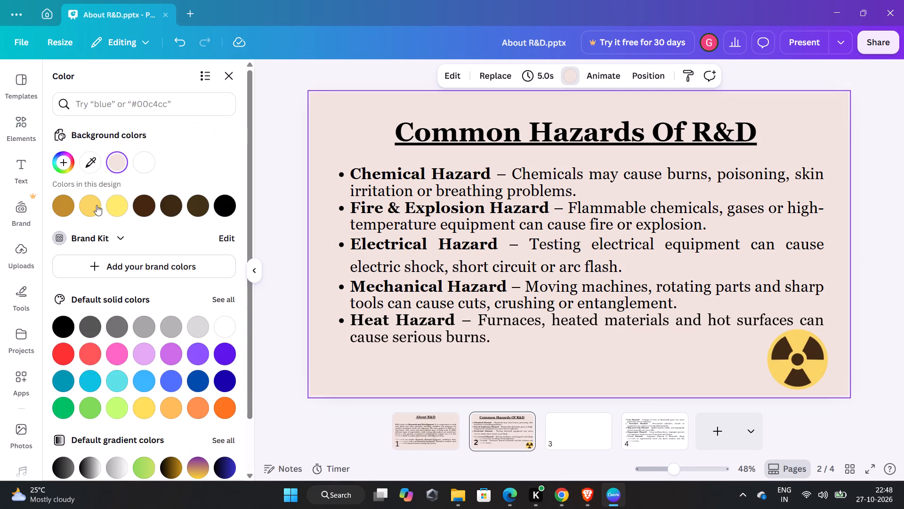
pyautogui.click(114, 161)
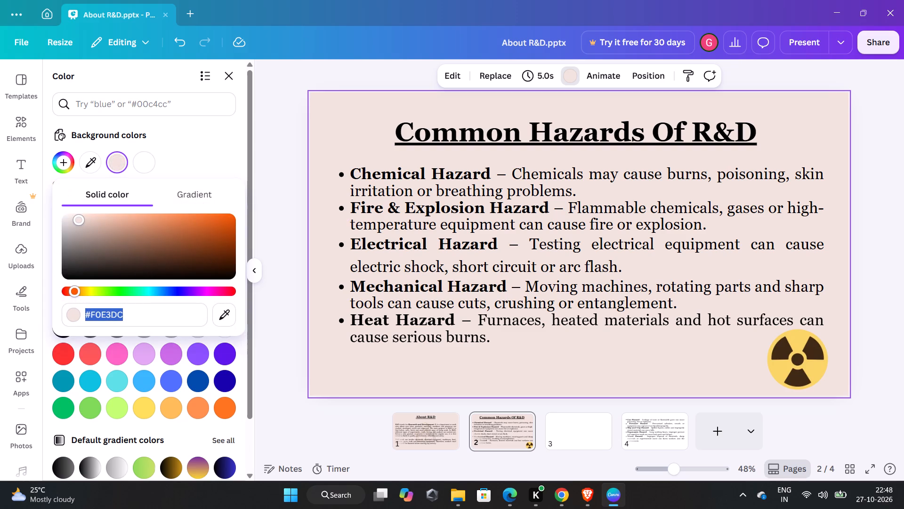
pyautogui.hotkey('ctrl', 'c')
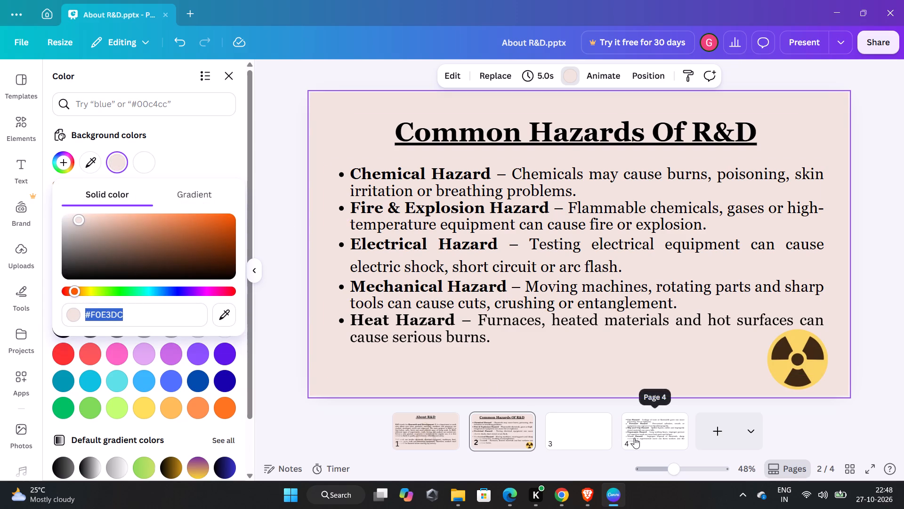
pyautogui.click(634, 438)
pyautogui.click(545, 76)
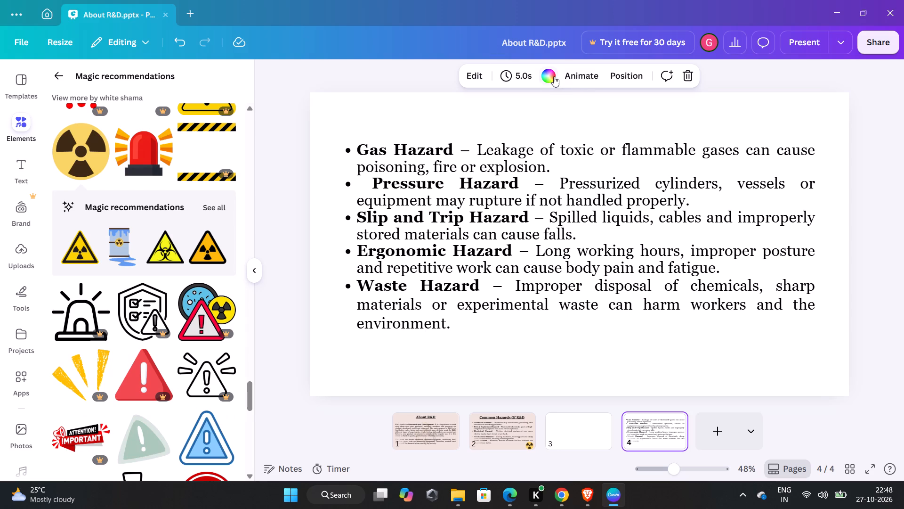
pyautogui.click(553, 76)
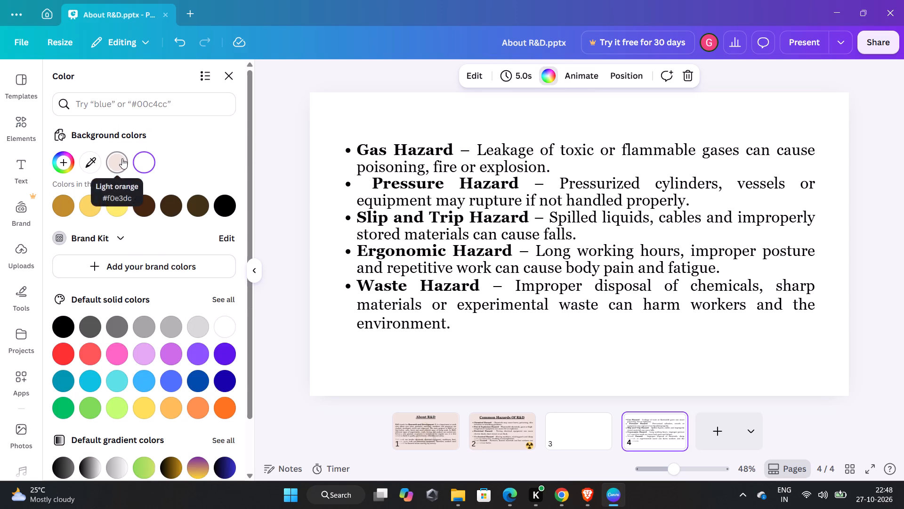
pyautogui.click(122, 158)
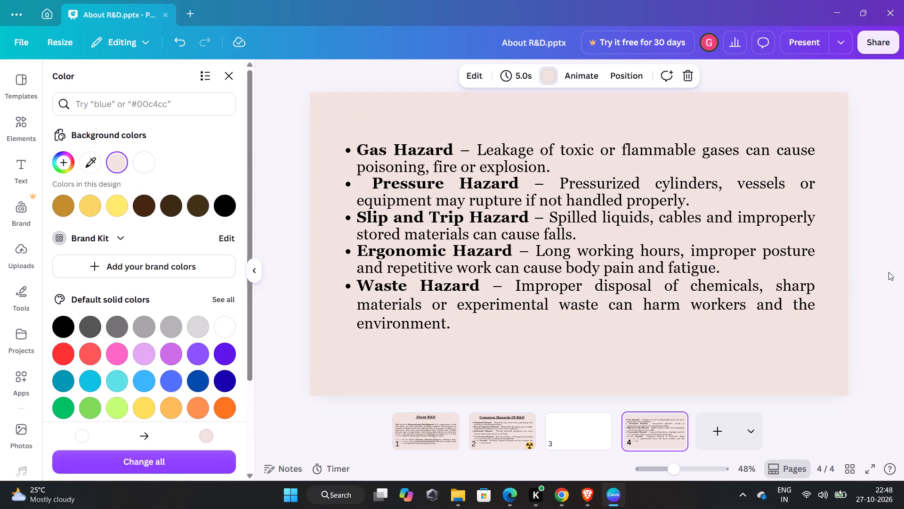
pyautogui.click(891, 279)
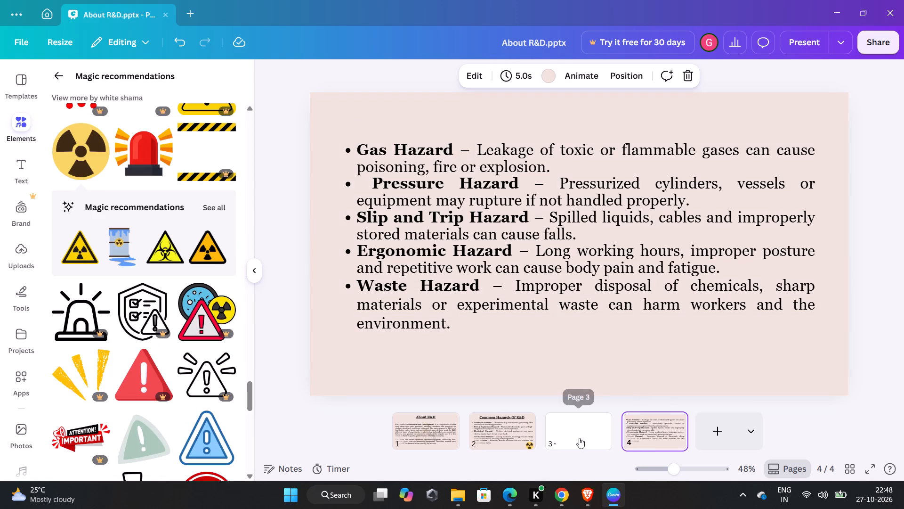
# Delete the blank page 3.
pyautogui.click(579, 438)
pyautogui.press('Delete')
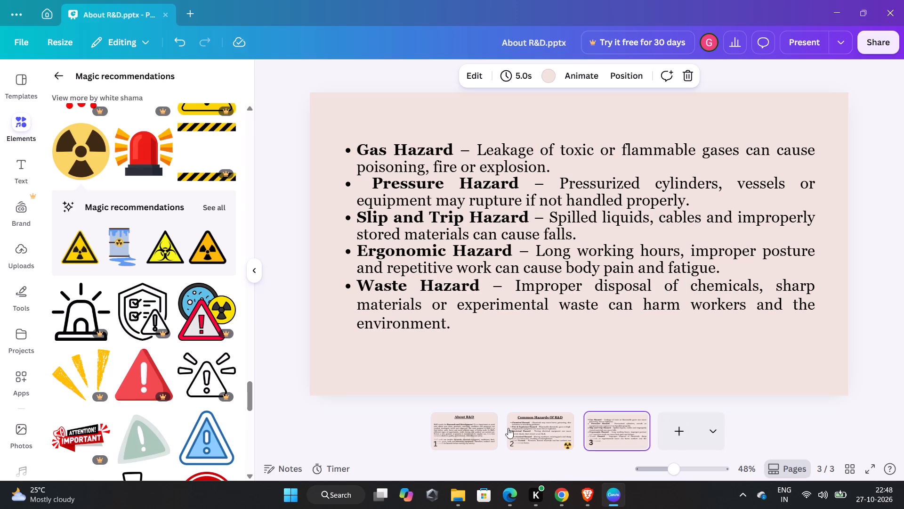
# Copy the radiation symbol from page 2 to the same corner of page 3, the Gas Hazard page.
pyautogui.click(475, 424)
pyautogui.press('Right')
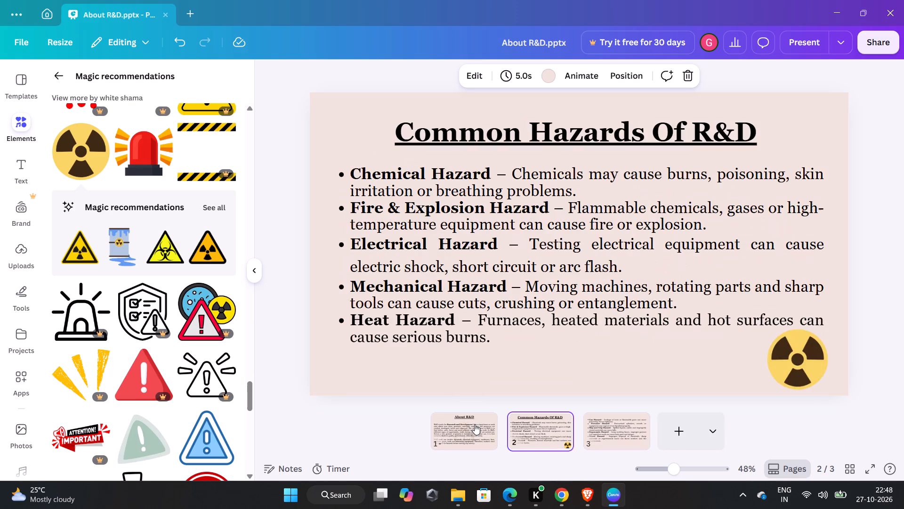
pyautogui.press('Right')
pyautogui.press('Left')
pyautogui.press('Right')
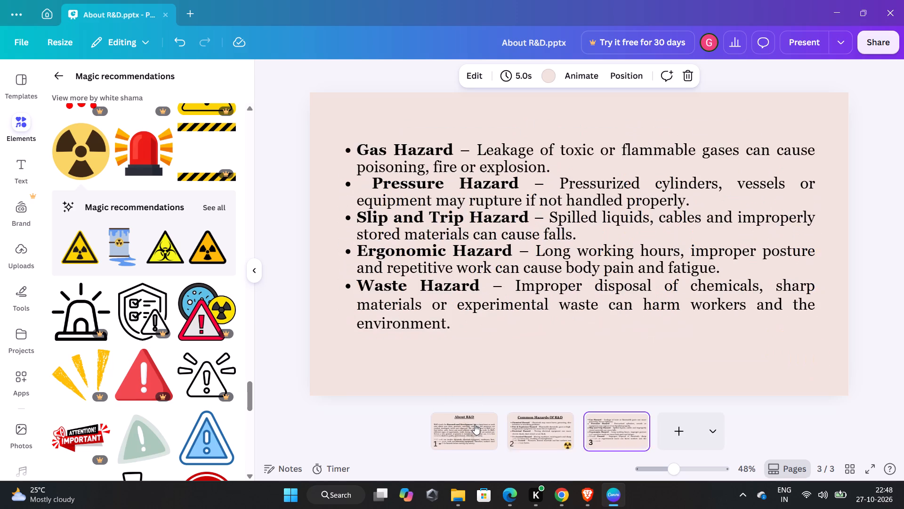
pyautogui.press('Left')
pyautogui.click(797, 362)
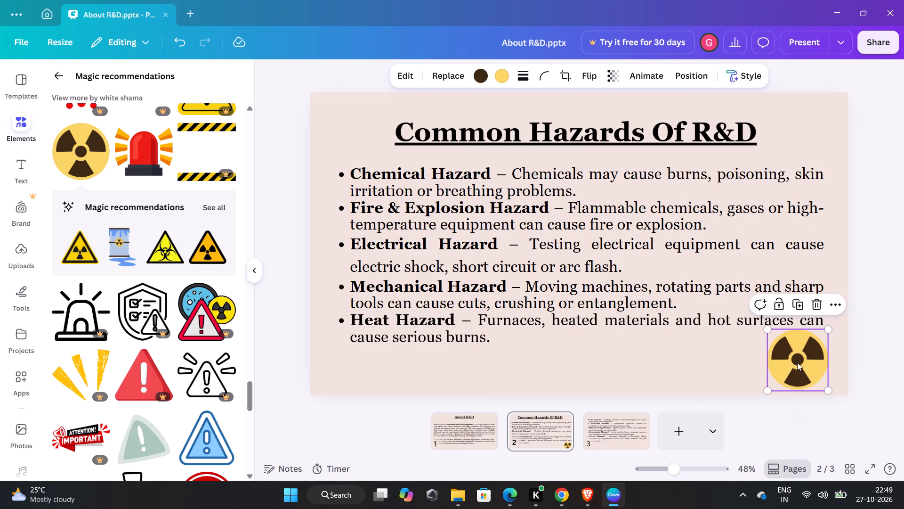
pyautogui.hotkey('ctrl', 'c')
pyautogui.click(609, 435)
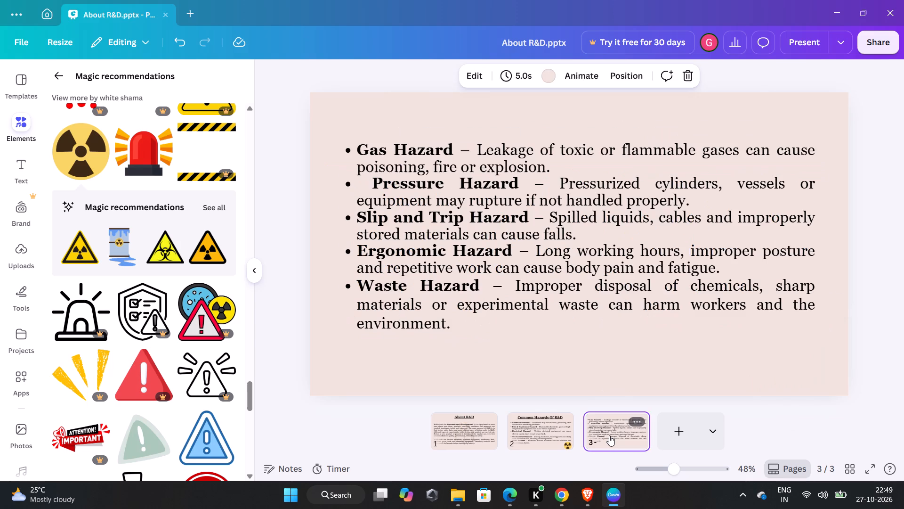
pyautogui.hotkey('ctrl', 'v')
pyautogui.click(870, 397)
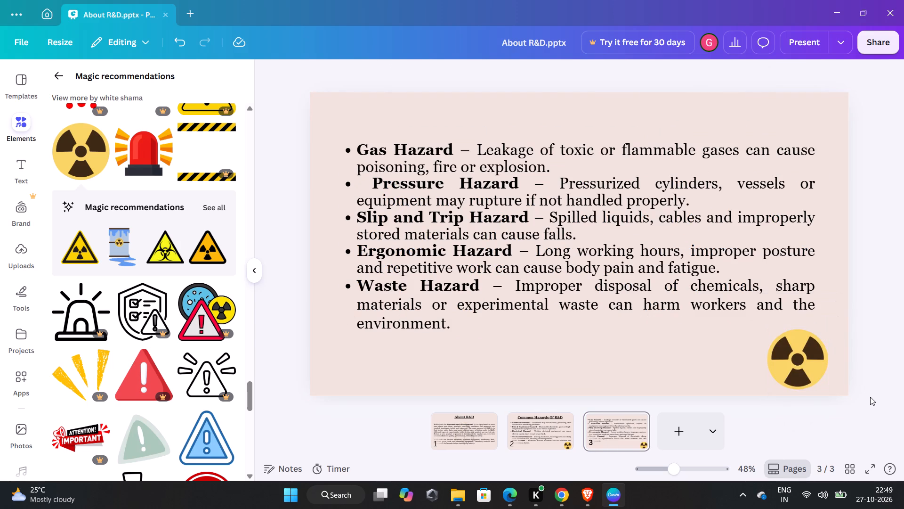
# Go back and forth through all three pages to compare their backgrounds and graphics.
pyautogui.press('Left')
pyautogui.press('Left')
pyautogui.press('Right')
pyautogui.press('Right')
pyautogui.press('Left')
pyautogui.press('Left')
pyautogui.press('Right')
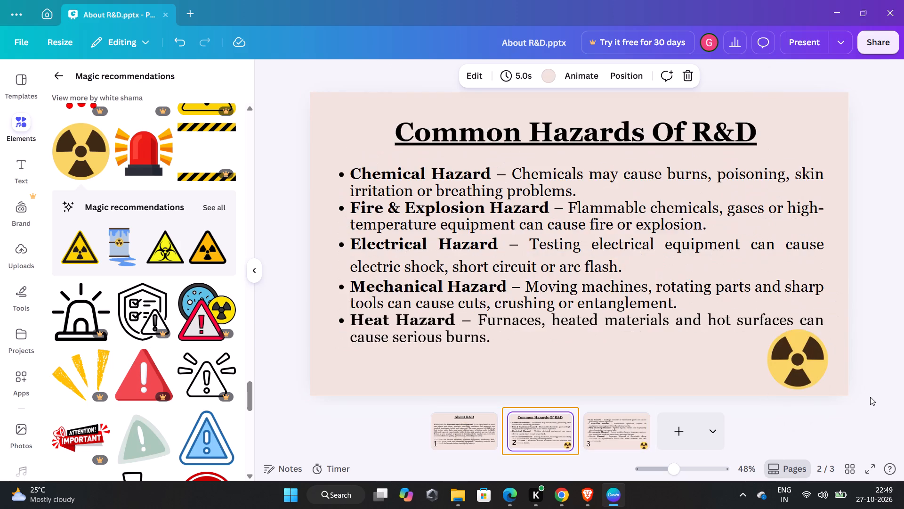
pyautogui.press('Right')
pyautogui.press('Right')
pyautogui.press('Left')
pyautogui.press('Left')
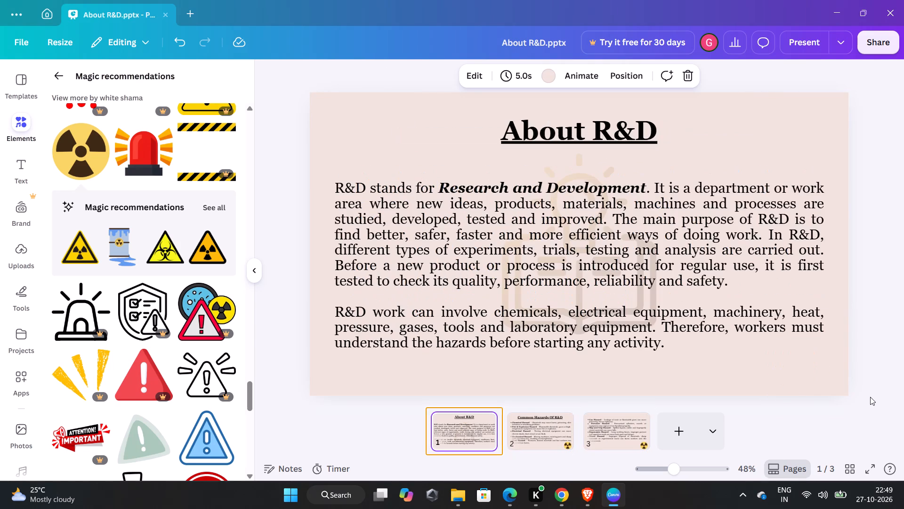
pyautogui.press('Right')
pyautogui.press('Right')
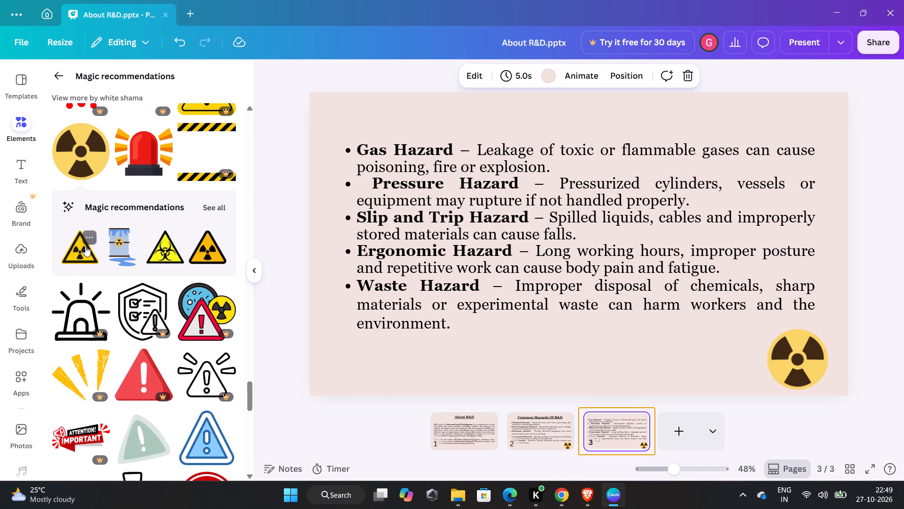
# Browse the full set of recommended graphics similar to the yellow radiation warning triangle for further hazard graphics.
pyautogui.click(206, 212)
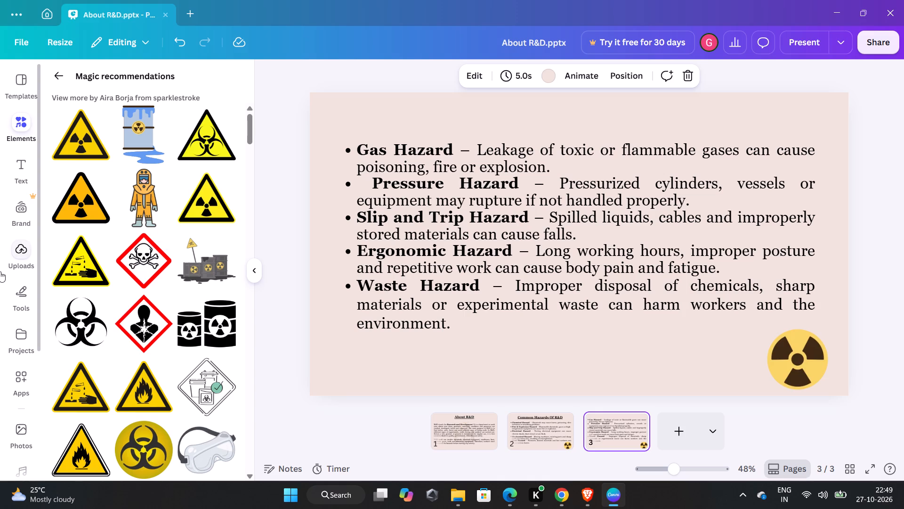
pyautogui.scroll(-6, 85, 257)
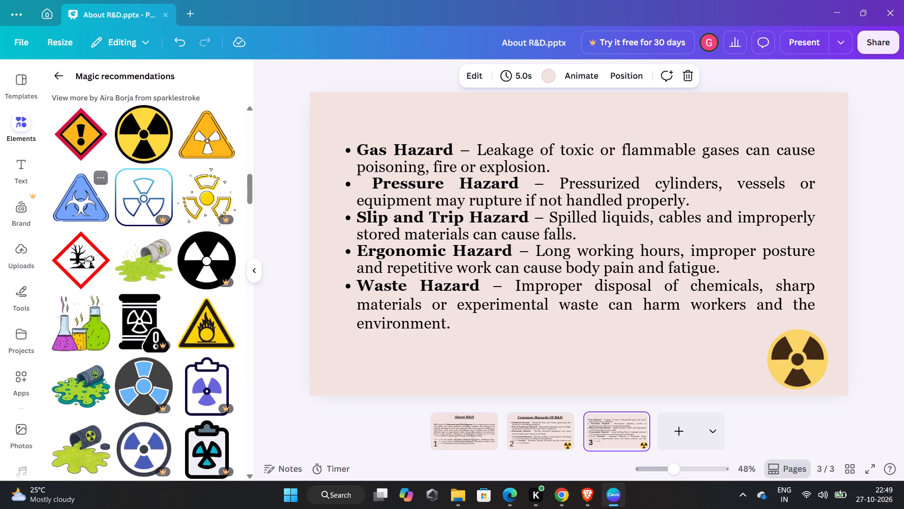
pyautogui.scroll(-10, 85, 257)
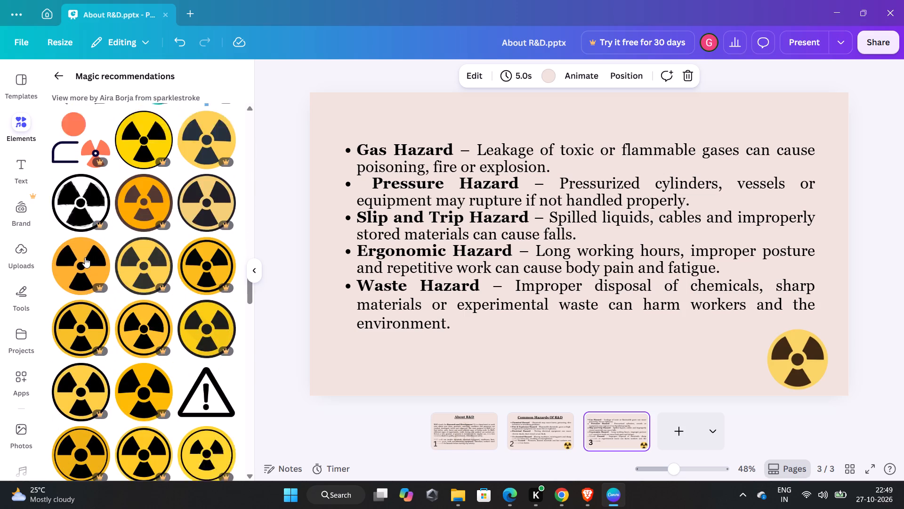
pyautogui.scroll(-6, 85, 257)
pyautogui.hscroll(1, 85, 257)
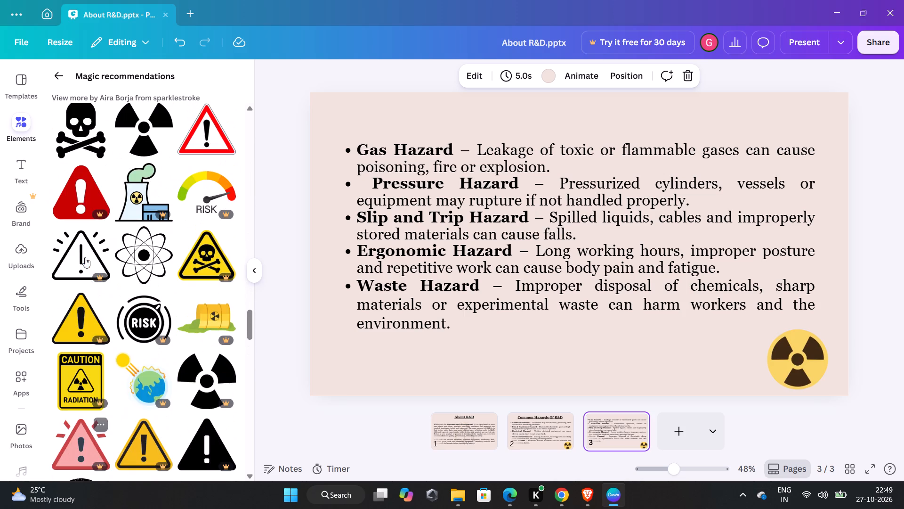
pyautogui.hscroll(1, 85, 257)
pyautogui.scroll(-1, 85, 257)
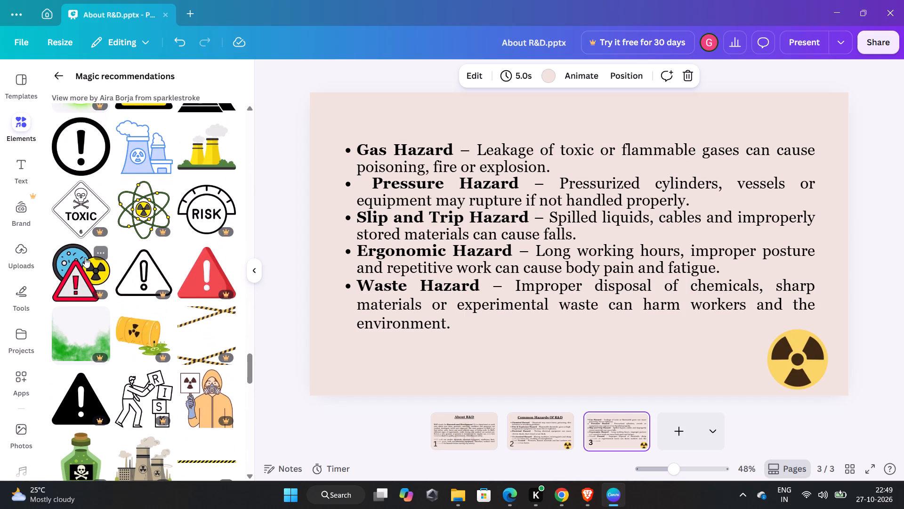
pyautogui.scroll(-1, 85, 257)
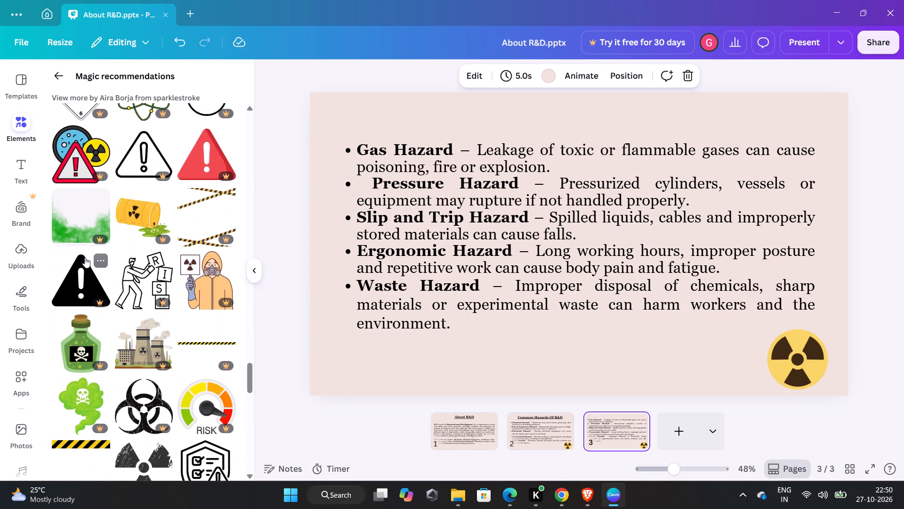
# Review the content and graphics of all three pages once more, ending on the Gas Hazard page.
pyautogui.click(450, 440)
pyautogui.click(536, 433)
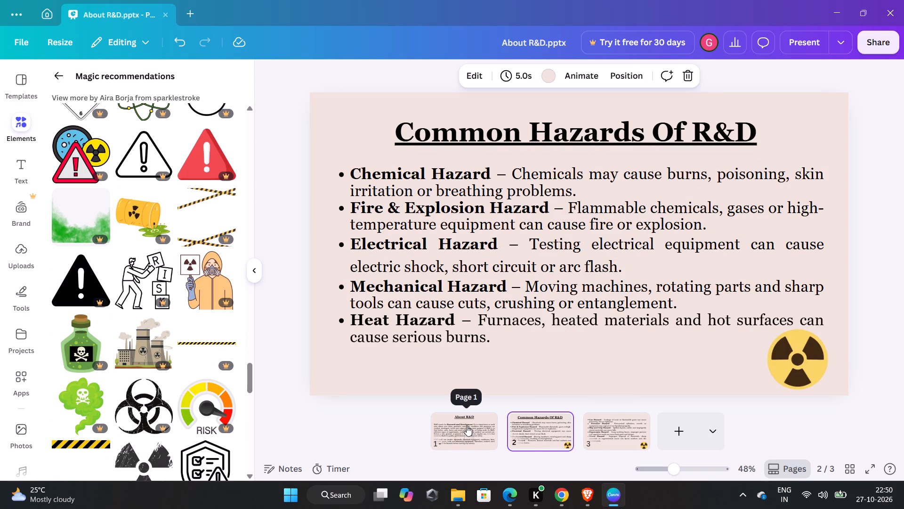
pyautogui.click(467, 426)
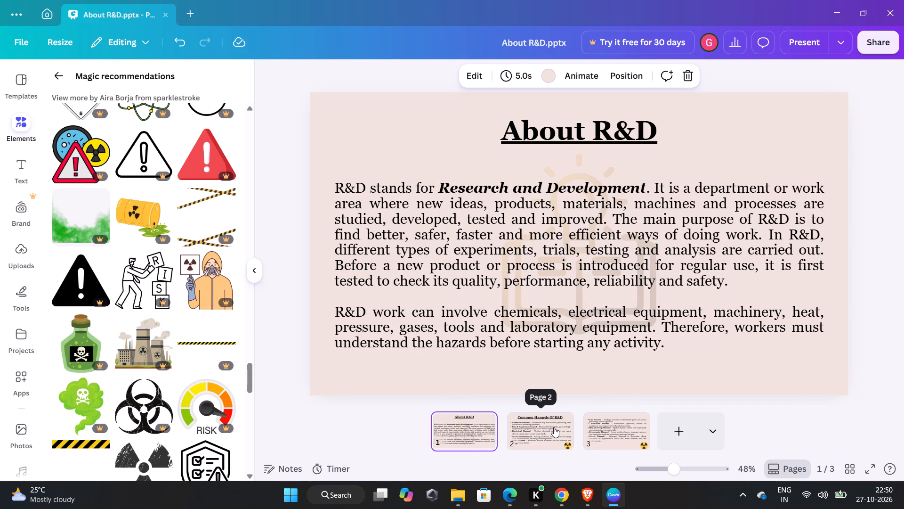
pyautogui.click(554, 427)
pyautogui.click(613, 427)
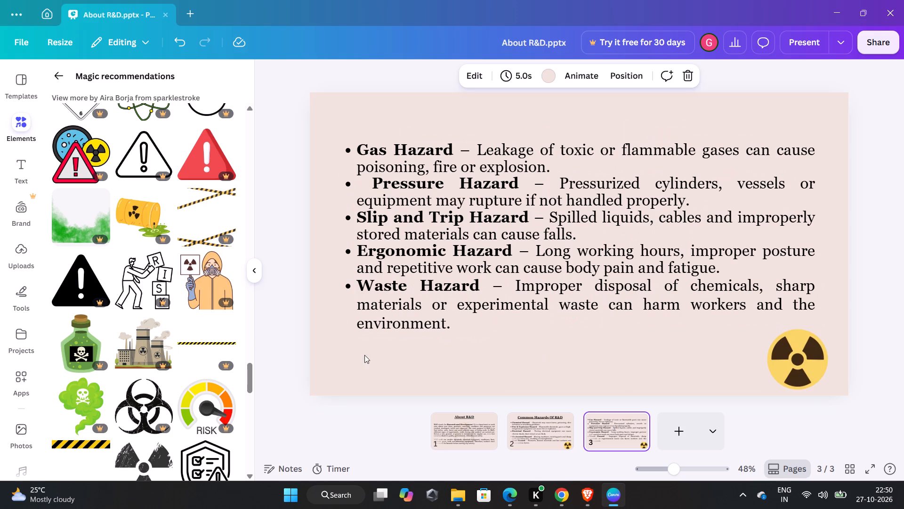
pyautogui.click(868, 147)
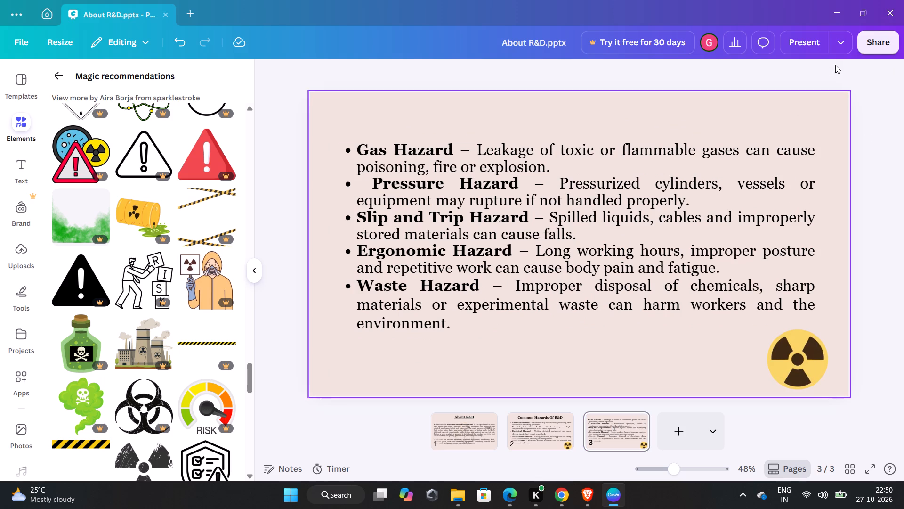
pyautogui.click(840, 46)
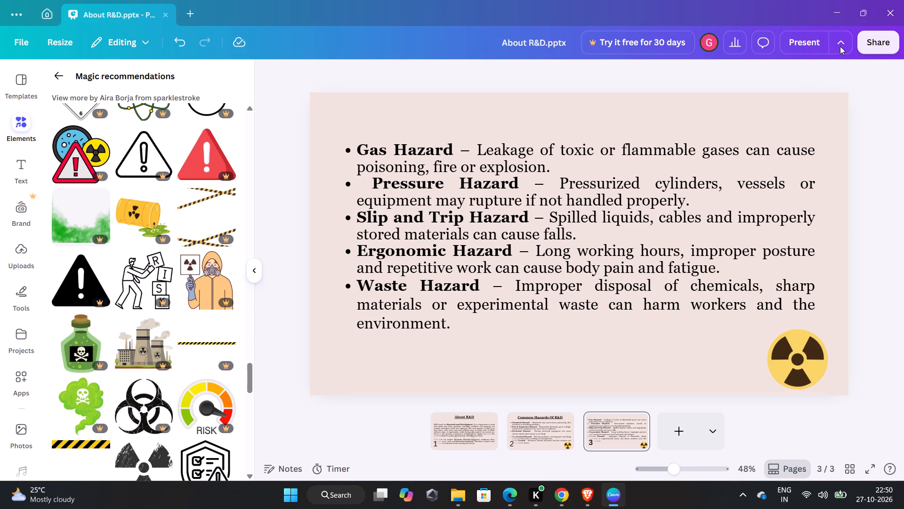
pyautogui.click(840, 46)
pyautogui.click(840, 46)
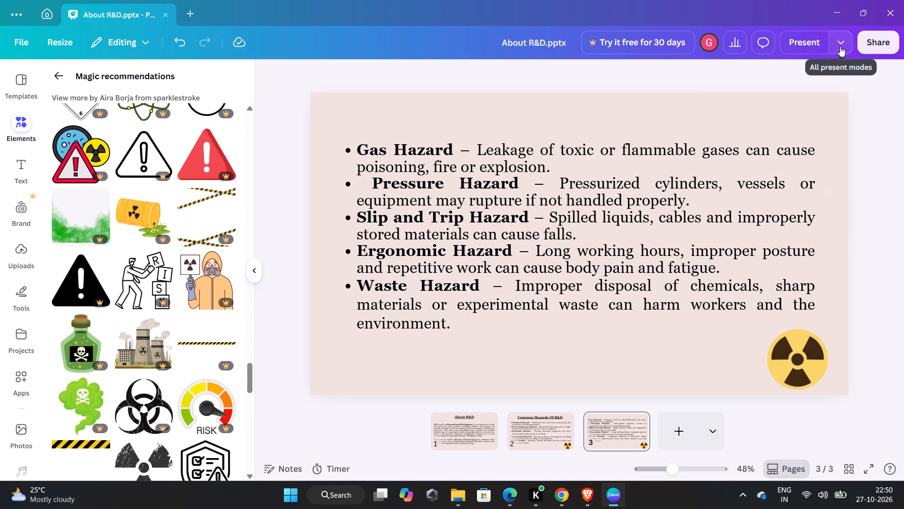
# Download the presentation as a PPTX PowerPoint file.
pyautogui.click(868, 45)
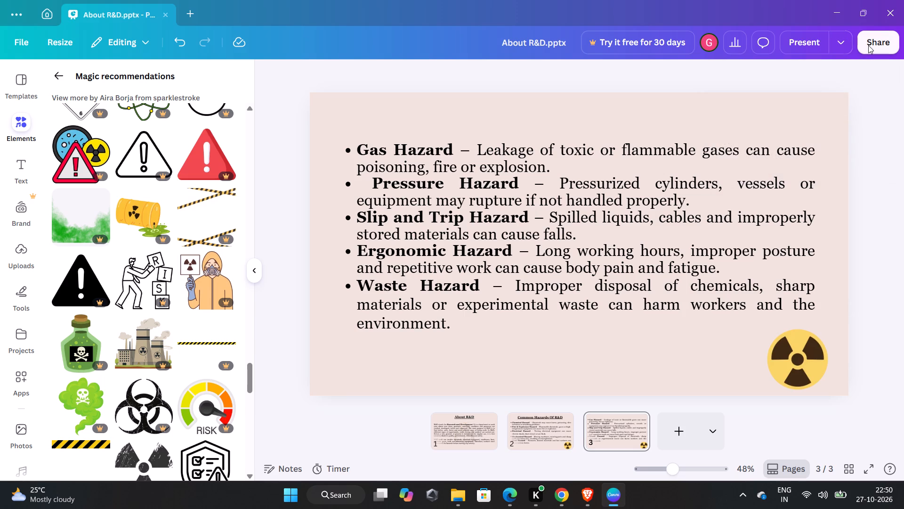
pyautogui.click(868, 45)
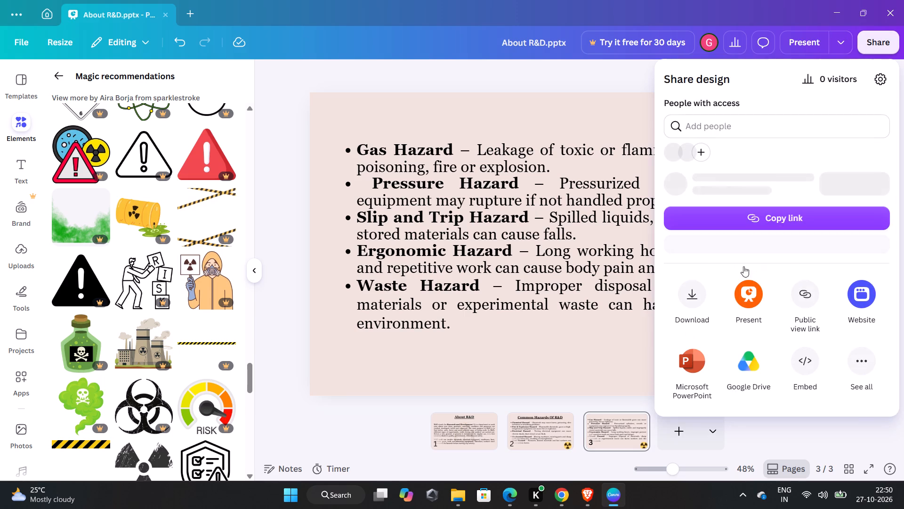
pyautogui.click(686, 318)
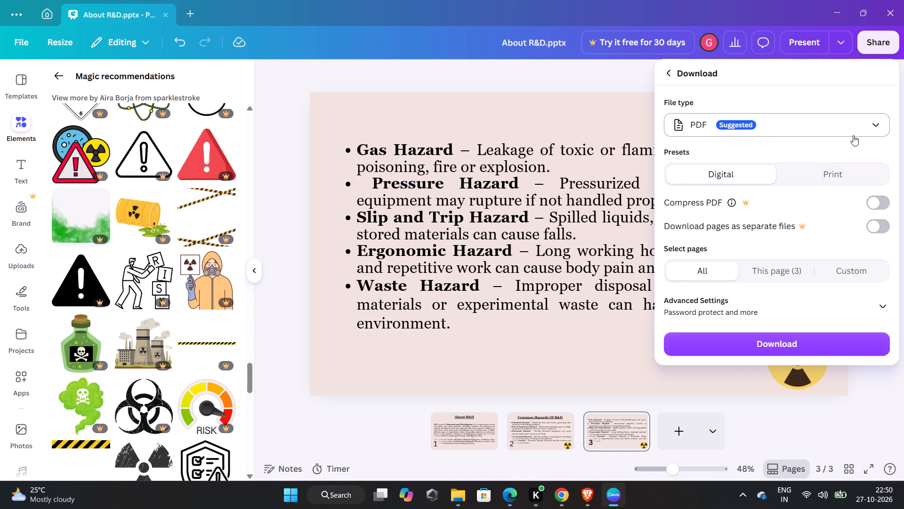
pyautogui.click(837, 124)
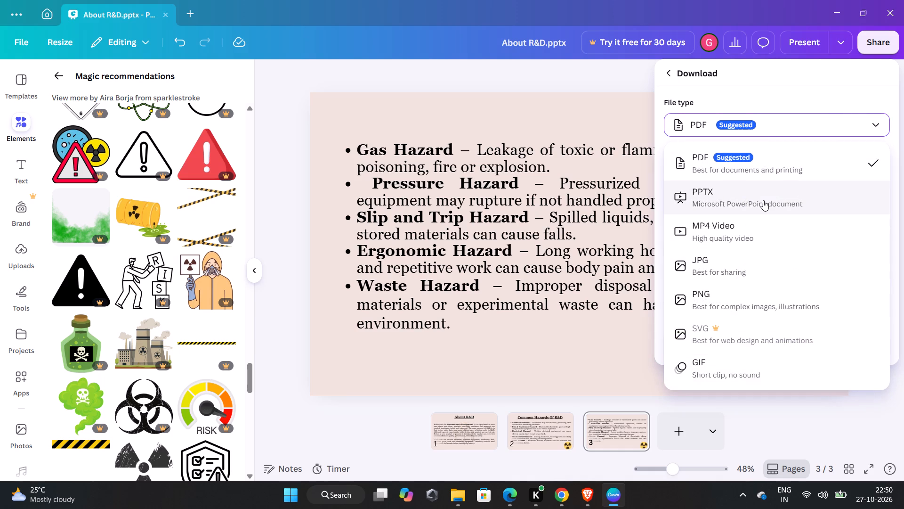
pyautogui.click(763, 200)
pyautogui.click(788, 241)
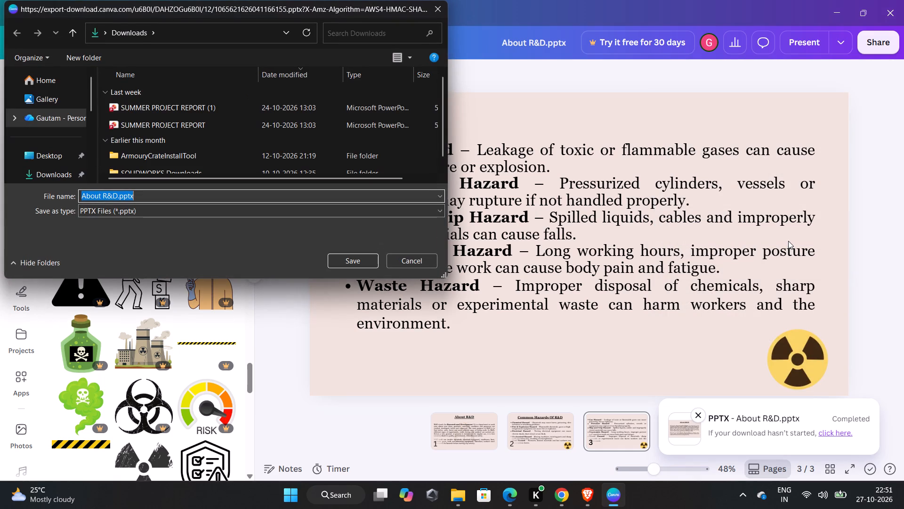
# Replace "About" with "Final" in the download's file name so it reads FinalR&D.pptx, for saving in Downloads.
pyautogui.click(347, 269)
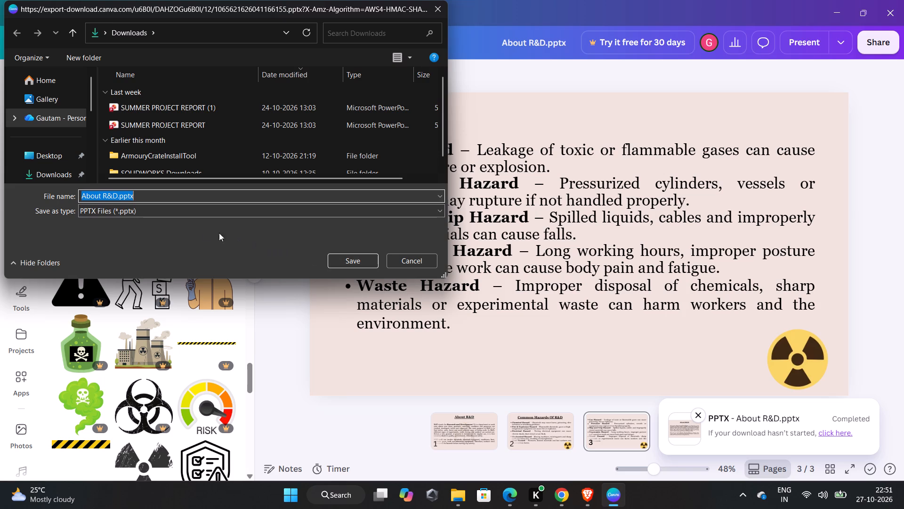
pyautogui.click(100, 196)
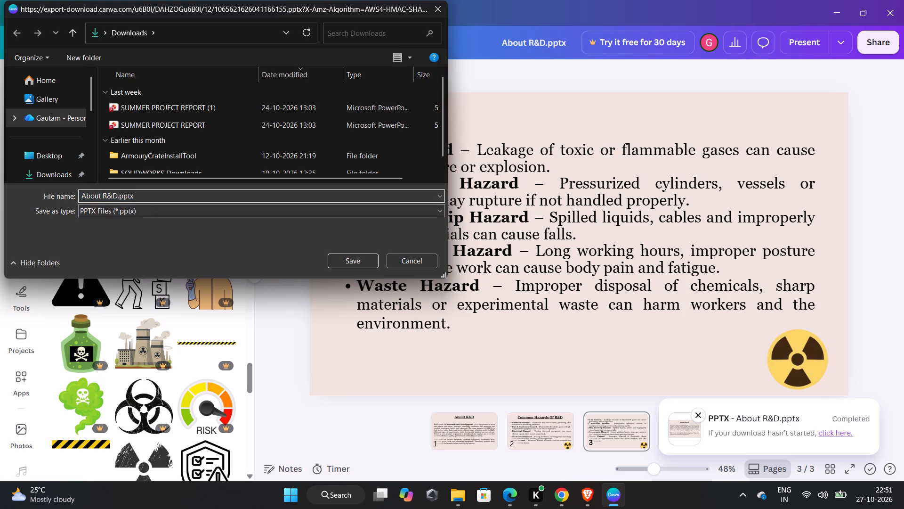
pyautogui.press('Right')
pyautogui.press('BackSpace')
pyautogui.press('BackSpace')
pyautogui.press('BackSpace')
pyautogui.press('BackSpace')
pyautogui.press('BackSpace')
pyautogui.press('BackSpace')
pyautogui.write('Final')
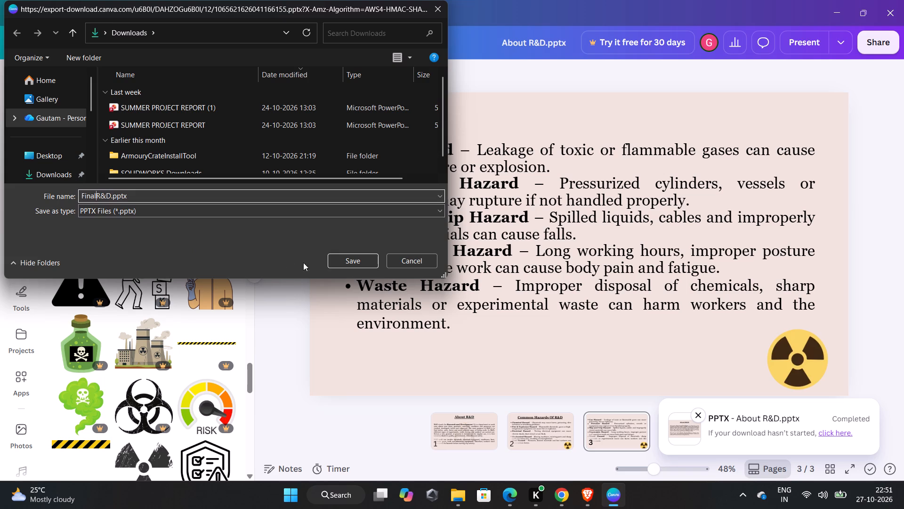
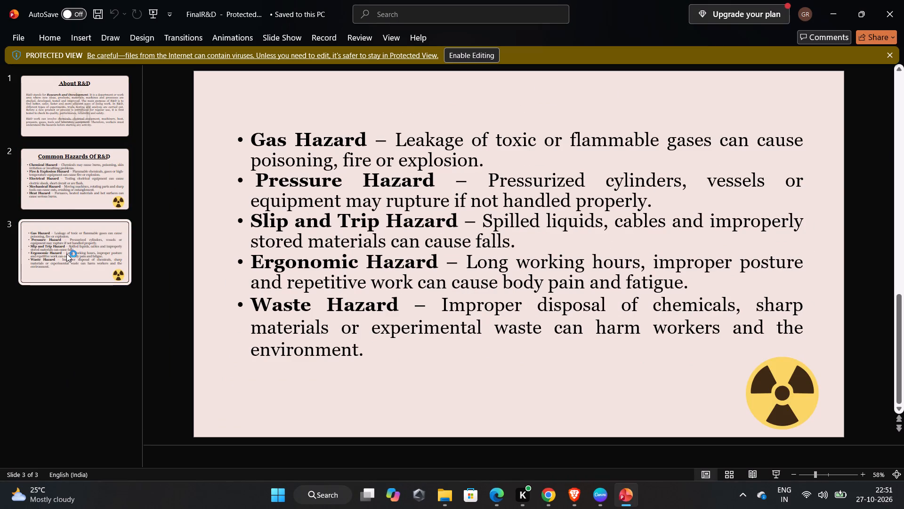
# Check the Common Hazards Of R&D and About R&D slides in the downloaded FinalR&D presentation, and close the file.
pyautogui.click(68, 181)
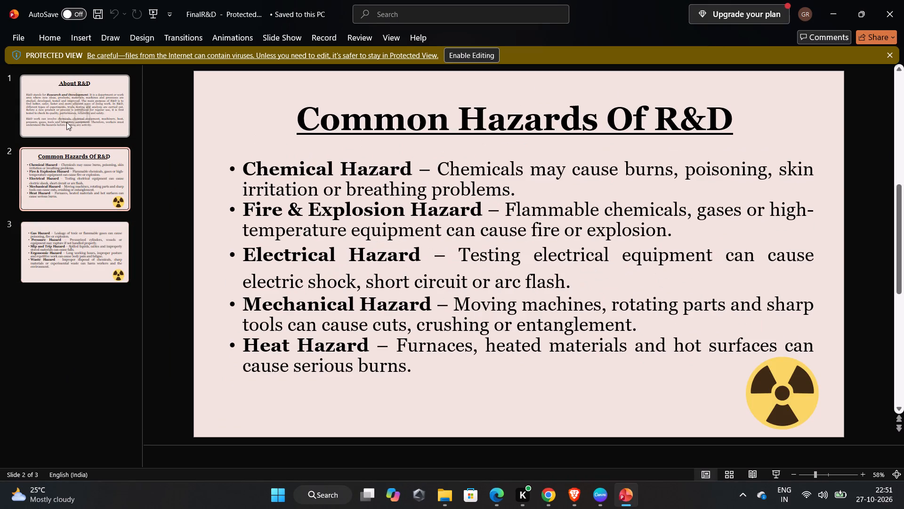
pyautogui.click(66, 119)
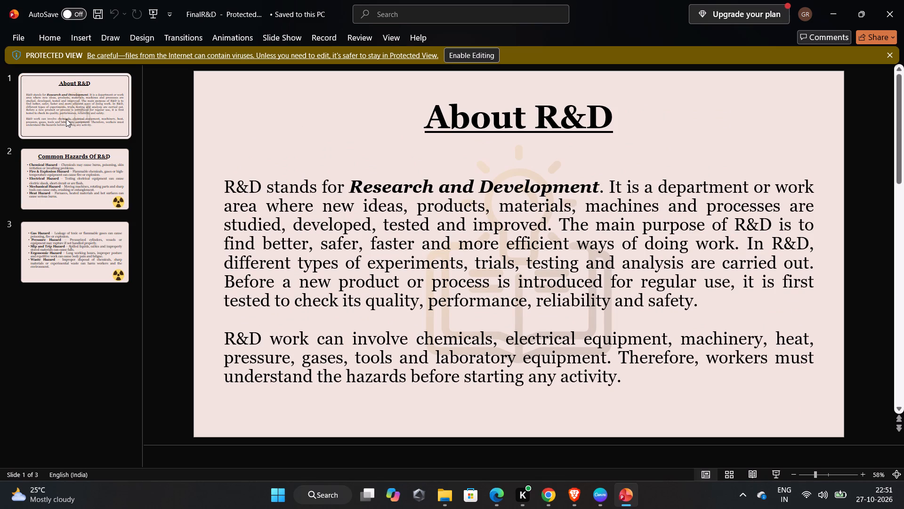
pyautogui.click(903, 0)
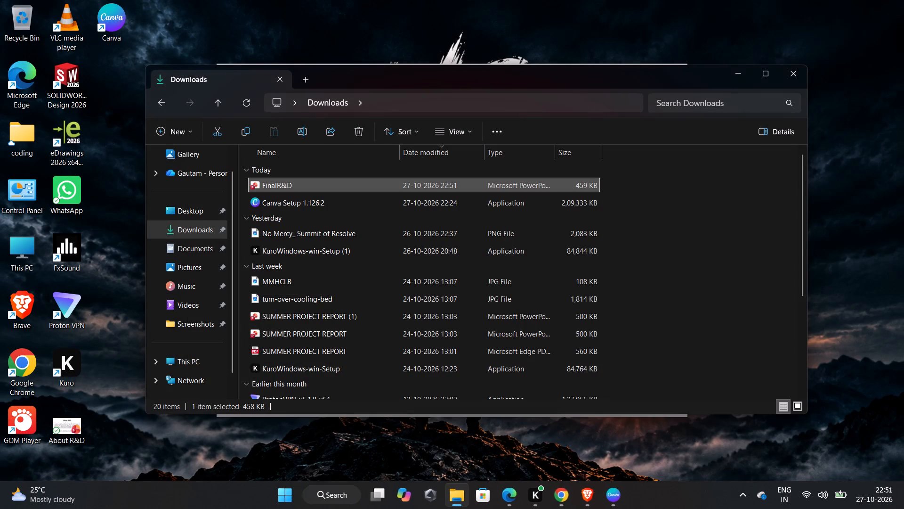